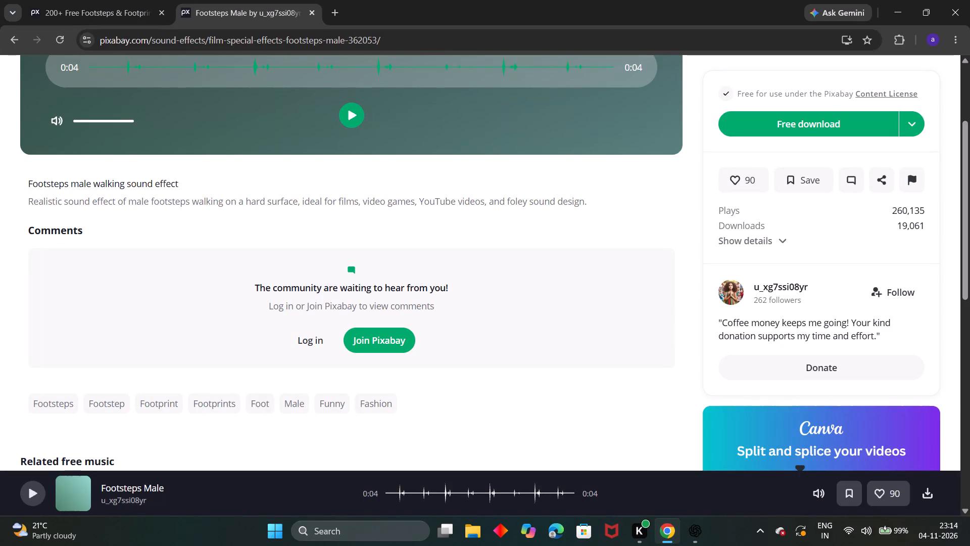
Play the Footsteps Male preview on its page and return to the footsteps search results.
scroll(338, 149, "down", 1)
left_click(355, 121)
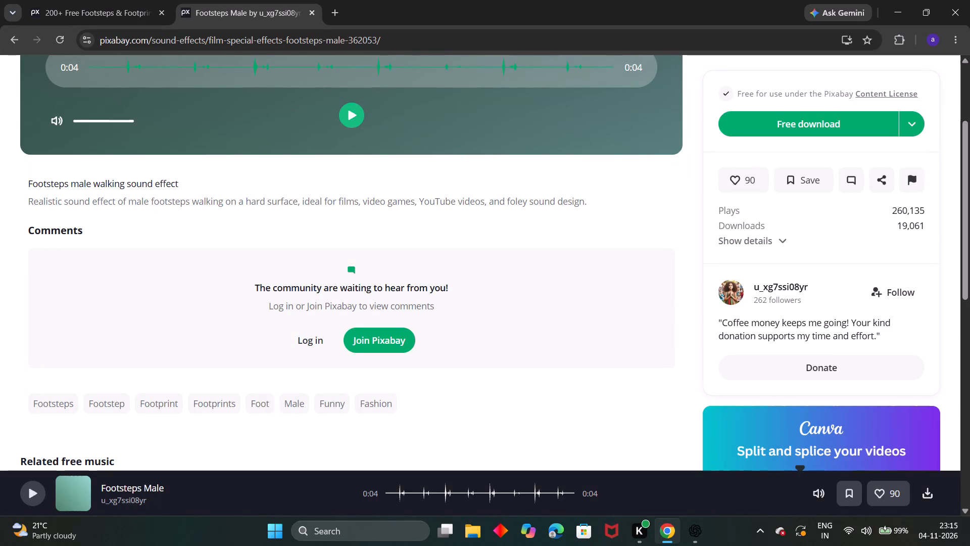
scroll(355, 121, "down", 1)
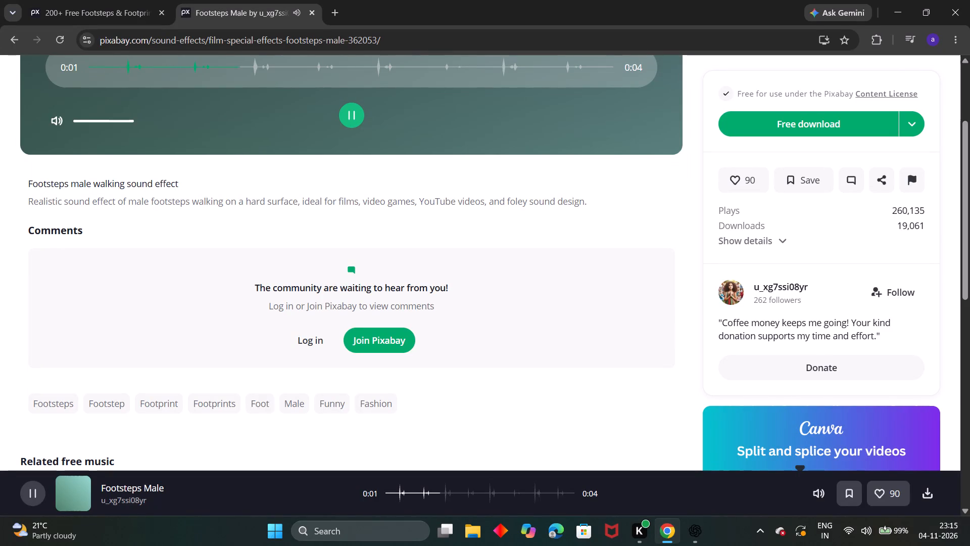
scroll(355, 121, "up", 2)
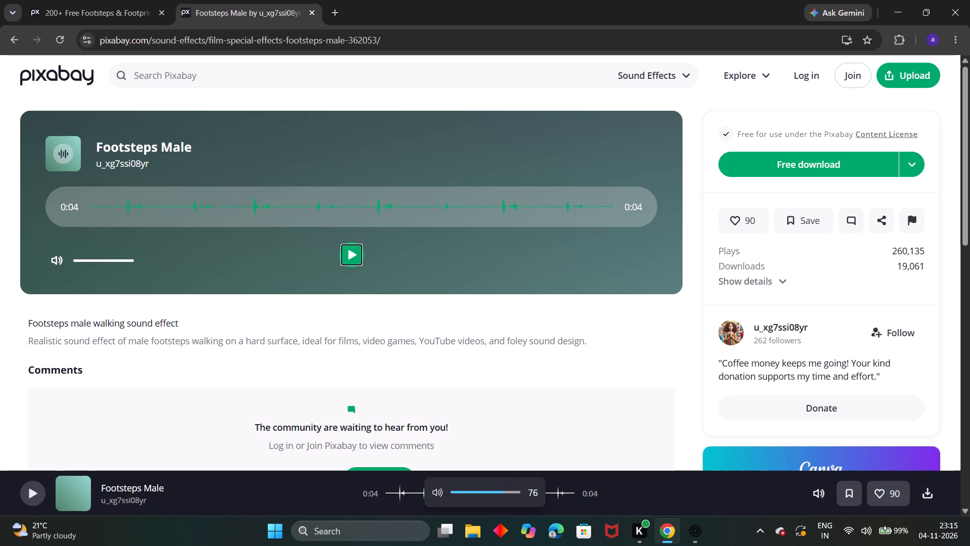
left_click(16, 35)
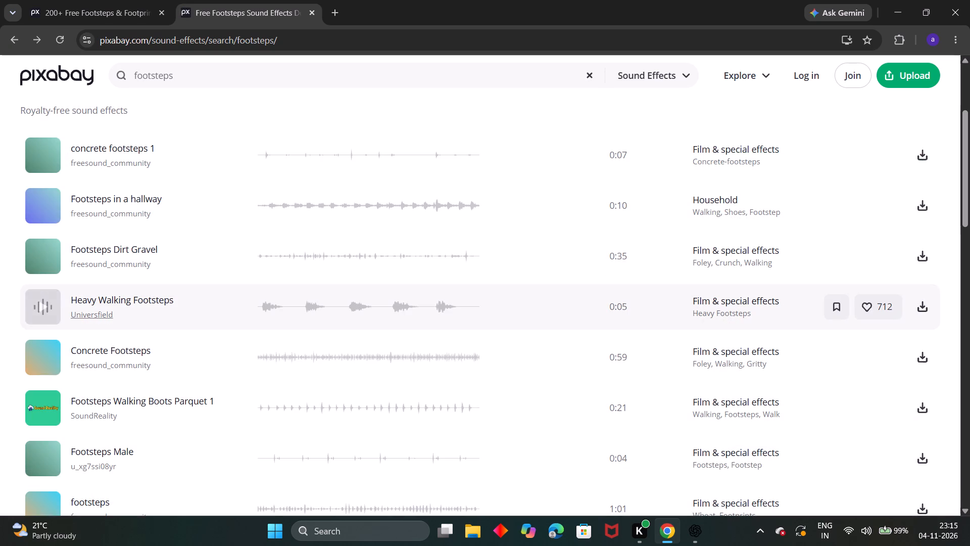
Open the 1:01 footsteps effect by freesound_community, preview it, and return to the search results.
scroll(135, 370, "down", 1)
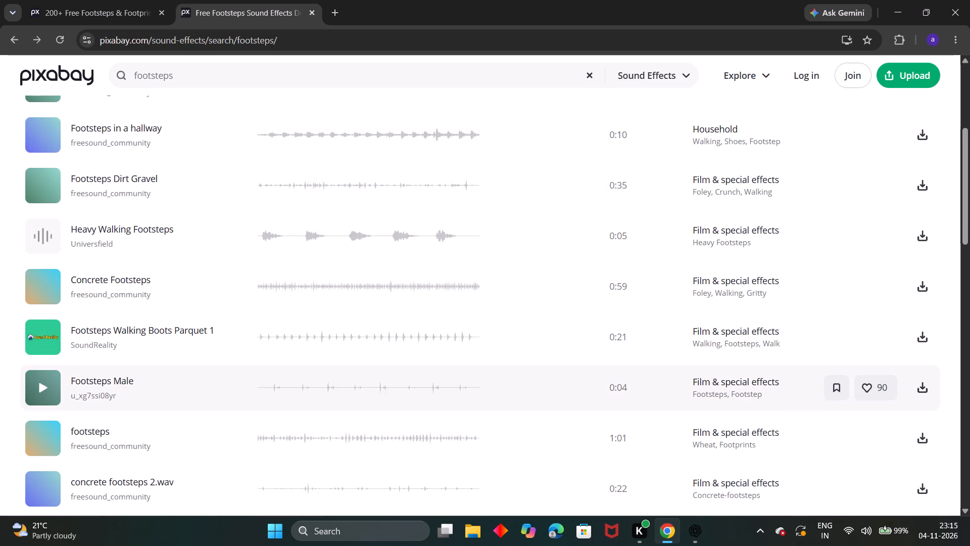
left_click(132, 428)
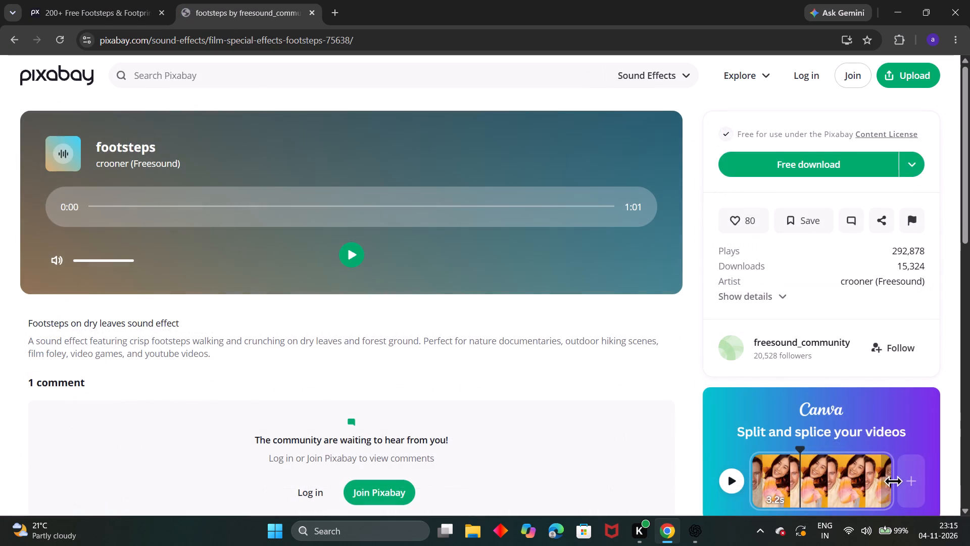
left_click(343, 261)
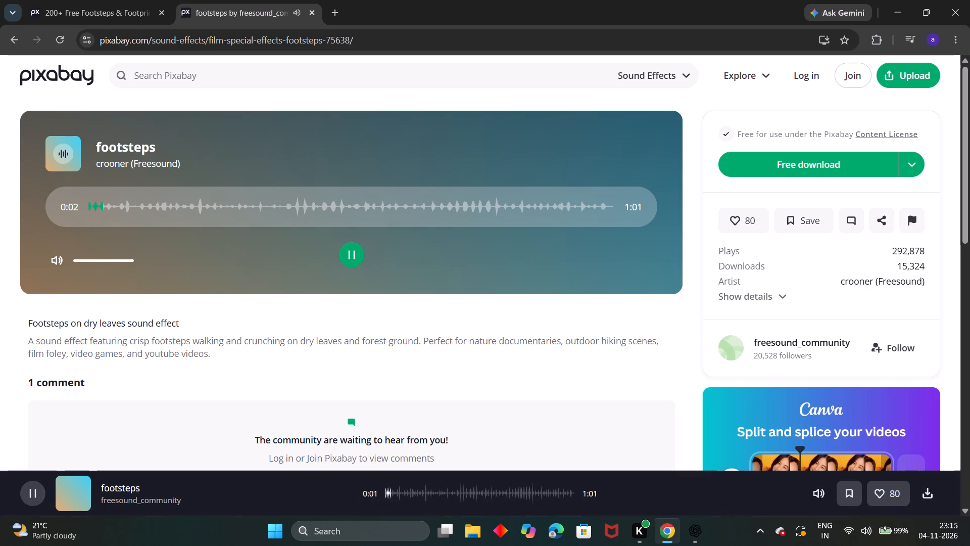
left_click(13, 35)
Open the freesound_community profile from the end of the results, preview 052075_Steel, and return to the footsteps results.
scroll(91, 340, "down", 1)
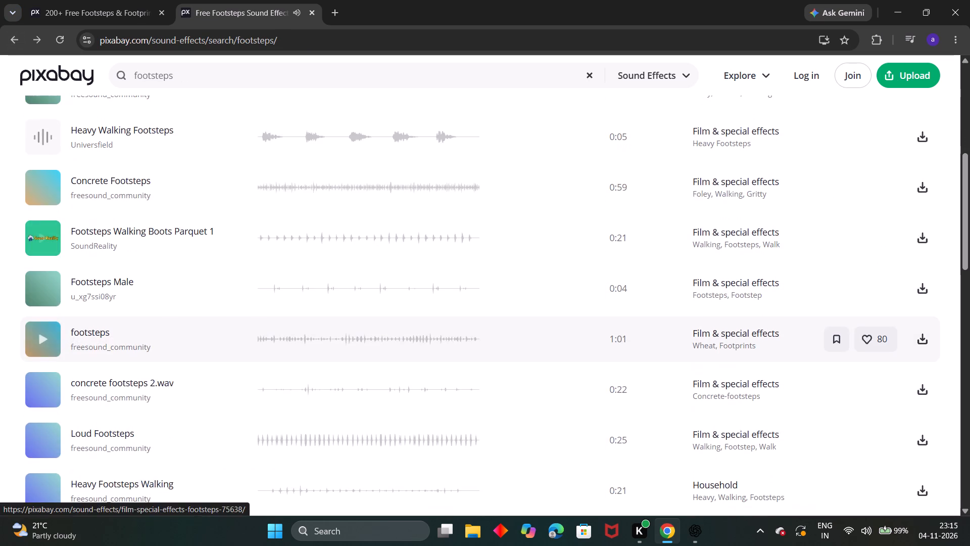
scroll(91, 340, "down", 4)
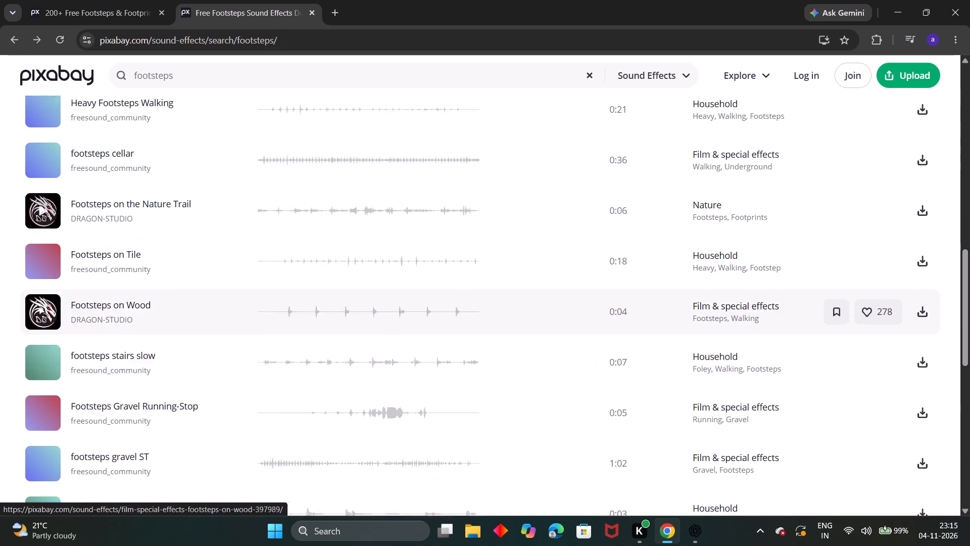
scroll(91, 340, "down", 2)
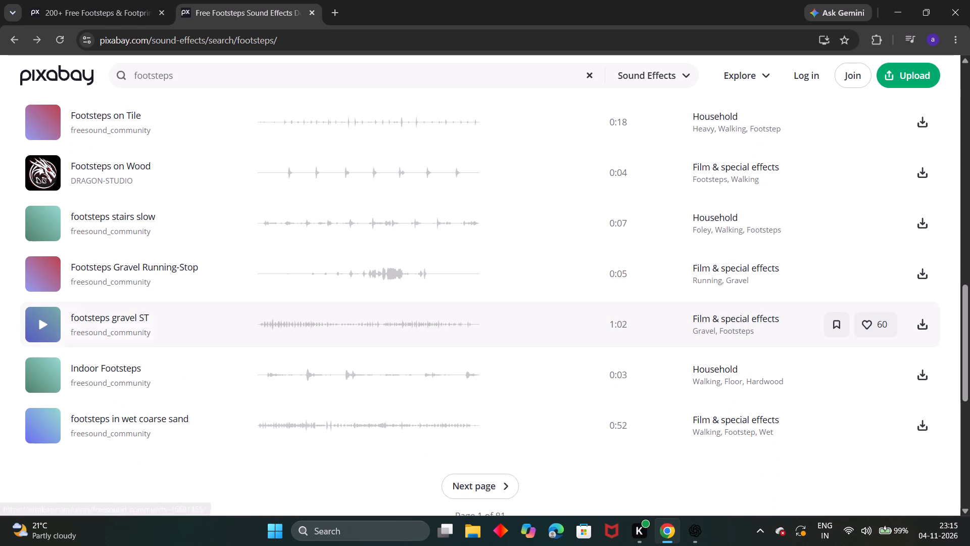
left_click(111, 378)
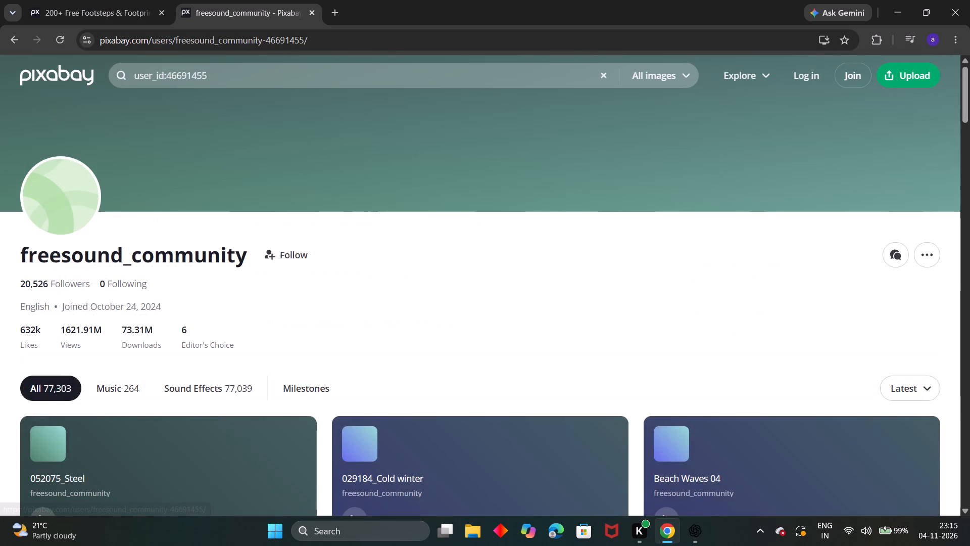
scroll(289, 352, "down", 1)
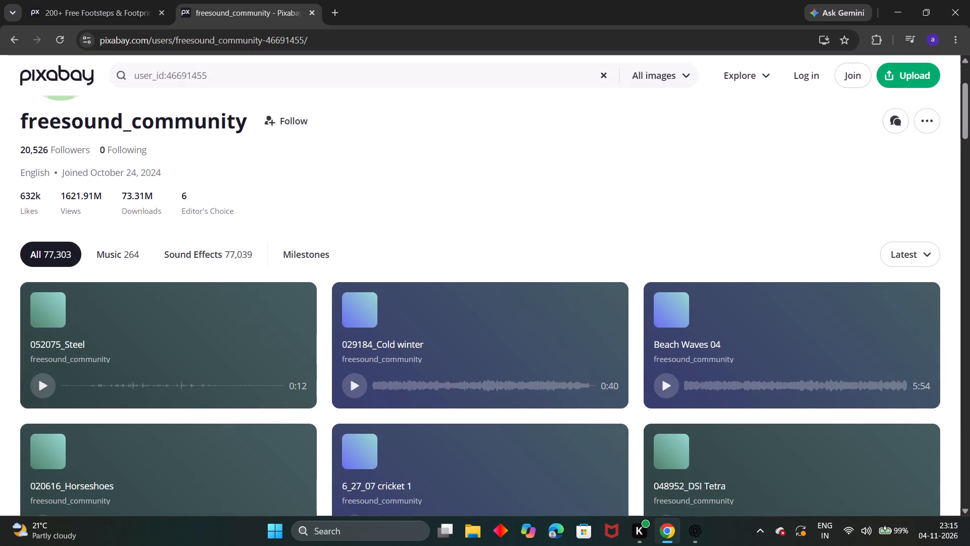
scroll(289, 352, "down", 1)
left_click(44, 380)
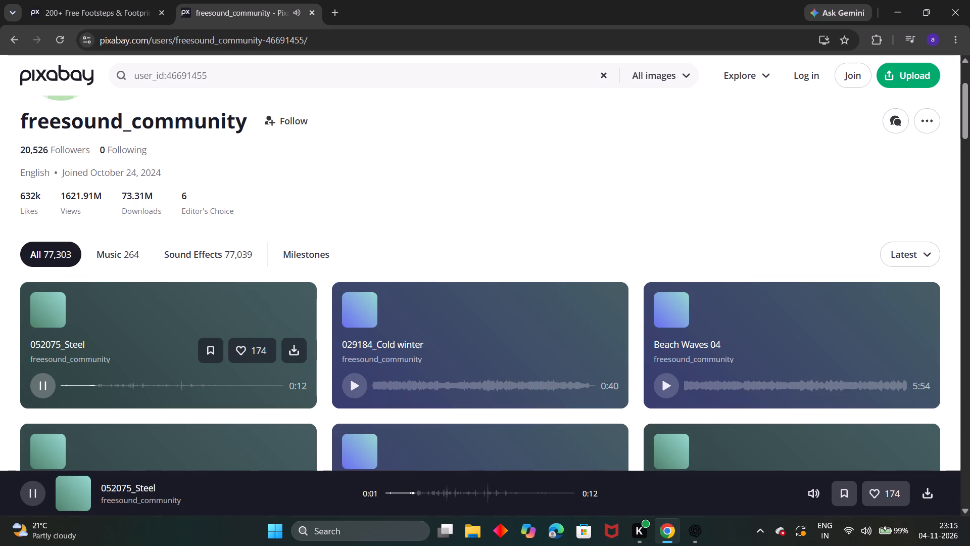
left_click(12, 36)
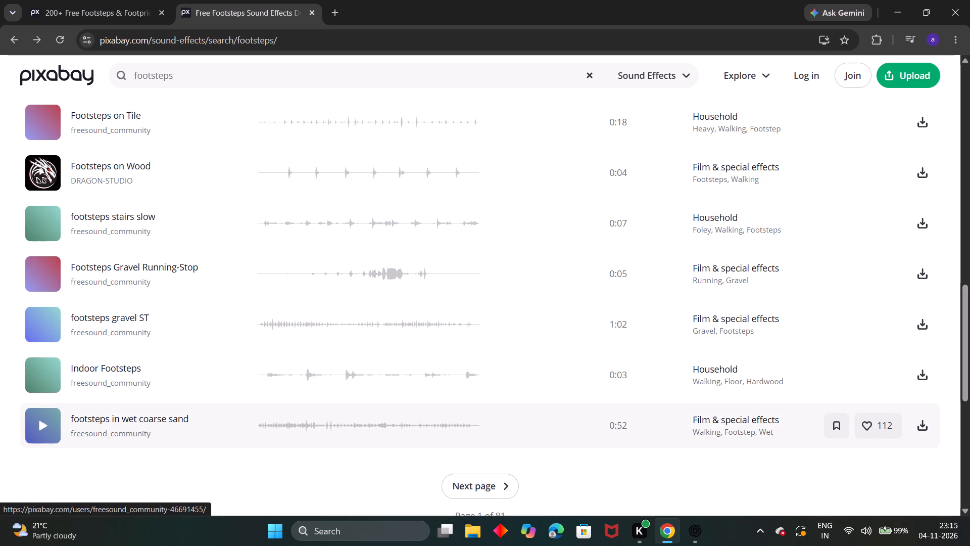
Preview the results from the end of the page upward, from footsteps in wet coarse sand to Footsteps on Wood.
left_click(39, 418)
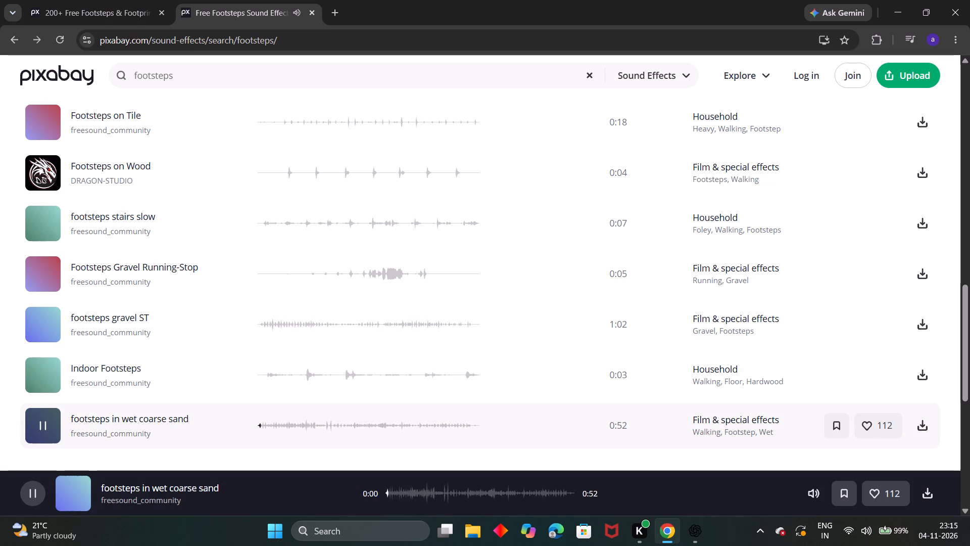
left_click(48, 367)
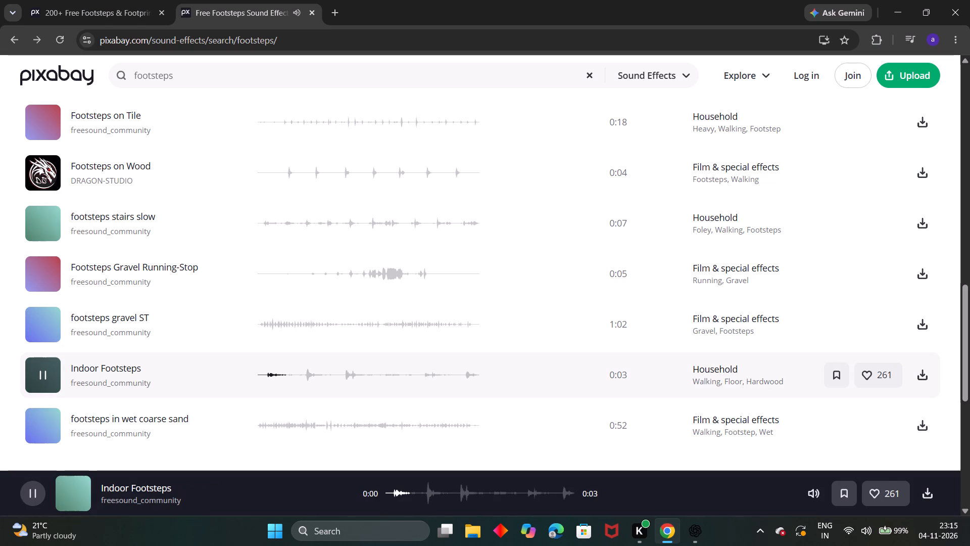
left_click(43, 330)
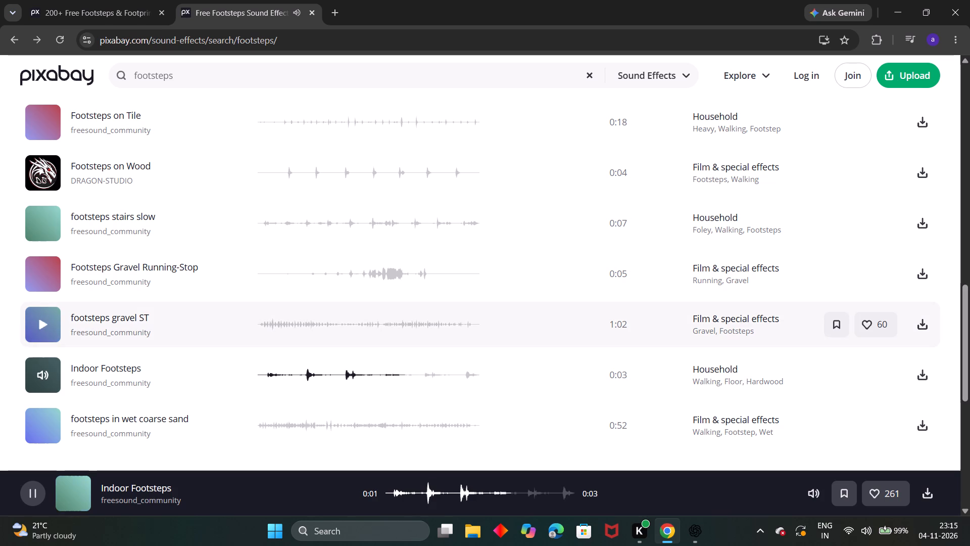
left_click(41, 276)
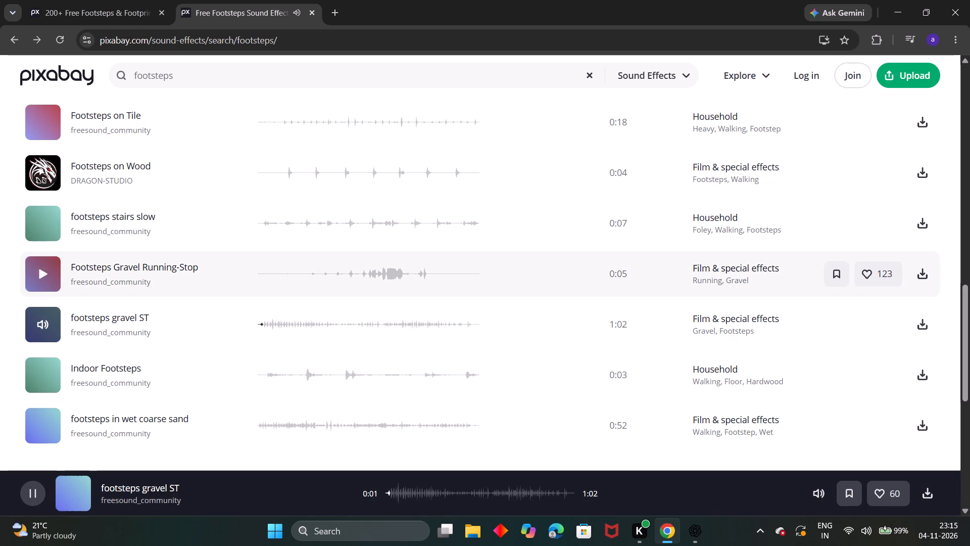
scroll(41, 276, "up", 1)
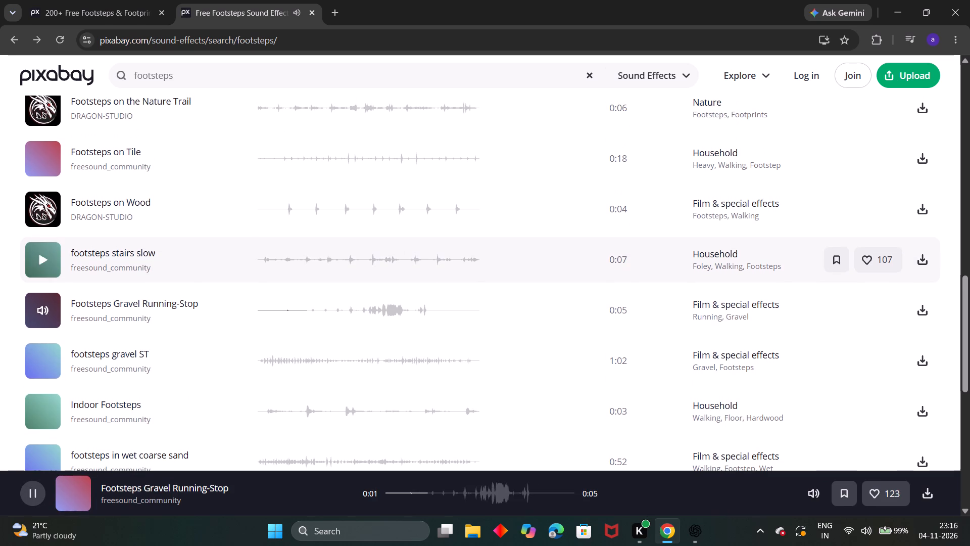
left_click(41, 276)
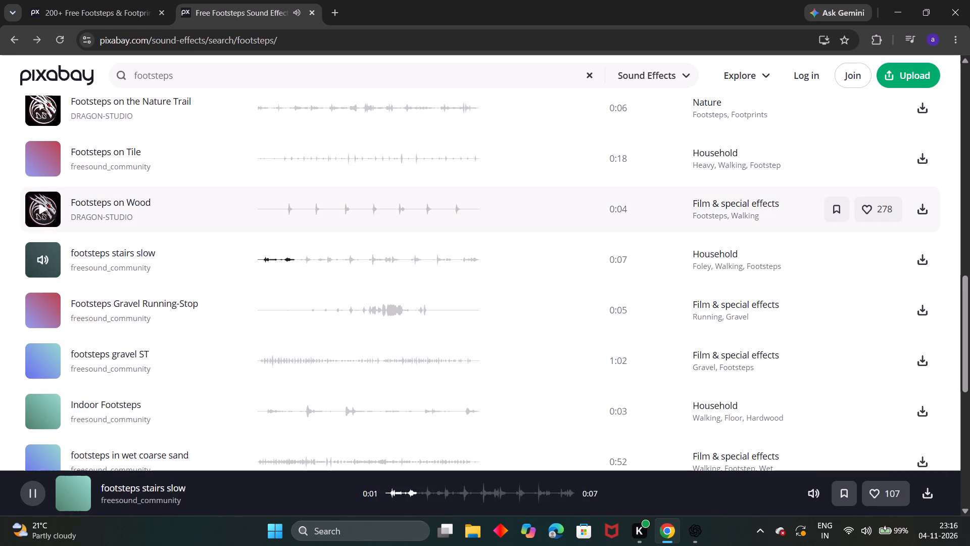
left_click(39, 205)
Continue previewing upward through the footsteps results, from Footsteps on Tile to Loud Footsteps.
scroll(39, 205, "up", 2)
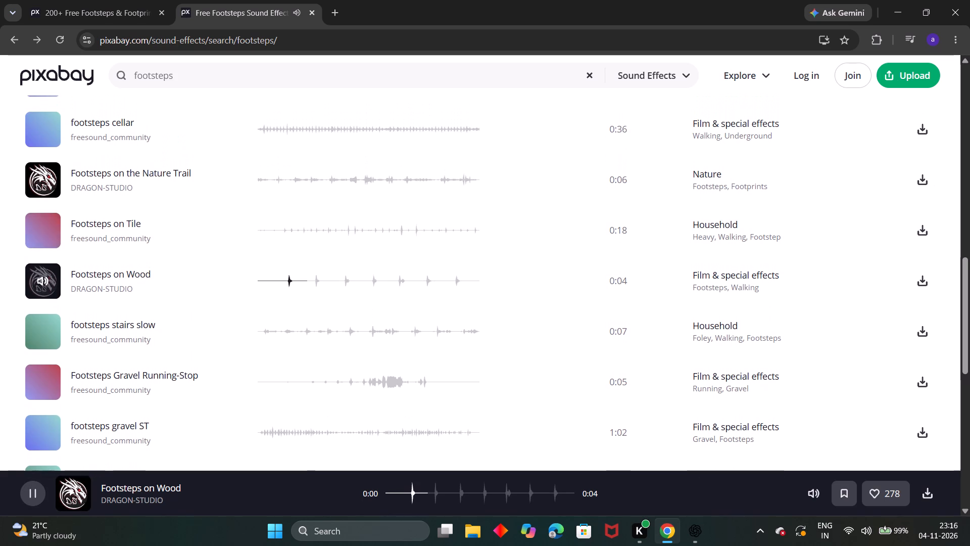
left_click(39, 232)
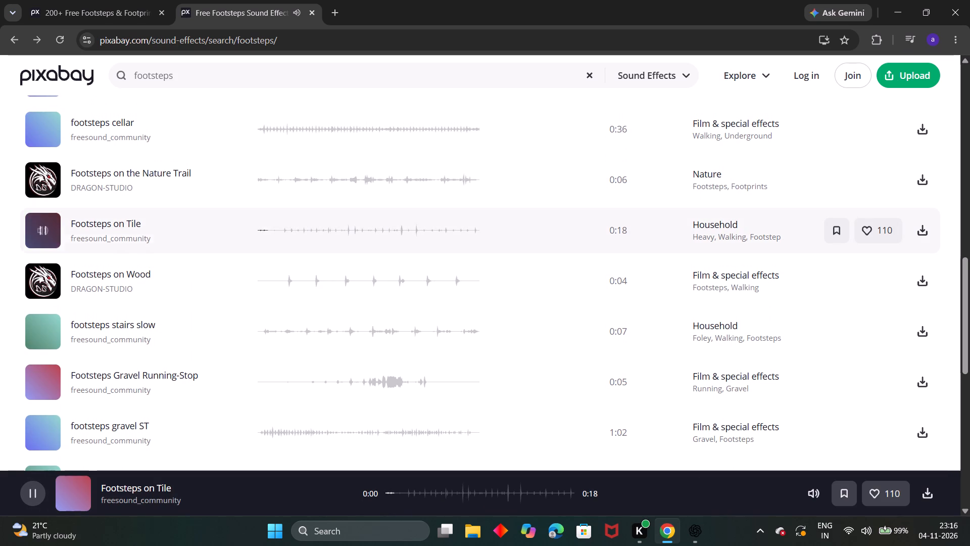
left_click(44, 195)
scroll(44, 195, "up", 1)
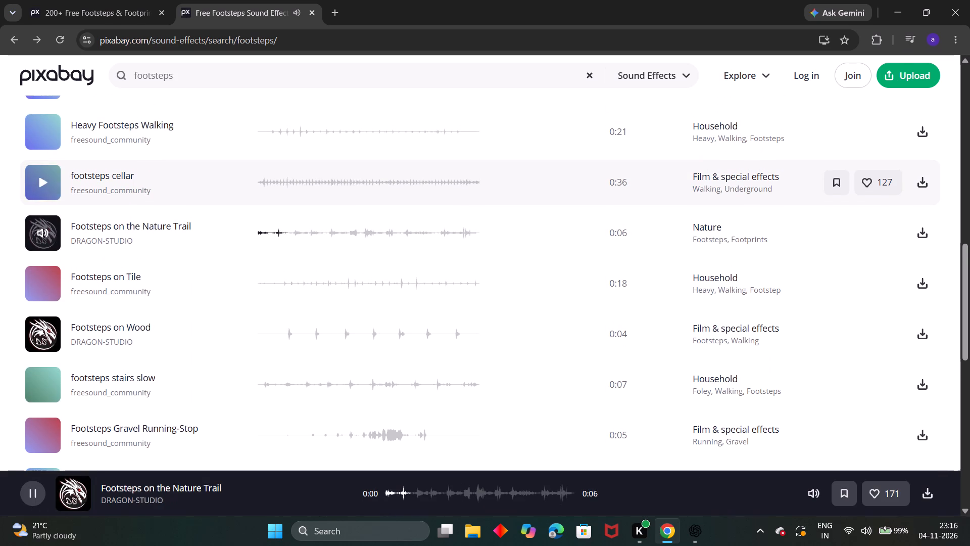
left_click(44, 195)
scroll(43, 176, "up", 1)
left_click(43, 176)
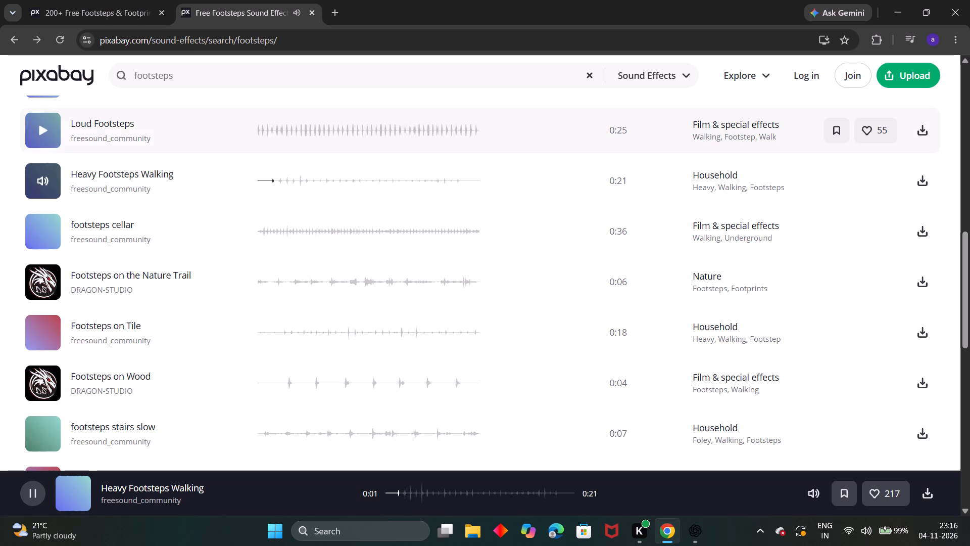
left_click(42, 152)
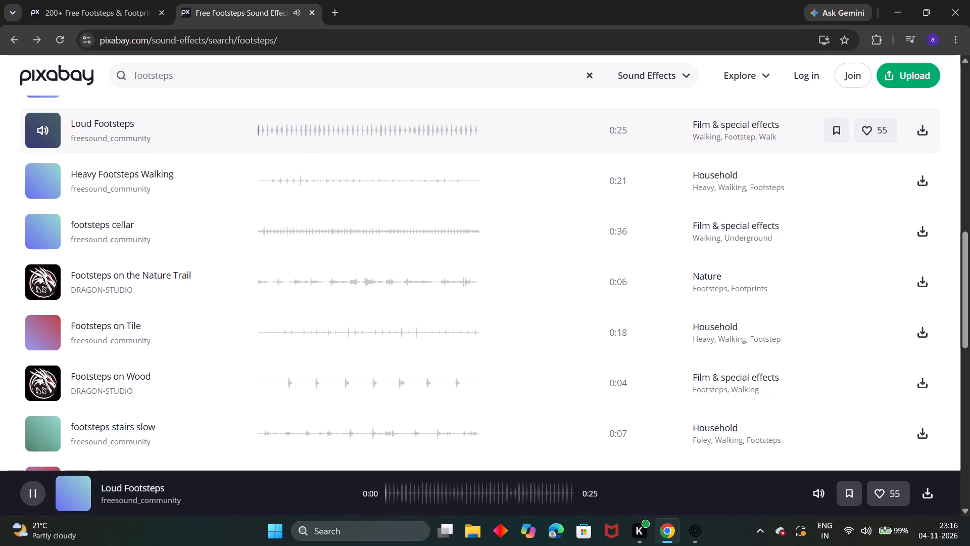
Preview the results from concrete footsteps 2.wav upward to Concrete Footsteps, including Footsteps Male and Footsteps Walking Boots Parquet 1.
scroll(42, 152, "up", 3)
left_click(43, 185)
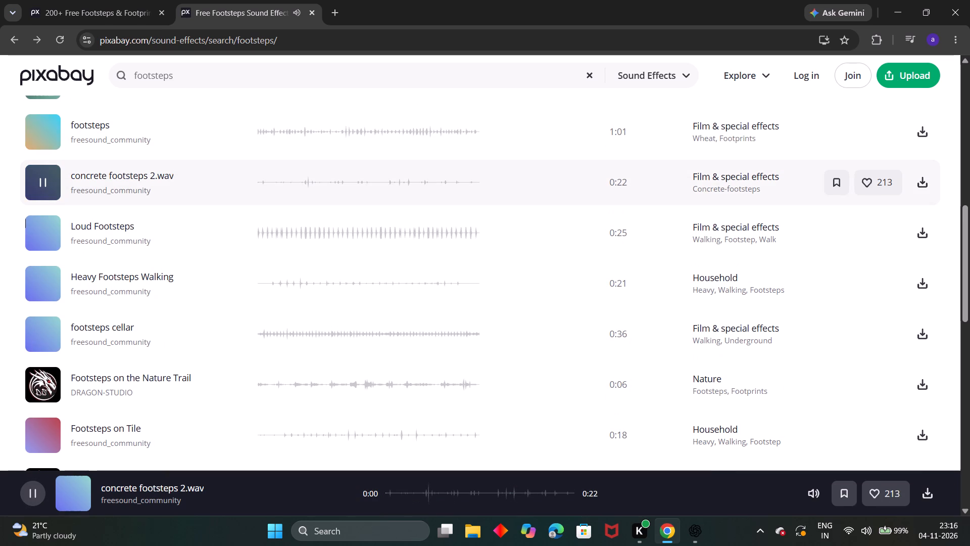
left_click(41, 136)
scroll(41, 136, "up", 1)
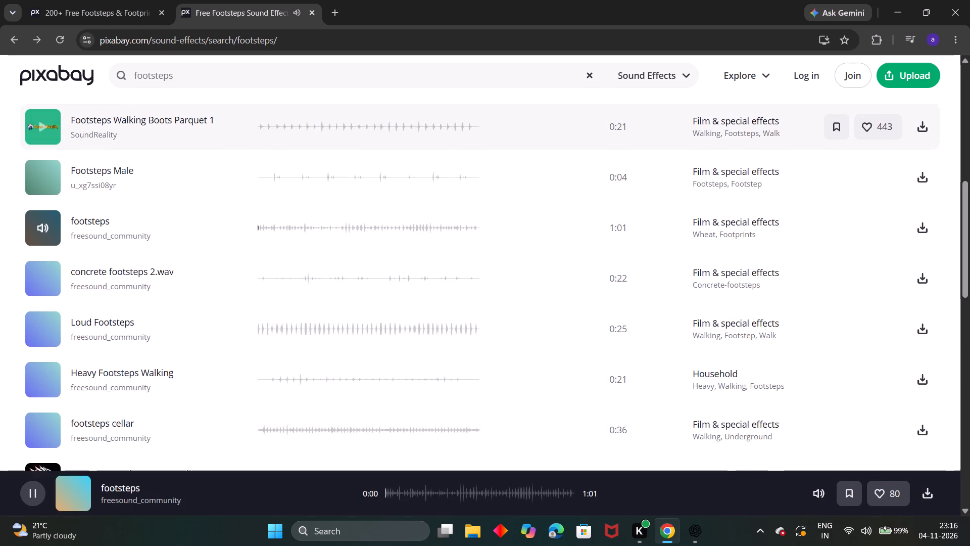
scroll(41, 136, "up", 1)
left_click(40, 175)
scroll(40, 175, "up", 1)
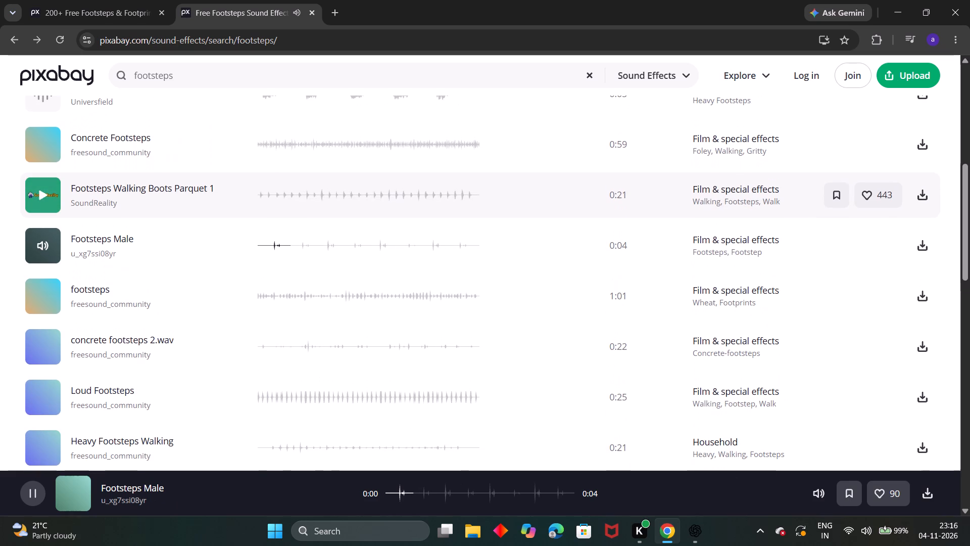
left_click(40, 191)
left_click(41, 149)
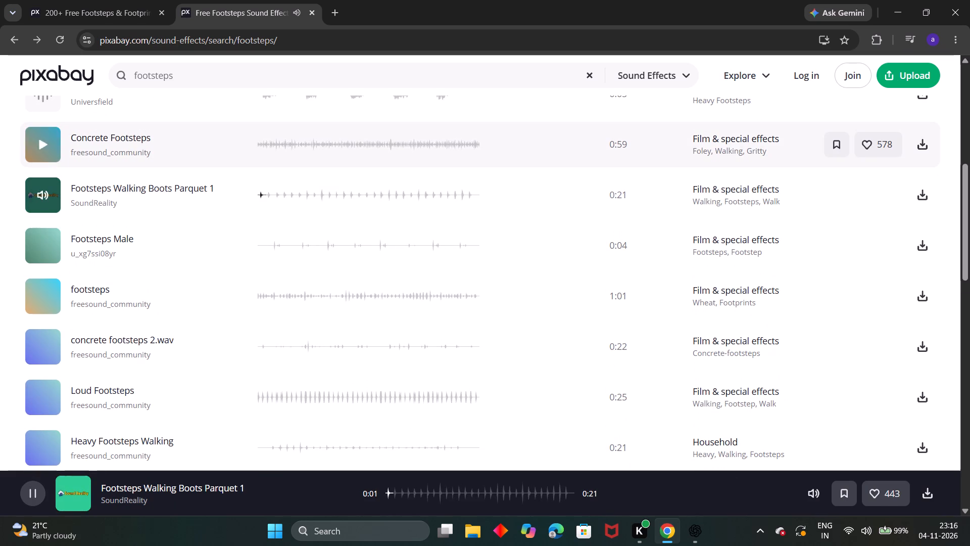
Preview Footsteps Dirt Gravel, Heavy Walking Footsteps, Footsteps in a hallway and concrete footsteps 1 at the head of the results.
scroll(41, 149, "up", 2)
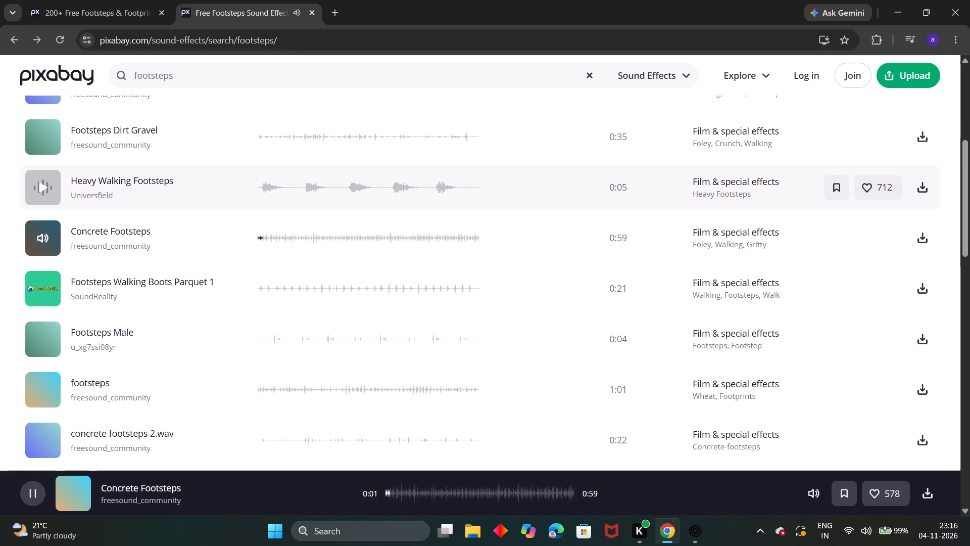
left_click(44, 143)
scroll(44, 143, "up", 1)
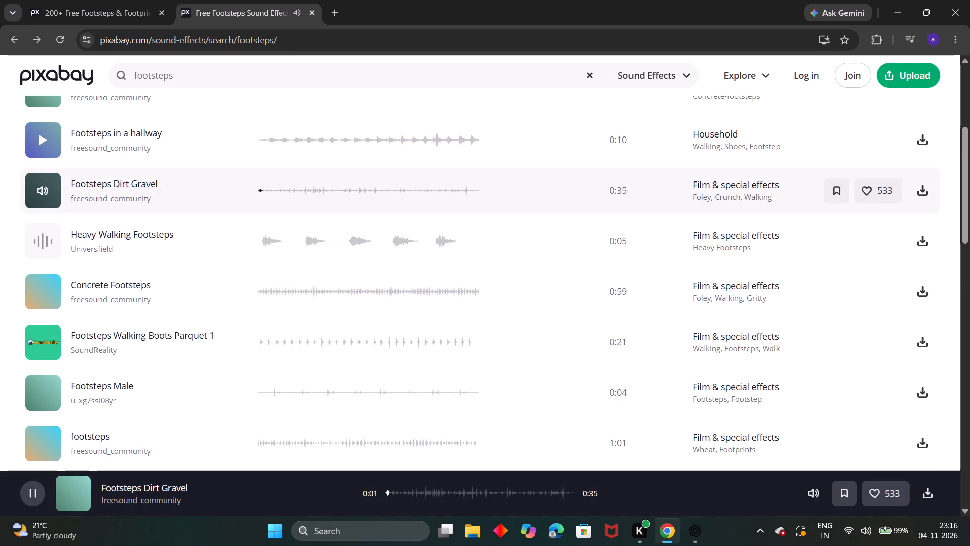
left_click(43, 228)
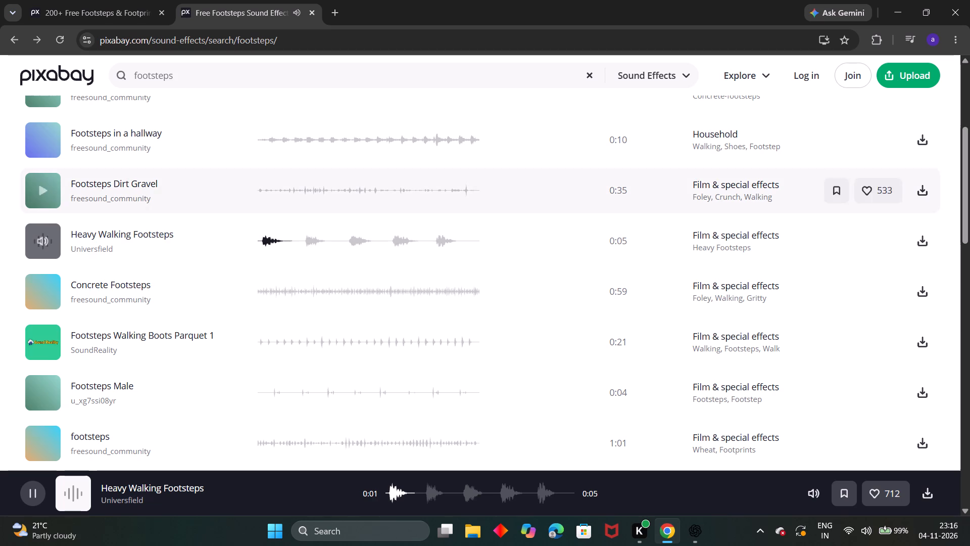
left_click(43, 147)
scroll(43, 147, "up", 1)
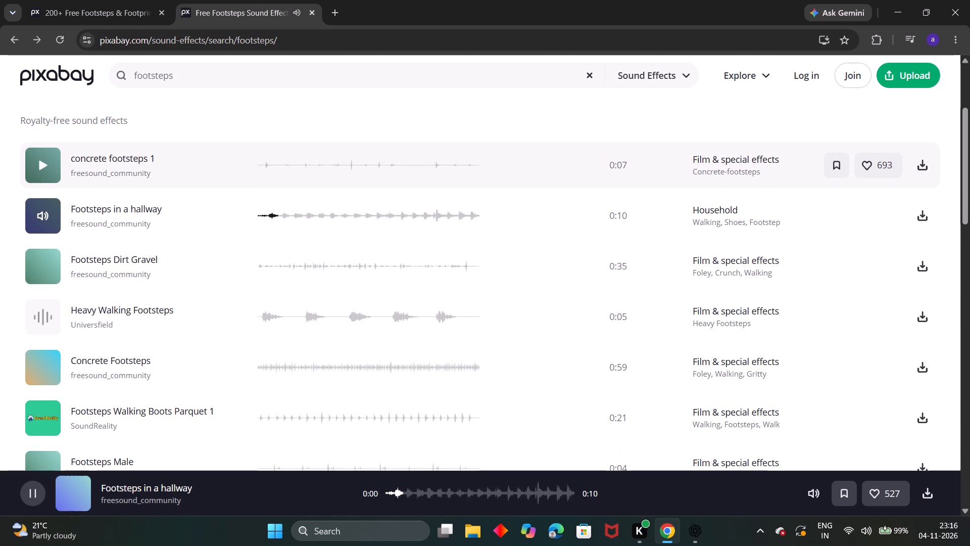
left_click(41, 164)
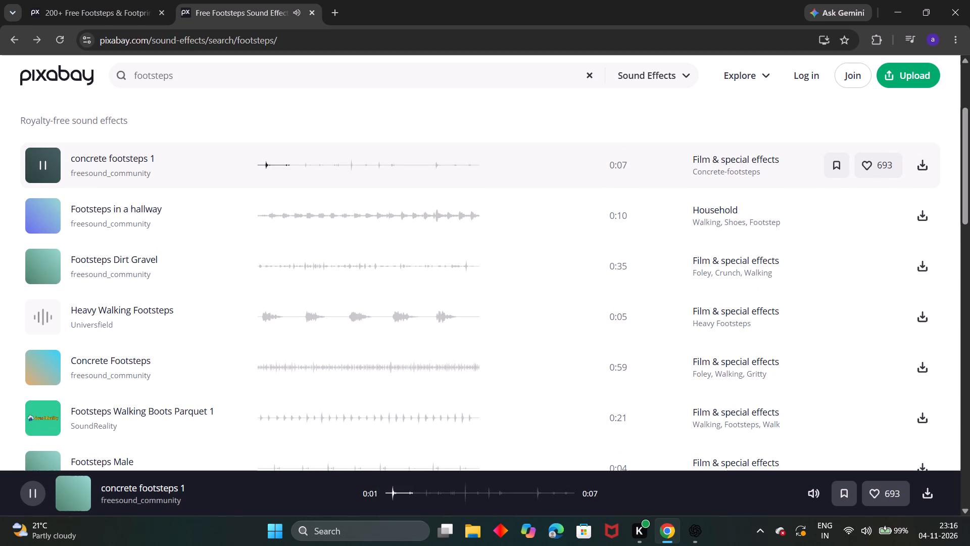
scroll(158, 205, "up", 2)
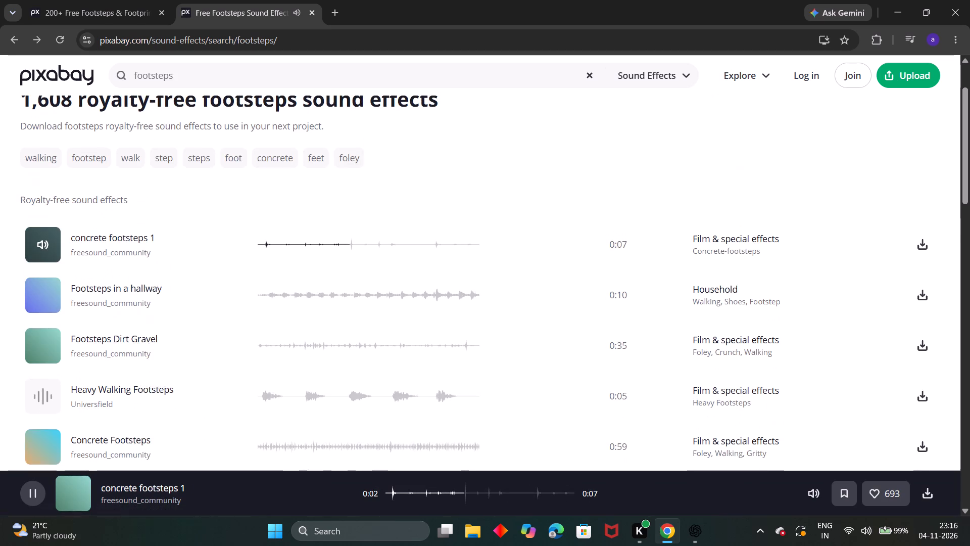
Switch from the footsteps results to the related walk sound effects.
scroll(158, 205, "up", 1)
left_click(131, 226)
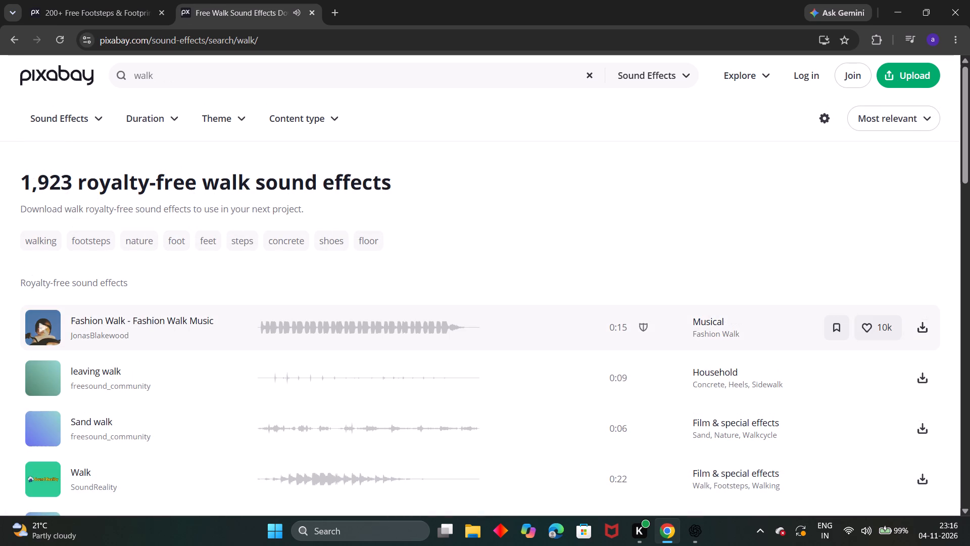
Preview the walk results in order from Fashion Walk - Fashion Walk Music down to walk for cartoon.
left_click(46, 325)
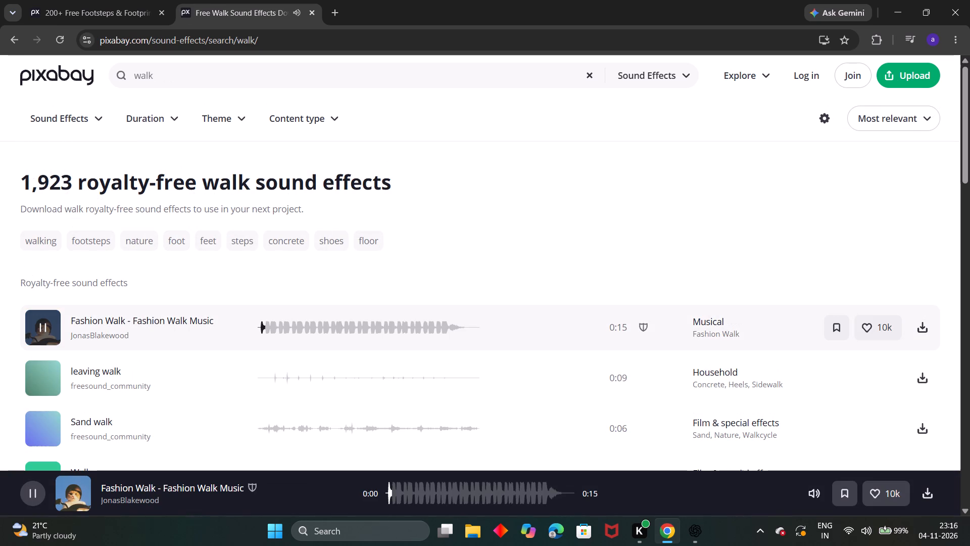
left_click(38, 375)
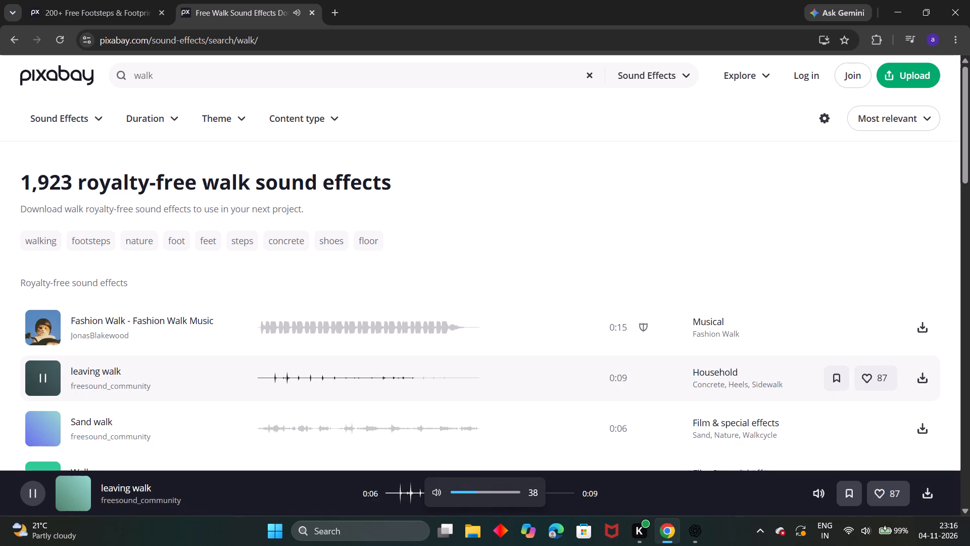
left_click(45, 428)
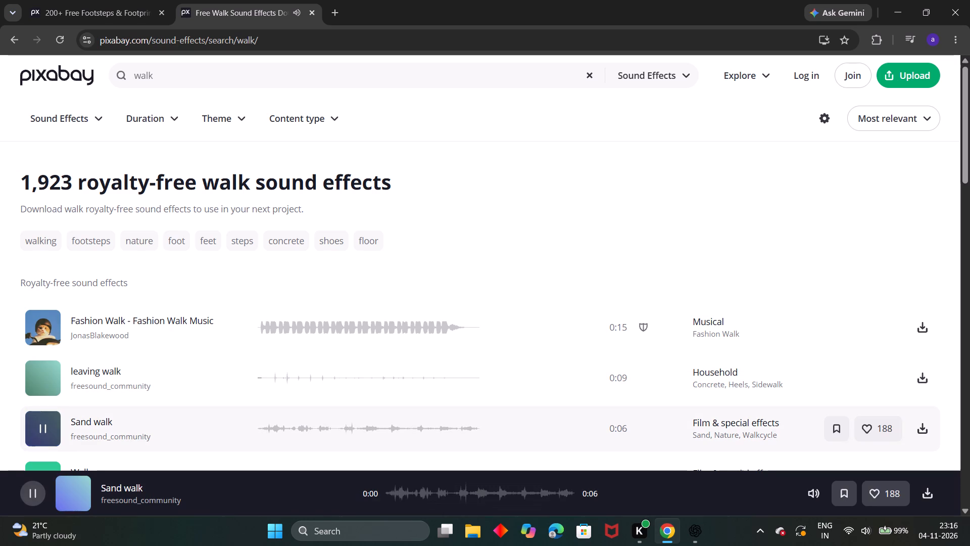
scroll(45, 428, "down", 3)
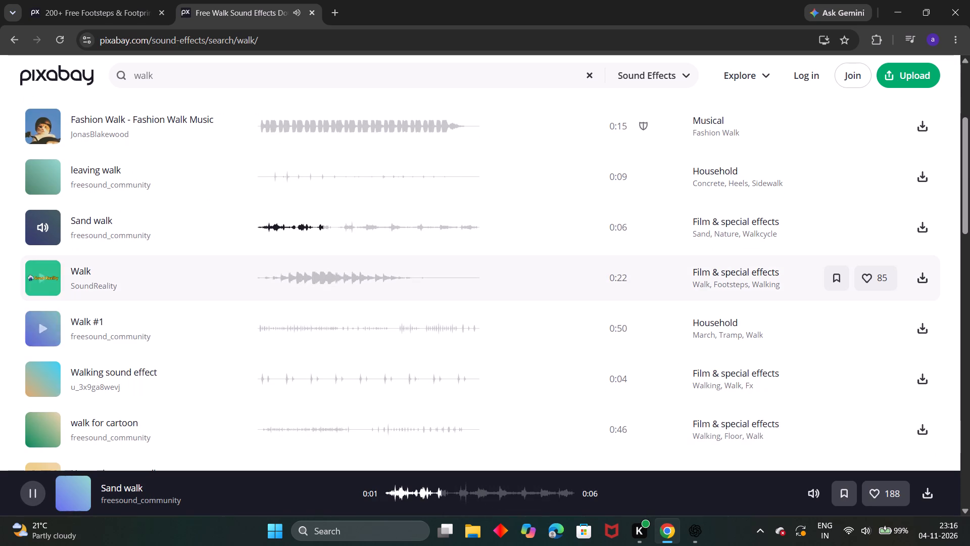
left_click(39, 275)
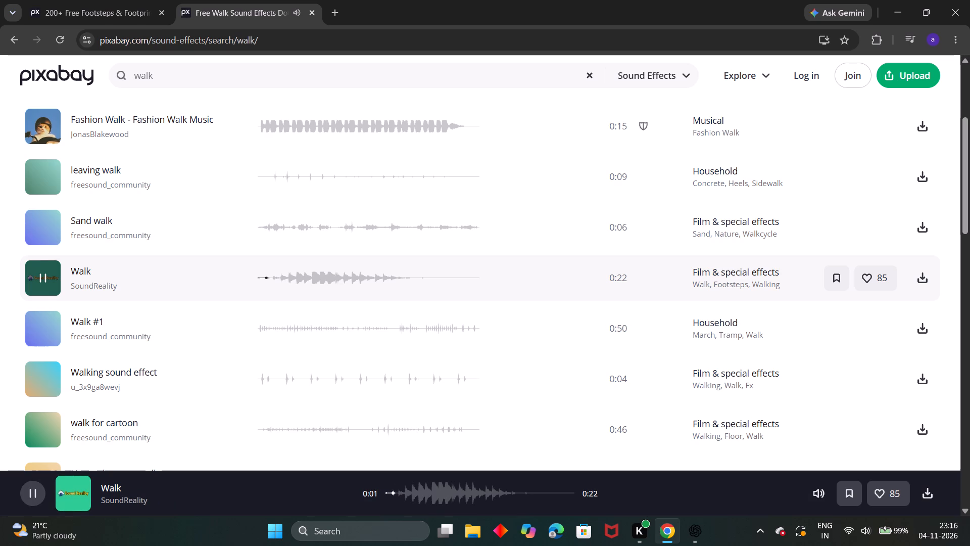
left_click(37, 324)
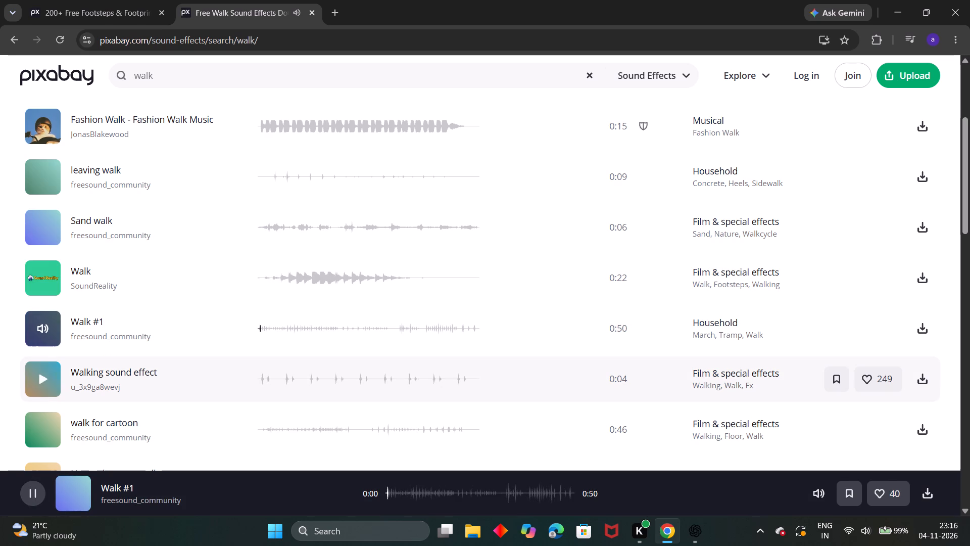
left_click(43, 368)
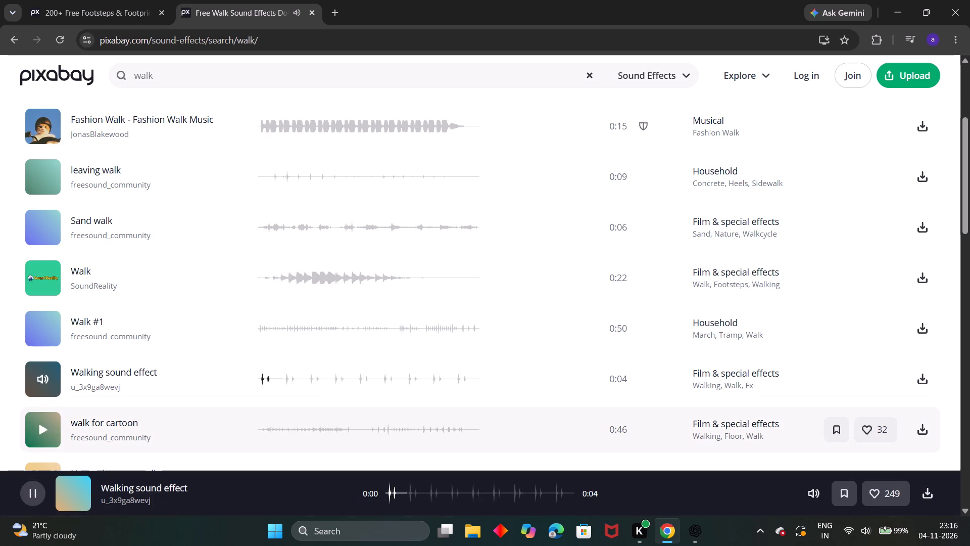
left_click(46, 419)
Continue previewing down the walk results, from Heavy character walk to Leisurely walk along.
scroll(46, 419, "down", 1)
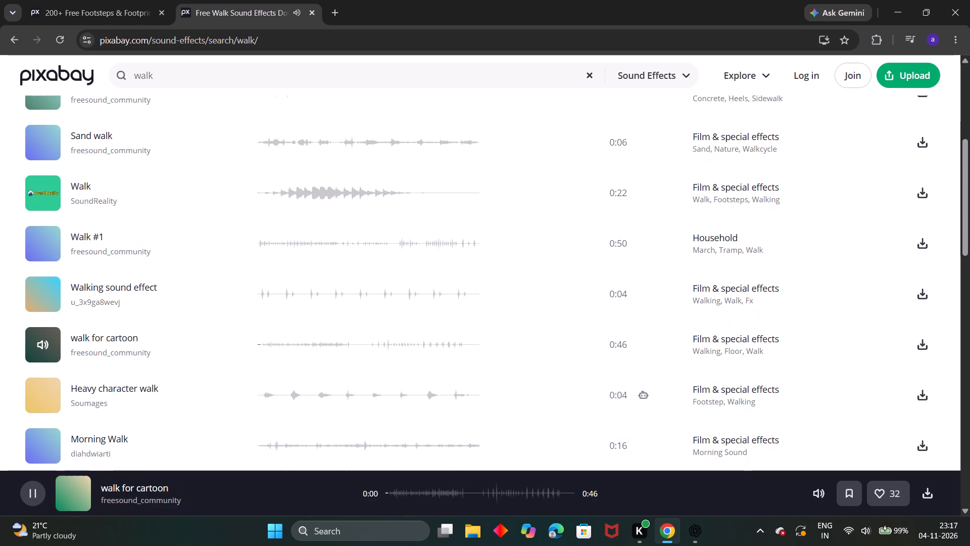
left_click(39, 400)
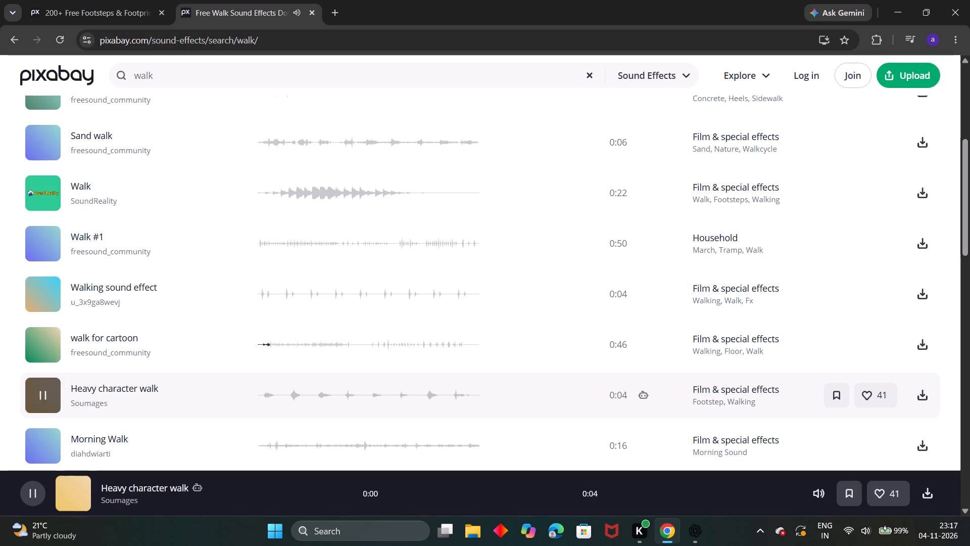
scroll(39, 400, "down", 1)
left_click(39, 384)
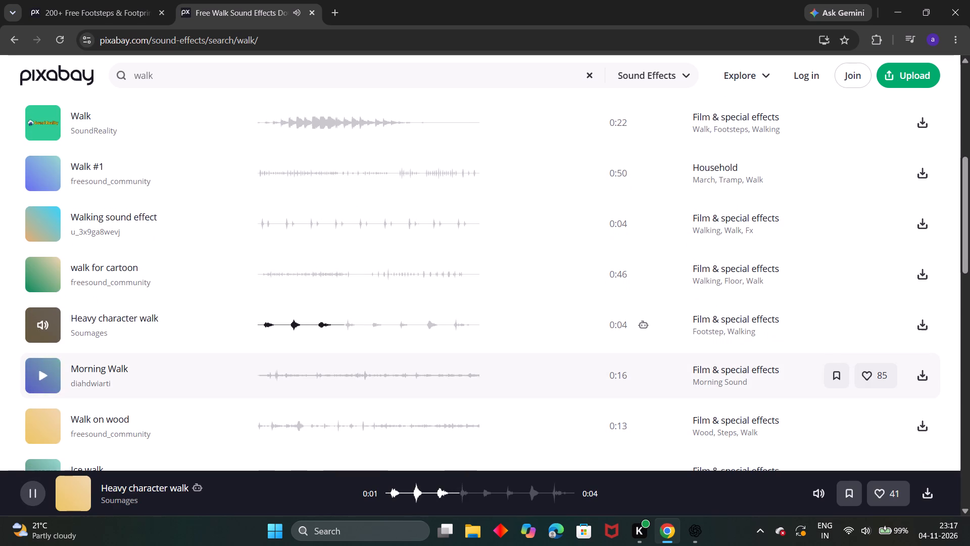
left_click(37, 422)
scroll(37, 422, "down", 2)
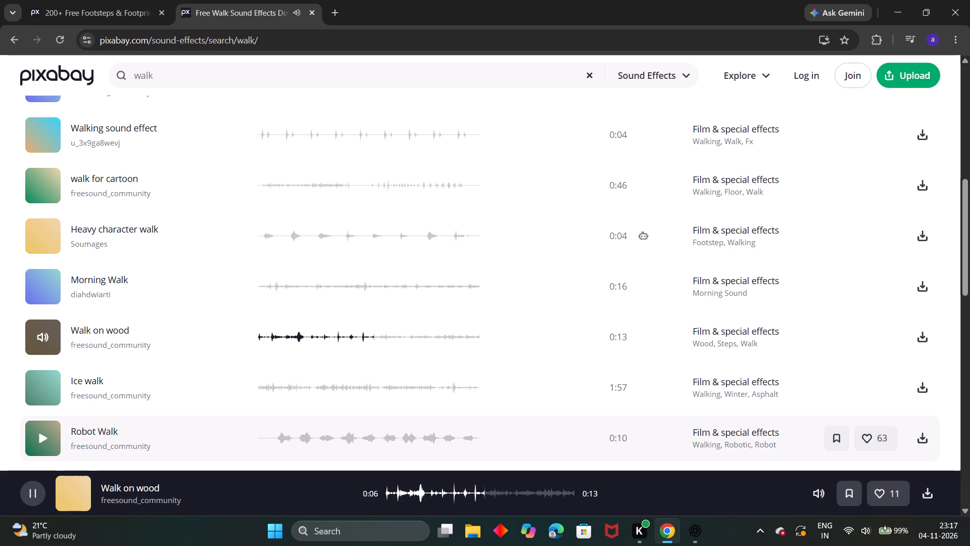
left_click(48, 376)
scroll(48, 376, "down", 1)
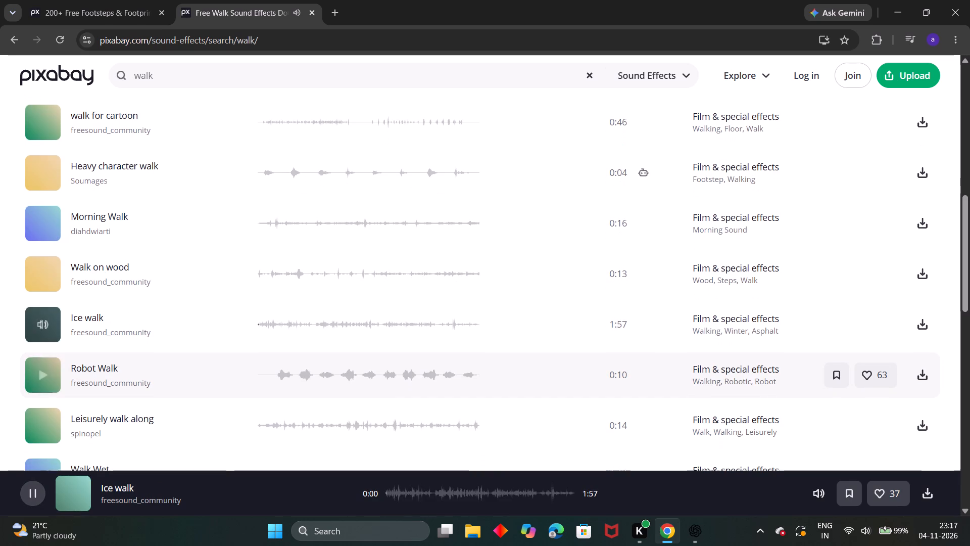
scroll(48, 376, "down", 1)
left_click(43, 374)
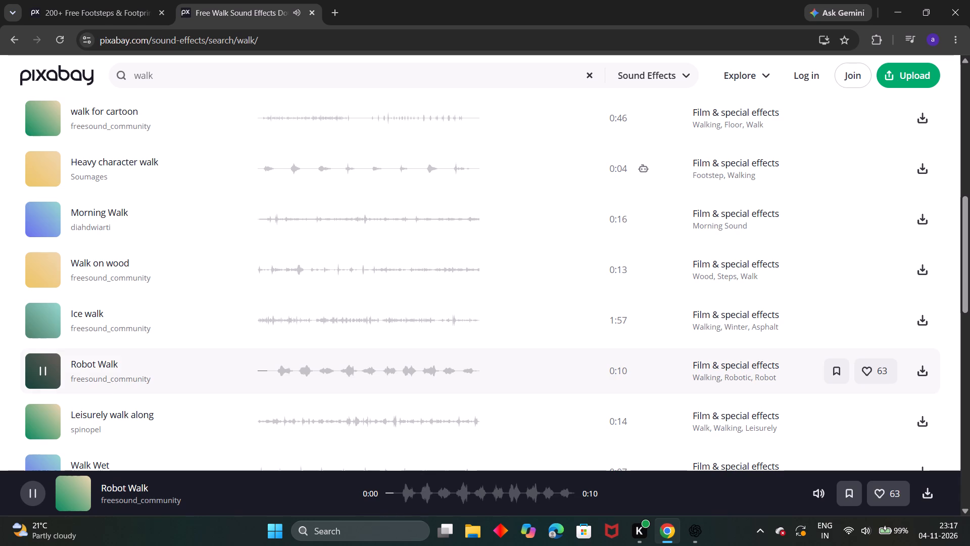
left_click(43, 407)
Preview Walk Wet, Sound of walking out in nature, Footsteps on Wood and Confident walk.
scroll(43, 407, "down", 1)
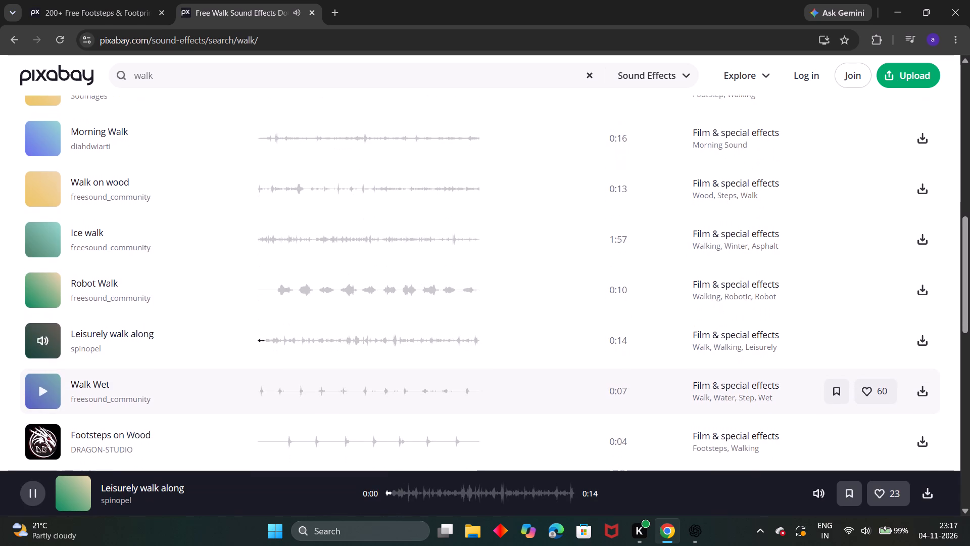
scroll(43, 407, "down", 1)
left_click(43, 391)
scroll(43, 391, "down", 1)
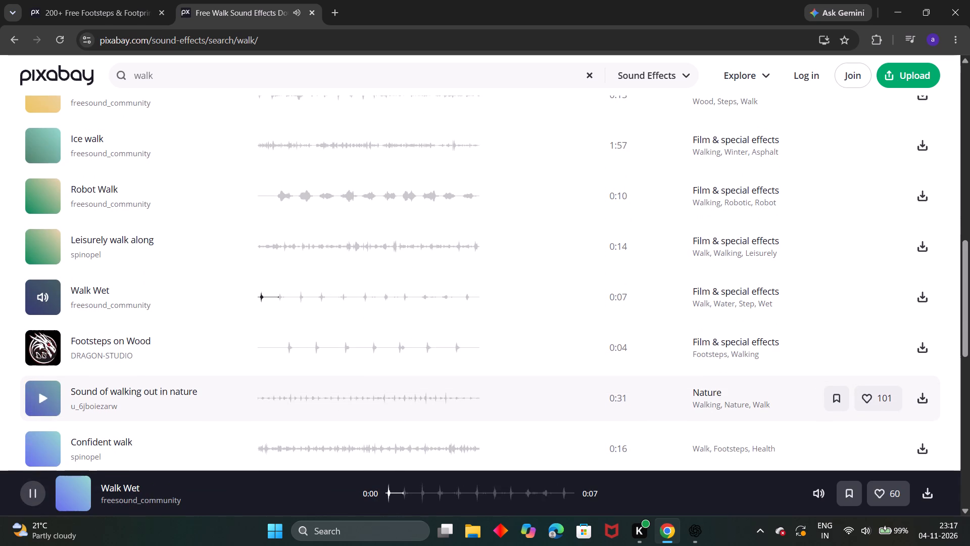
left_click(43, 391)
left_click(44, 351)
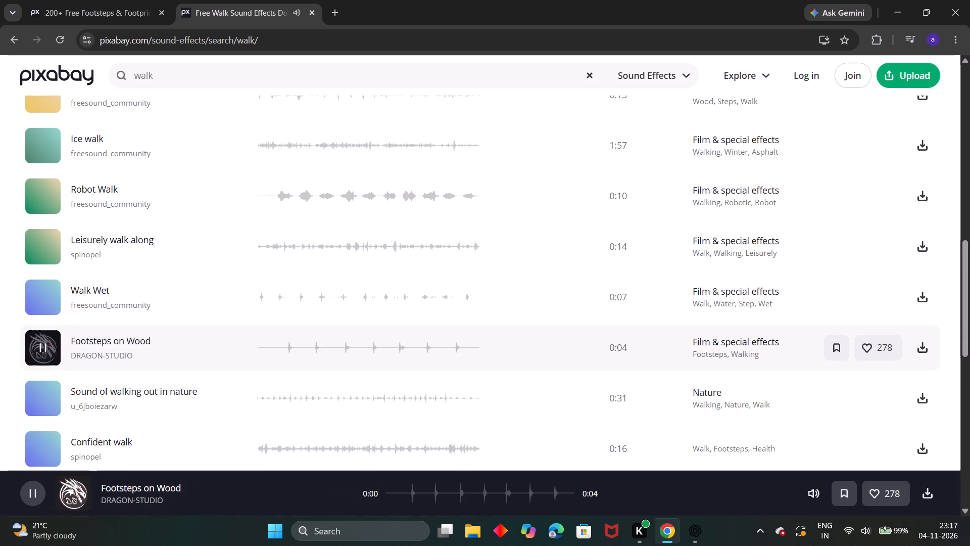
left_click(40, 443)
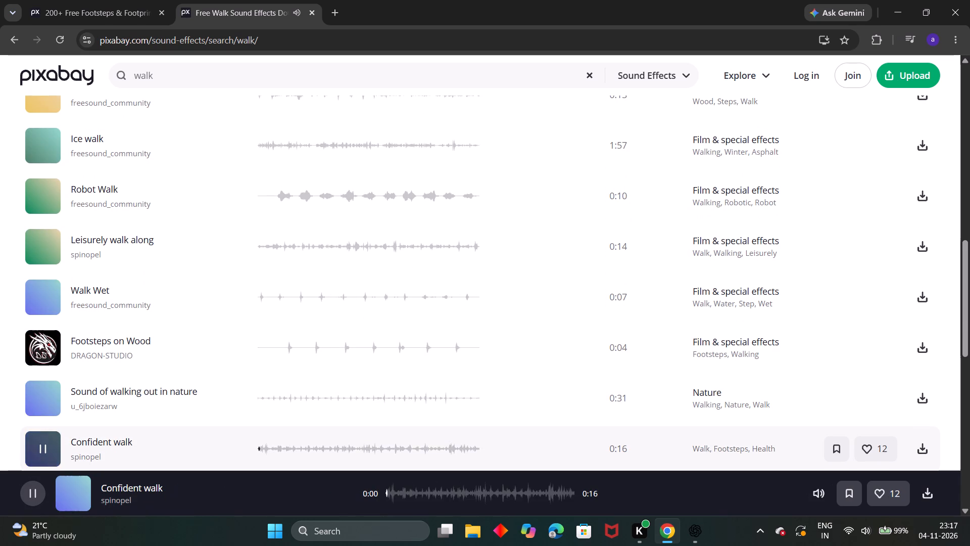
Preview the last walk results on the page: Walk Slowly, Walk in the deciduous forest and walk in snow.
scroll(40, 443, "down", 2)
left_click(42, 390)
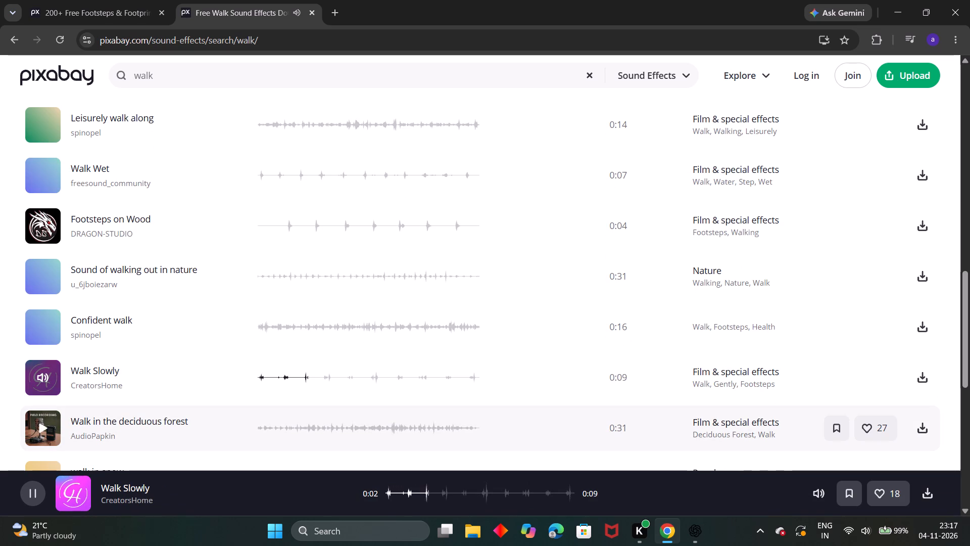
left_click(43, 428)
scroll(43, 428, "down", 2)
left_click(42, 404)
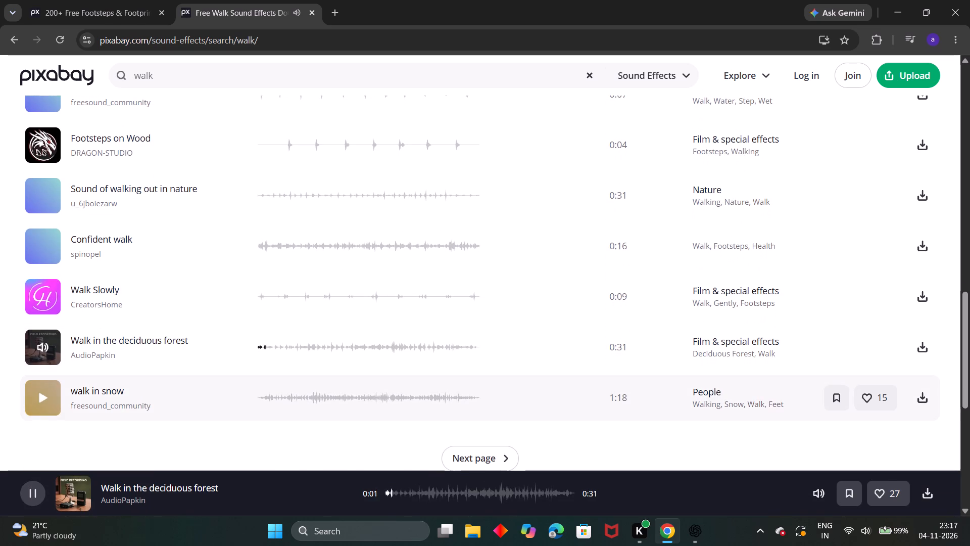
scroll(173, 352, "down", 1)
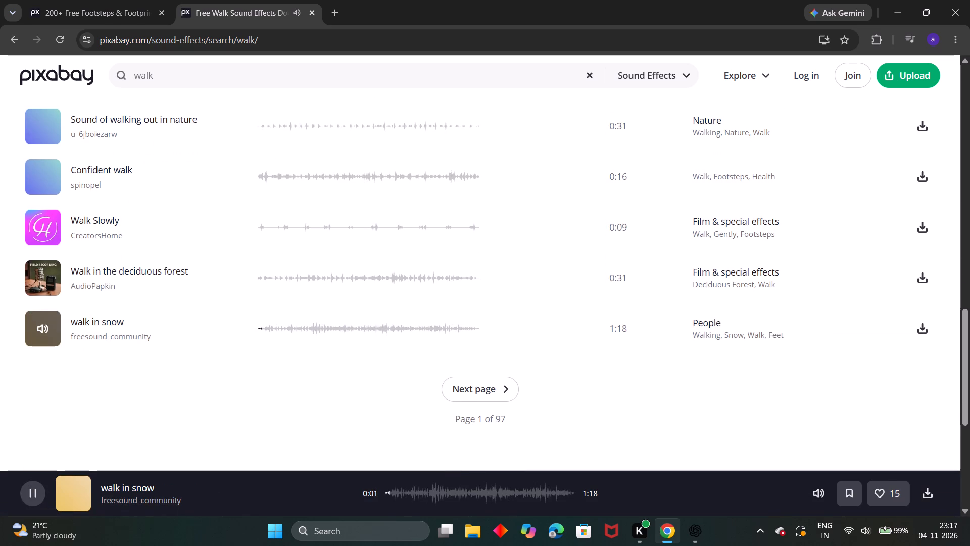
Switch from the walk results to the related walking sound effects.
scroll(184, 238, "up", 6)
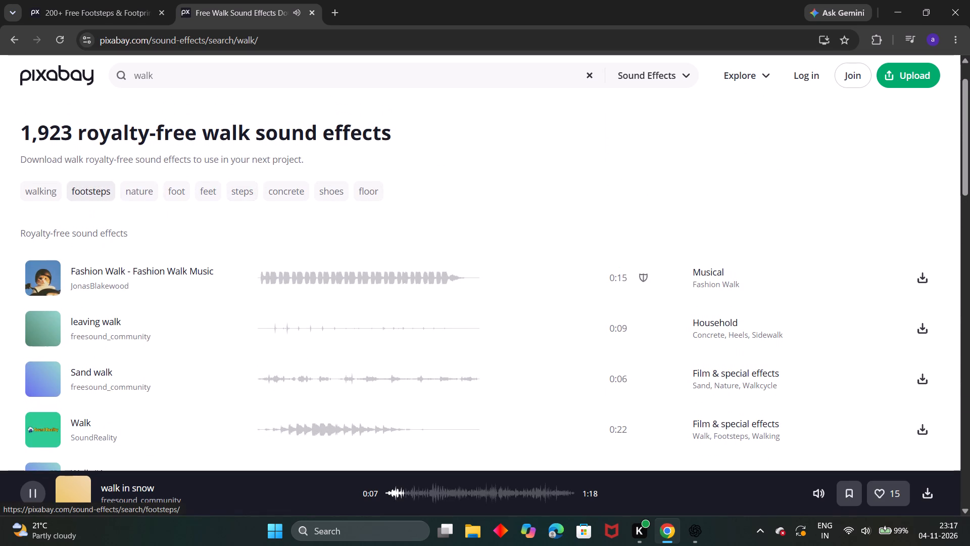
left_click(46, 190)
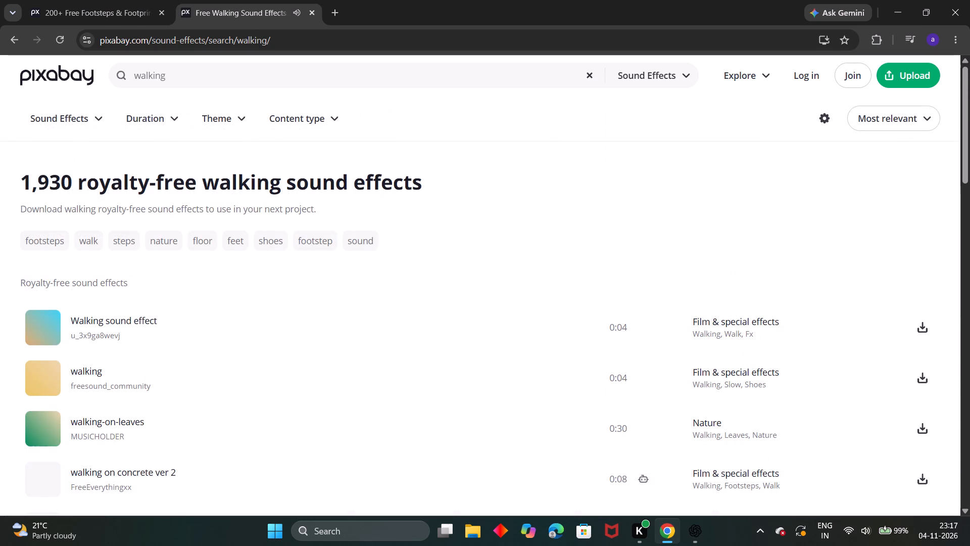
Preview the first six walking results, from Walking sound effect down to Walking by freesound_community.
left_click(50, 335)
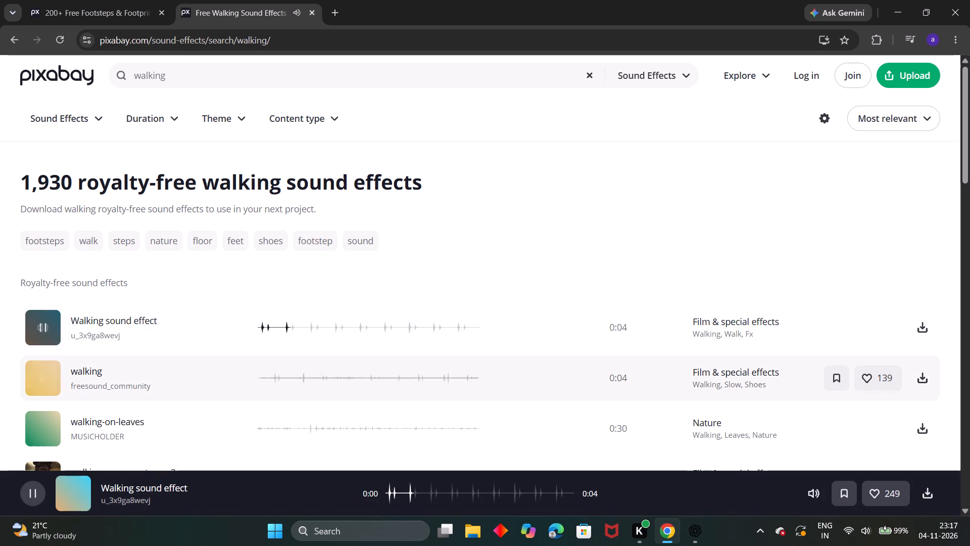
left_click(45, 385)
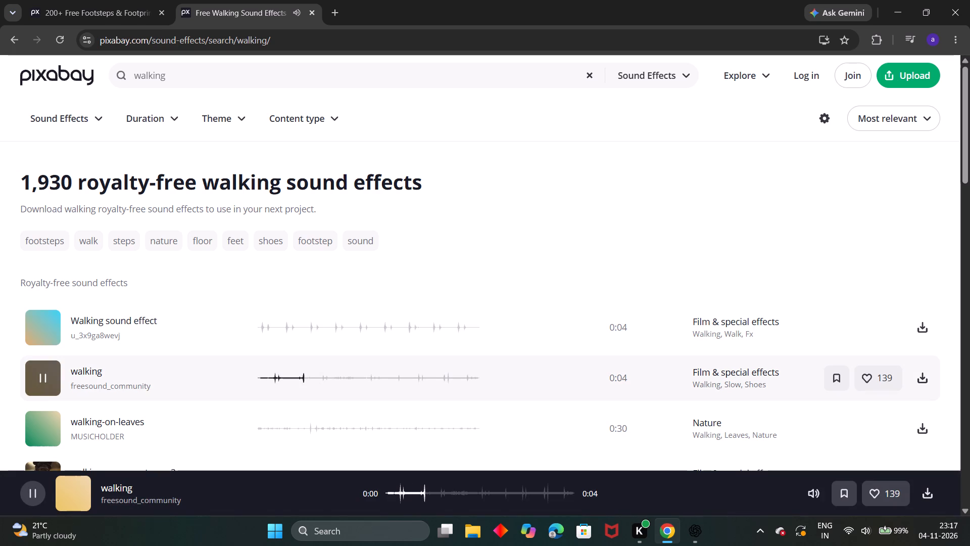
scroll(45, 385, "down", 1)
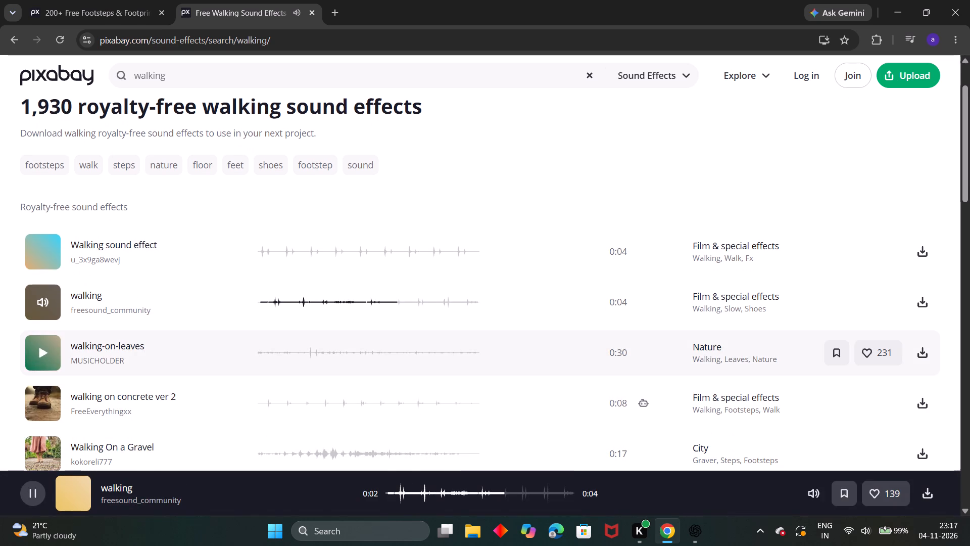
left_click(30, 360)
left_click(35, 390)
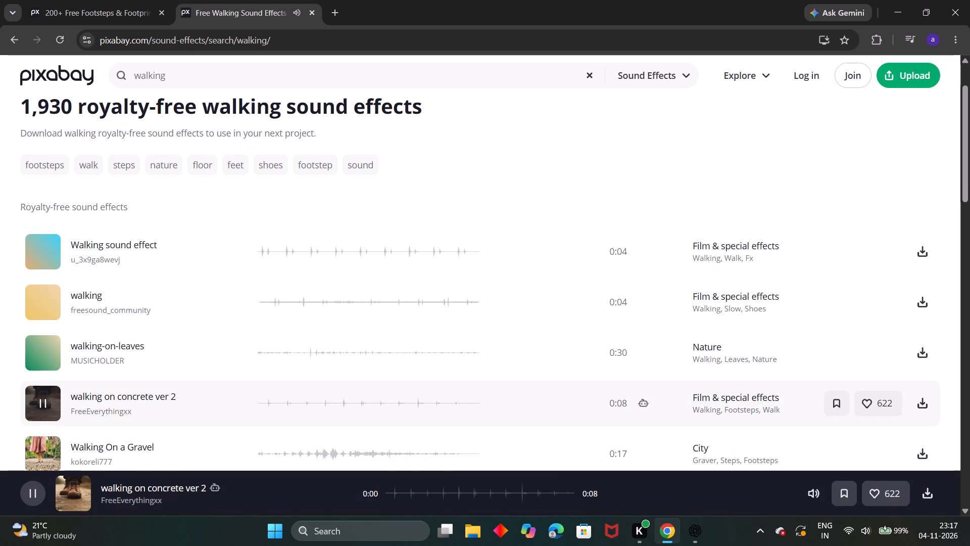
scroll(35, 390, "down", 1)
left_click(37, 366)
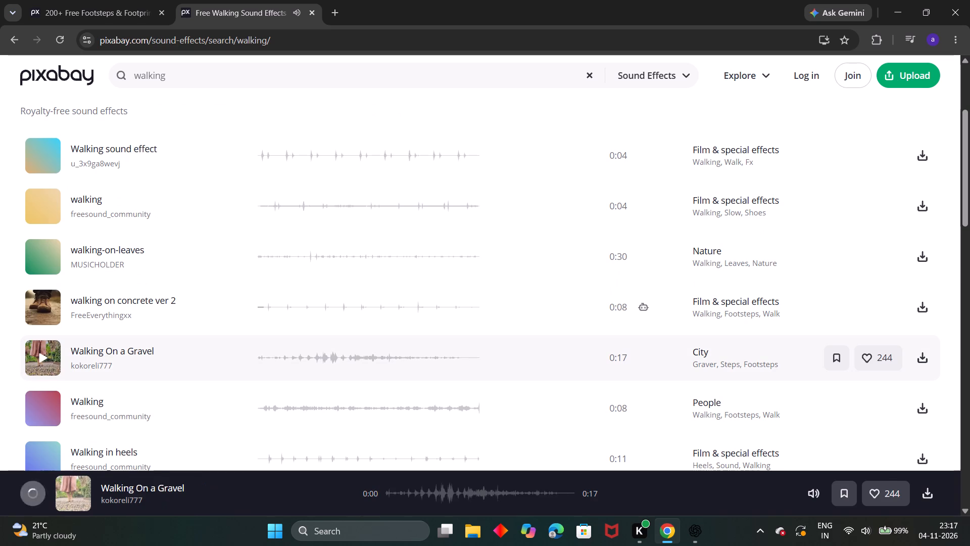
left_click(46, 414)
Preview Walking in heels, Heavy Walking Footsteps and Sound of walking out in nature, and look over the results below.
scroll(46, 414, "down", 1)
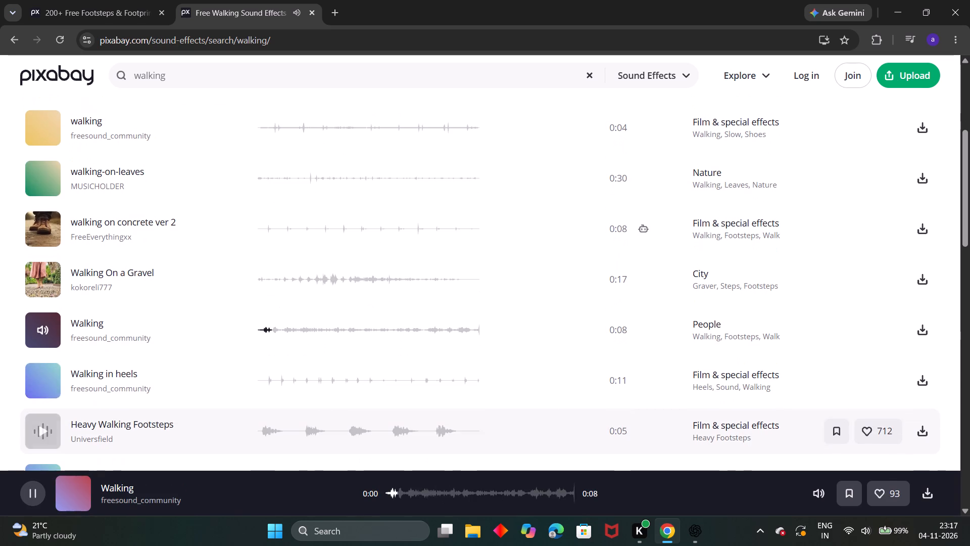
left_click(44, 381)
scroll(44, 381, "down", 1)
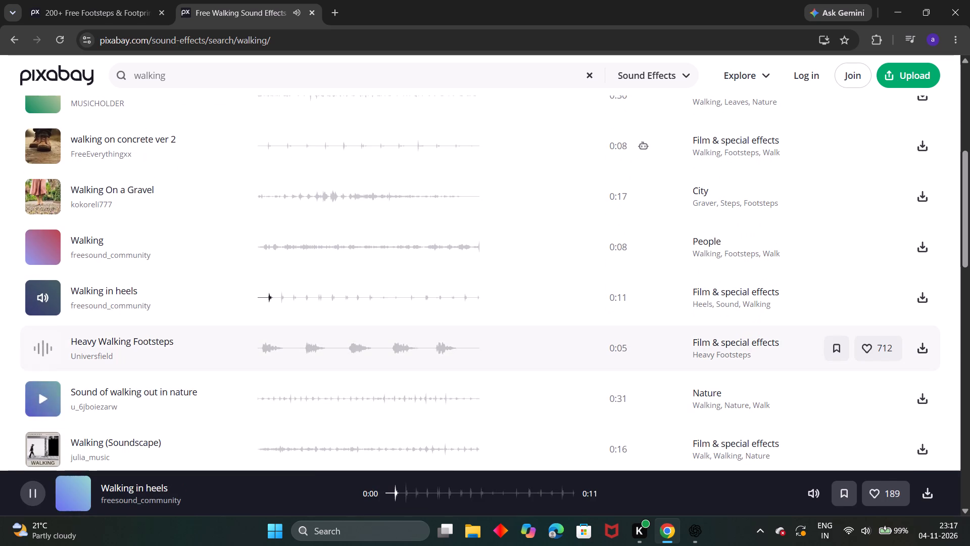
left_click(40, 355)
left_click(43, 391)
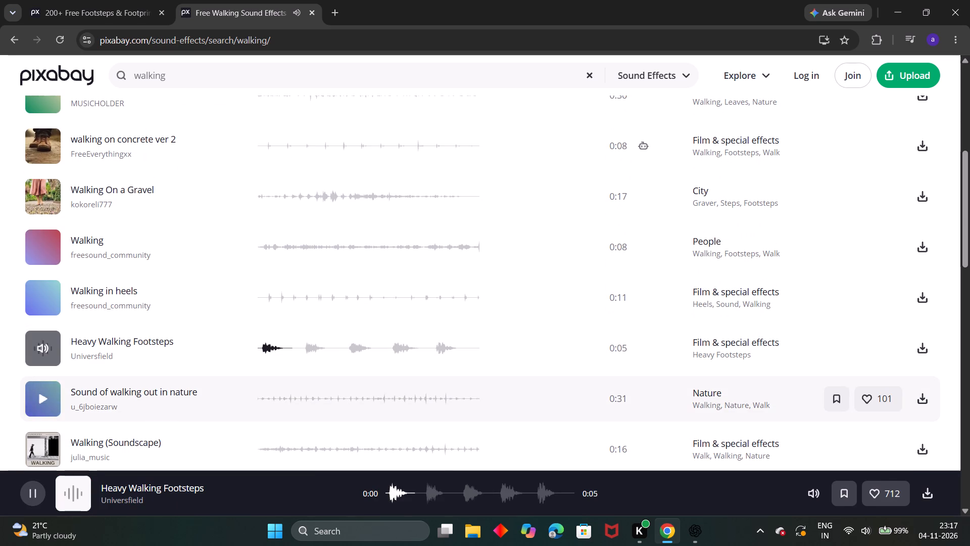
scroll(43, 391, "down", 2)
Return to the related walk sound effects and preview leaving walk again.
scroll(43, 391, "up", 3)
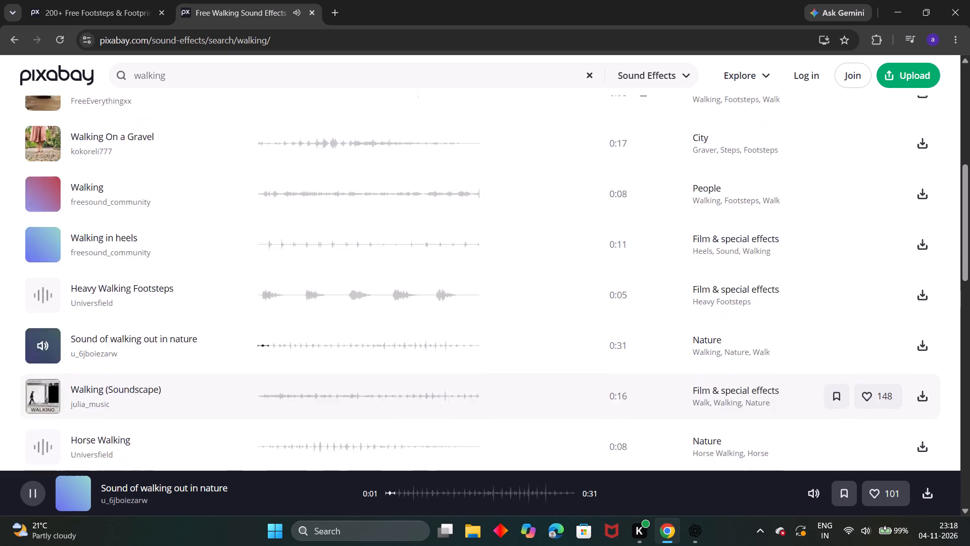
scroll(43, 391, "up", 1)
left_click(88, 243)
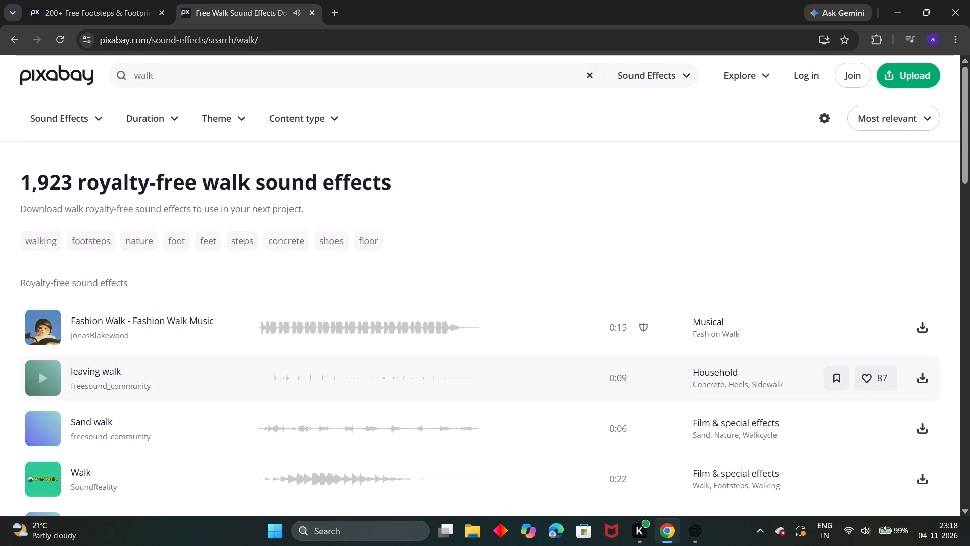
left_click(45, 373)
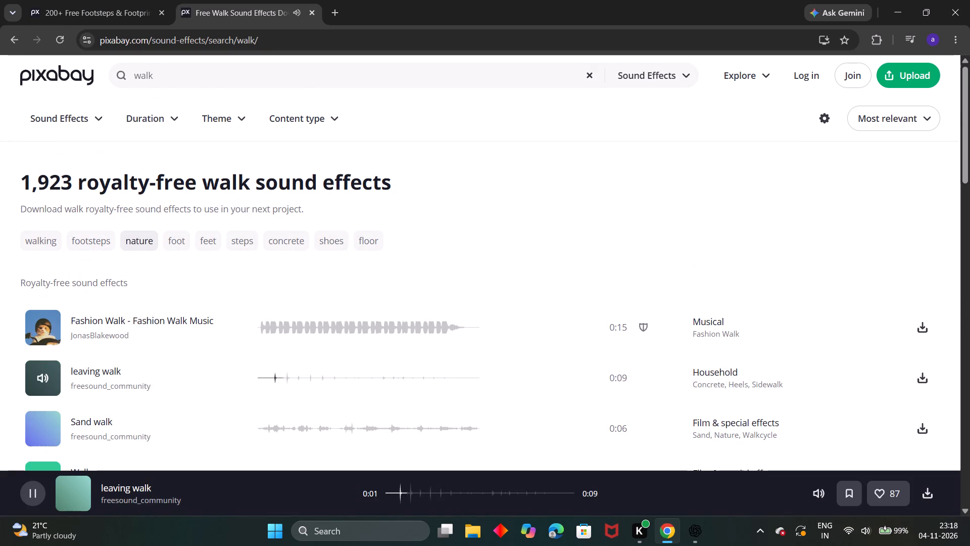
Switch from the walk results to the related steps sound effects.
left_click(236, 240)
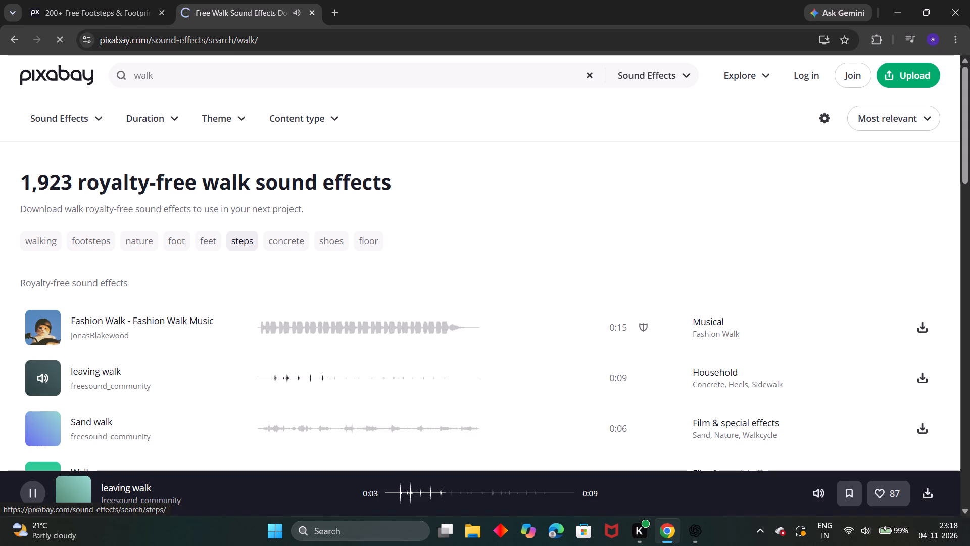
Preview the first five steps results, from Pasos (steps) down to steps in the nature.
left_click(37, 325)
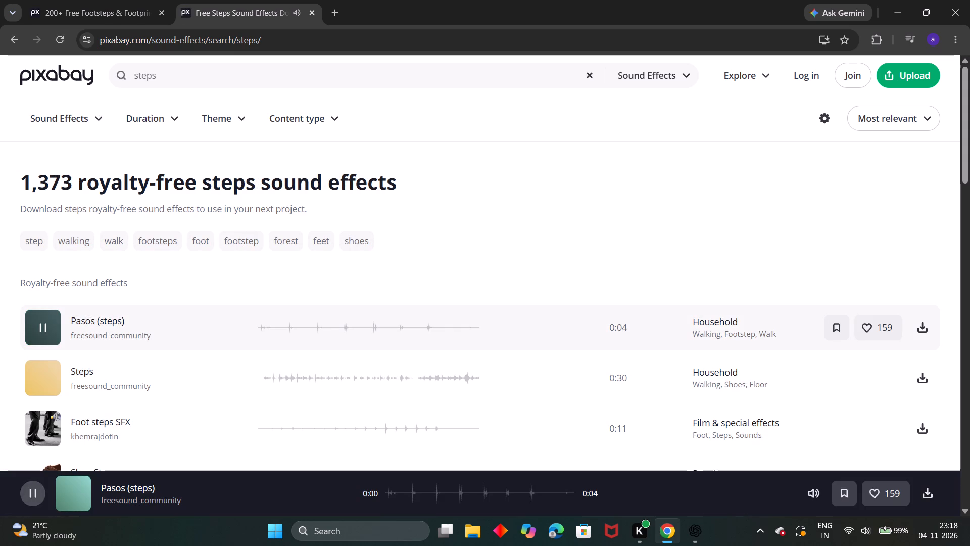
left_click(41, 373)
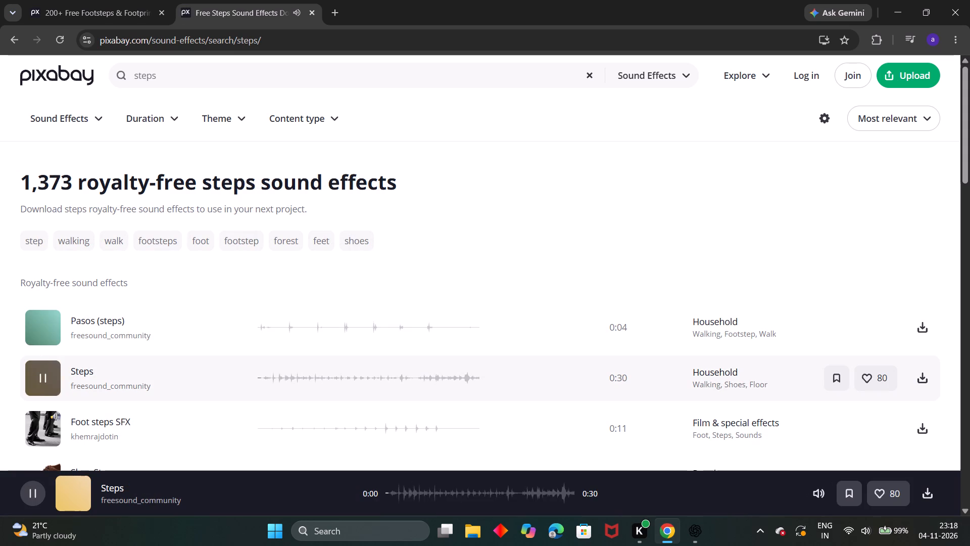
left_click(47, 422)
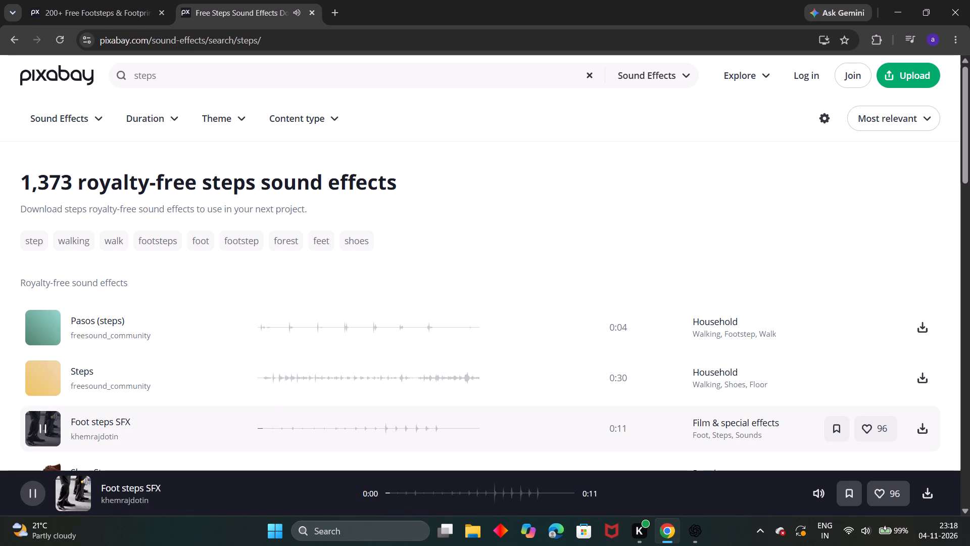
scroll(47, 422, "down", 1)
left_click(44, 391)
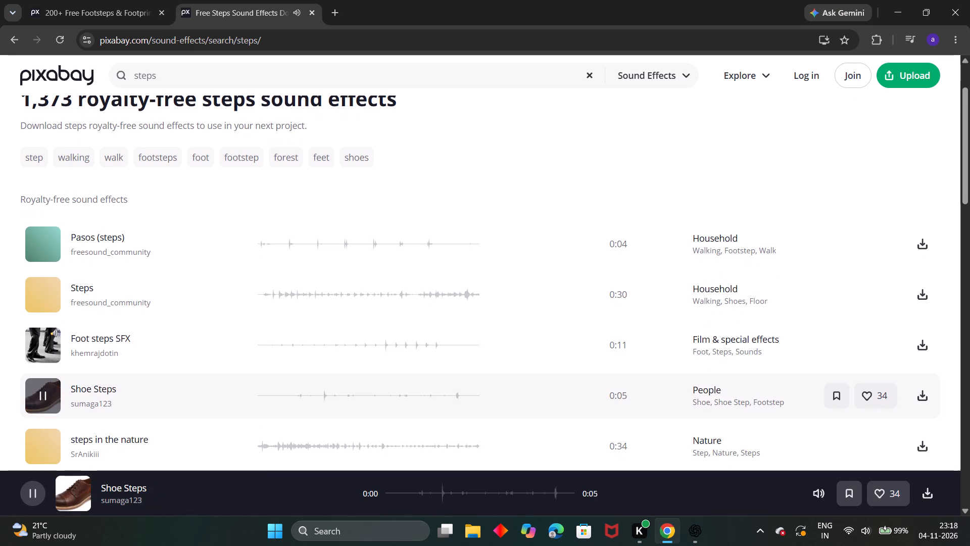
left_click(41, 448)
Preview Foot steps, Stone Steps, FOOT STEPS by Saria_mix and steps in the woods 01, skipping the 32-second Foot Steps.
scroll(41, 448, "down", 1)
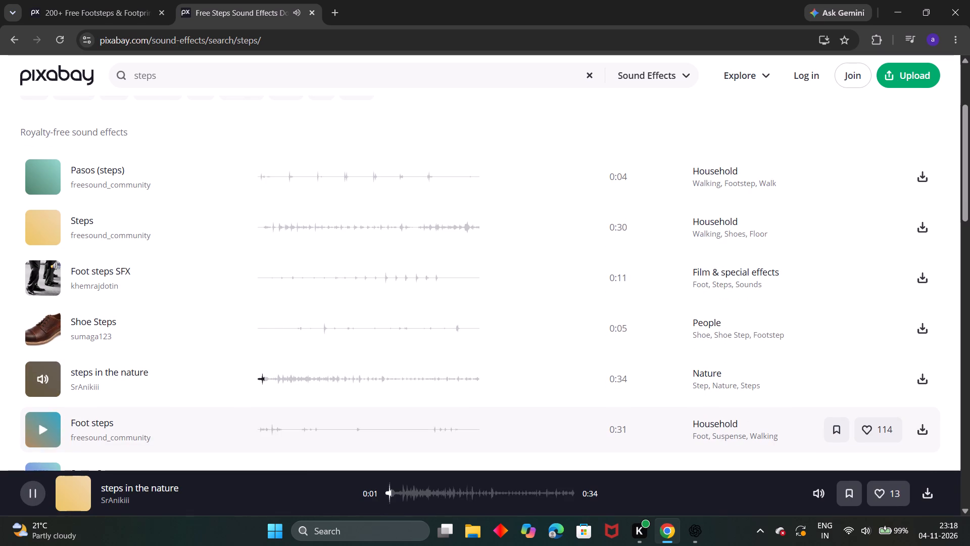
left_click(41, 431)
scroll(41, 431, "down", 1)
left_click(43, 409)
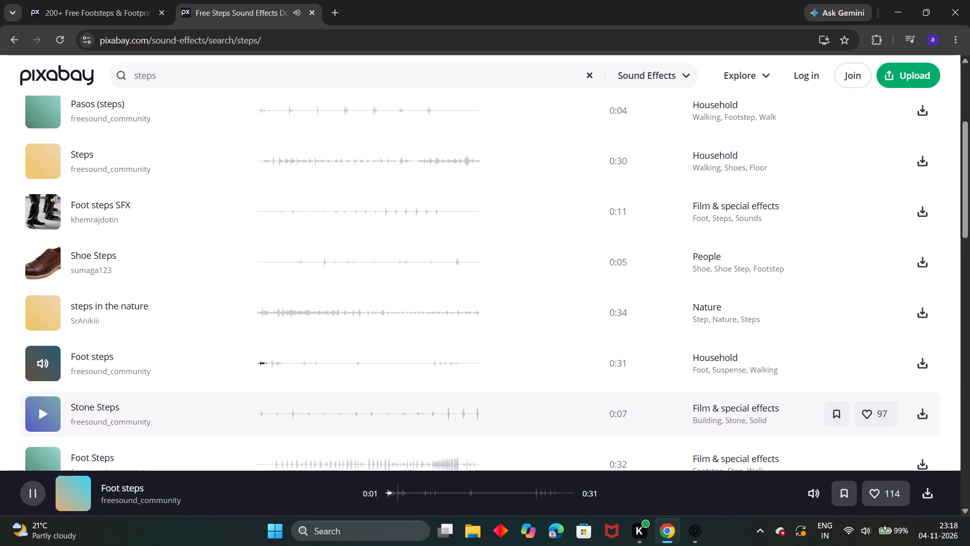
scroll(43, 409, "down", 1)
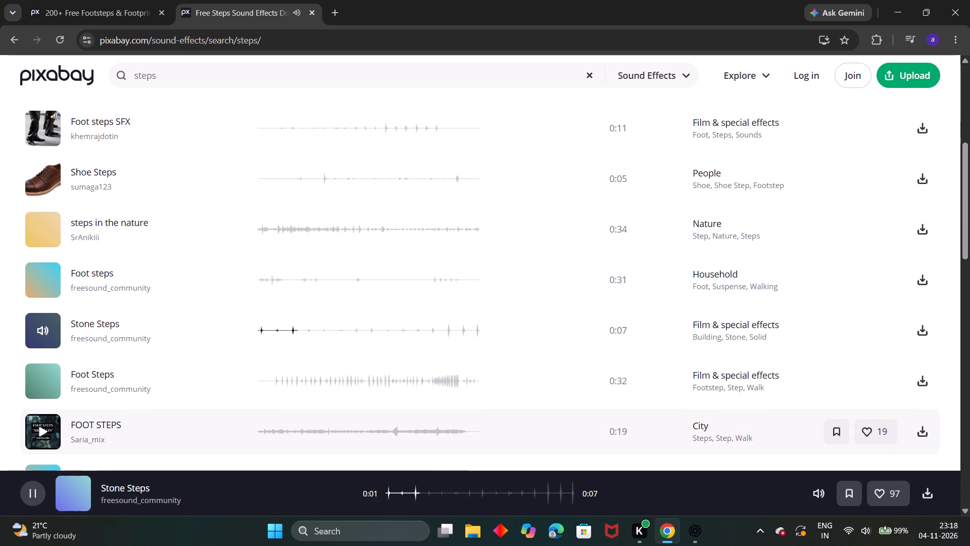
left_click(40, 427)
scroll(40, 427, "down", 1)
left_click(38, 428)
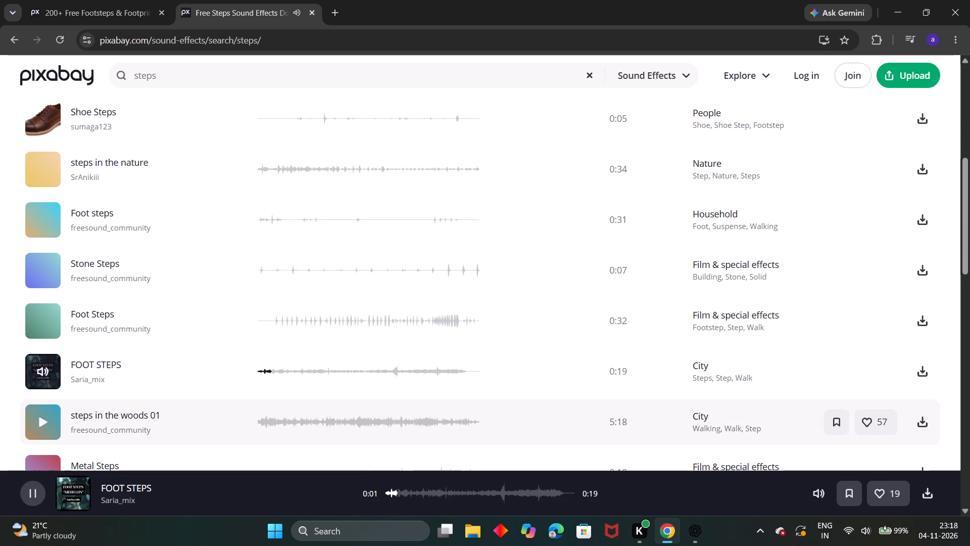
Preview Metal Steps, Steps on dry leaves, 180904-woodland04 run steps and deep sand steps, and pause playback on the last one.
scroll(54, 429, "down", 1)
left_click(49, 401)
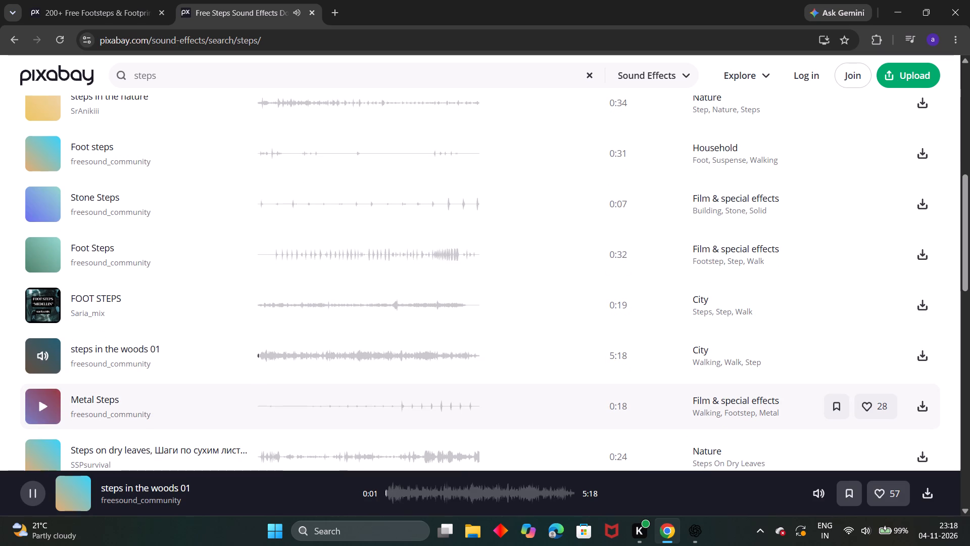
scroll(47, 419, "down", 1)
left_click(43, 413)
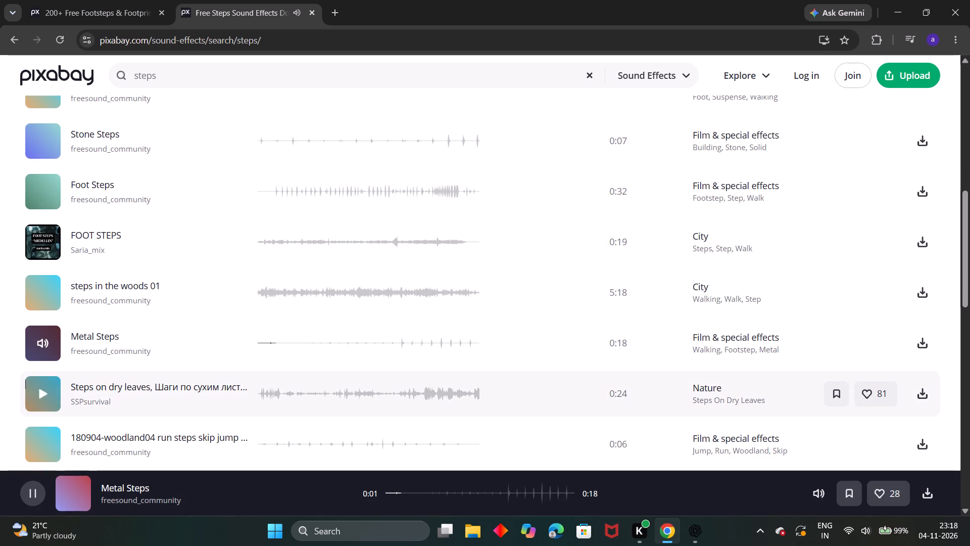
scroll(43, 413, "down", 1)
left_click(34, 343)
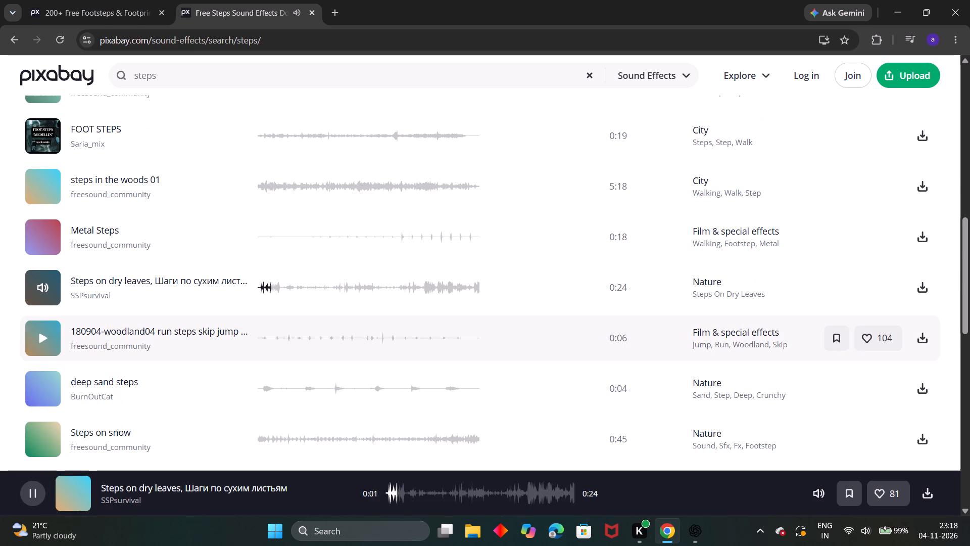
left_click(39, 383)
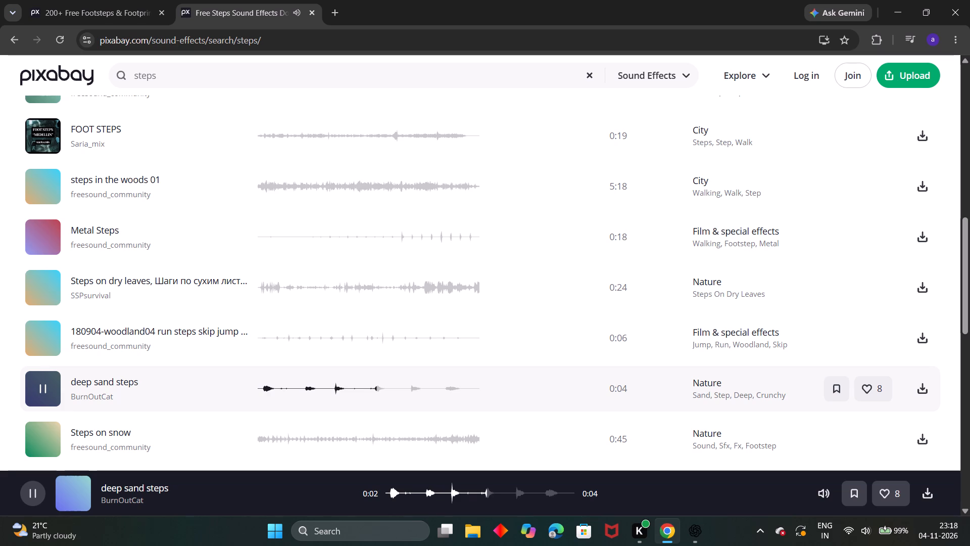
left_click(45, 392)
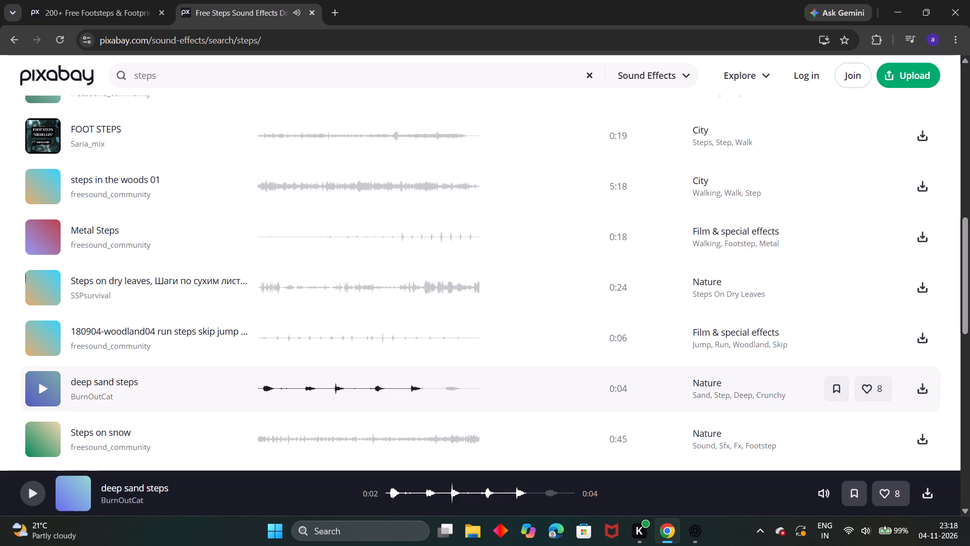
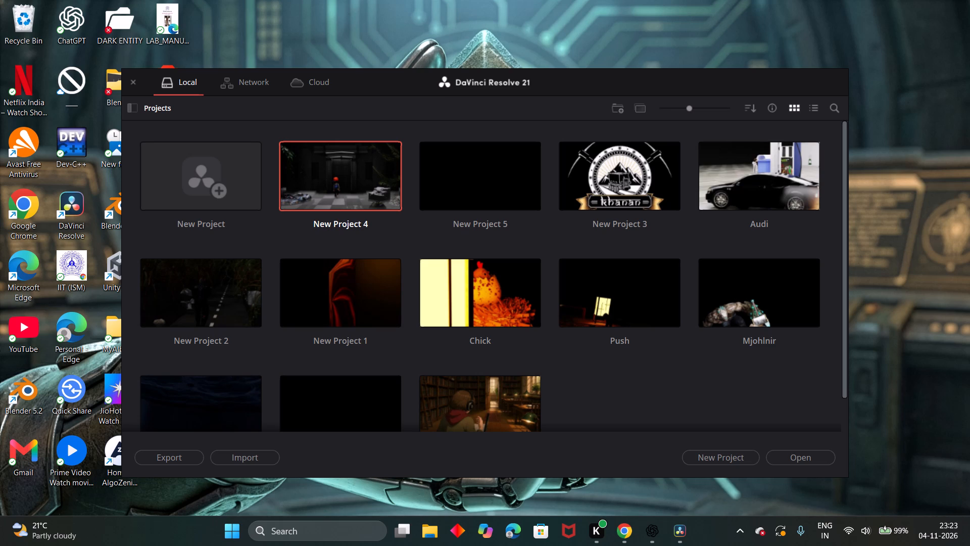
Open the existing project New Project 4 from the local projects in DaVinci Resolve.
double_click(365, 174)
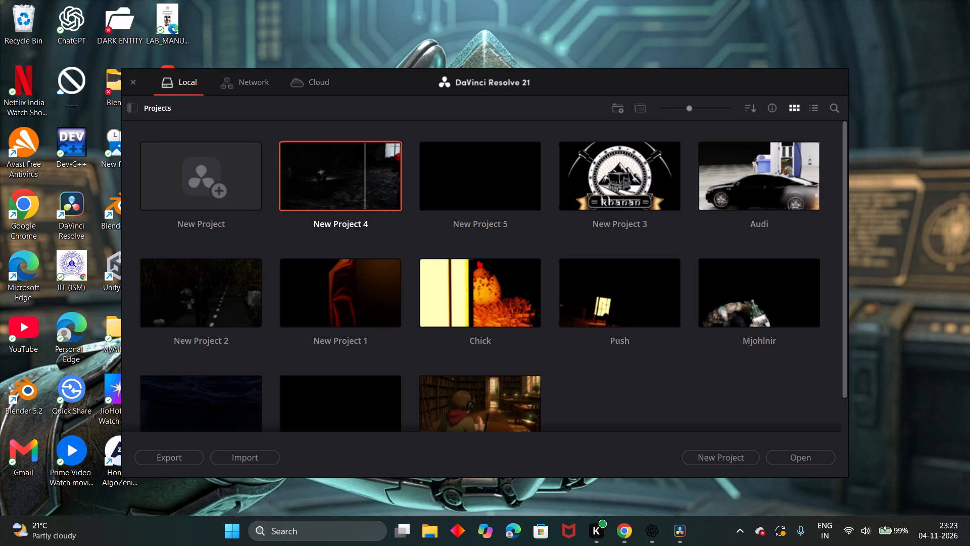
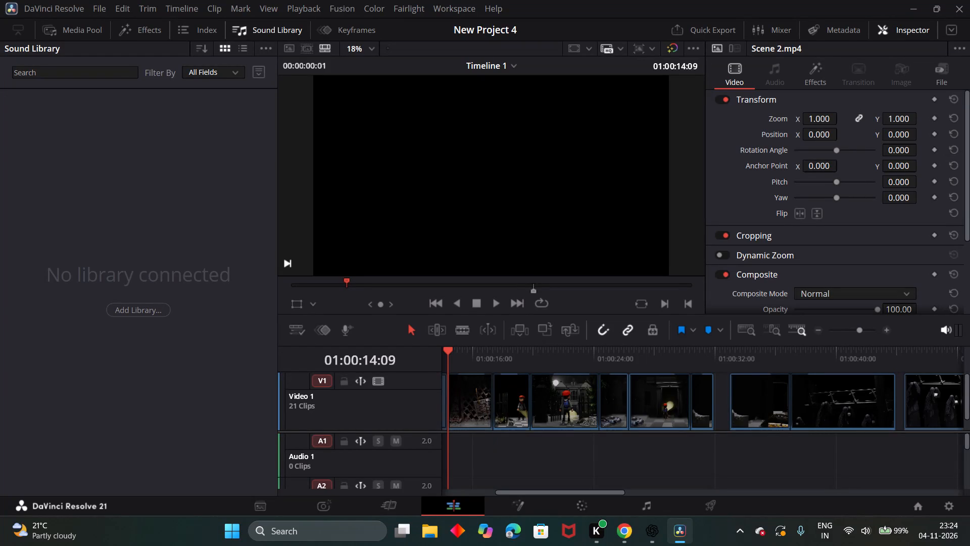
Play back Timeline 1 from its start at 01:00:00:00 through both titles and the opening scenes, stopping at about 01:00:17:16.
scroll(493, 387, "right", 4)
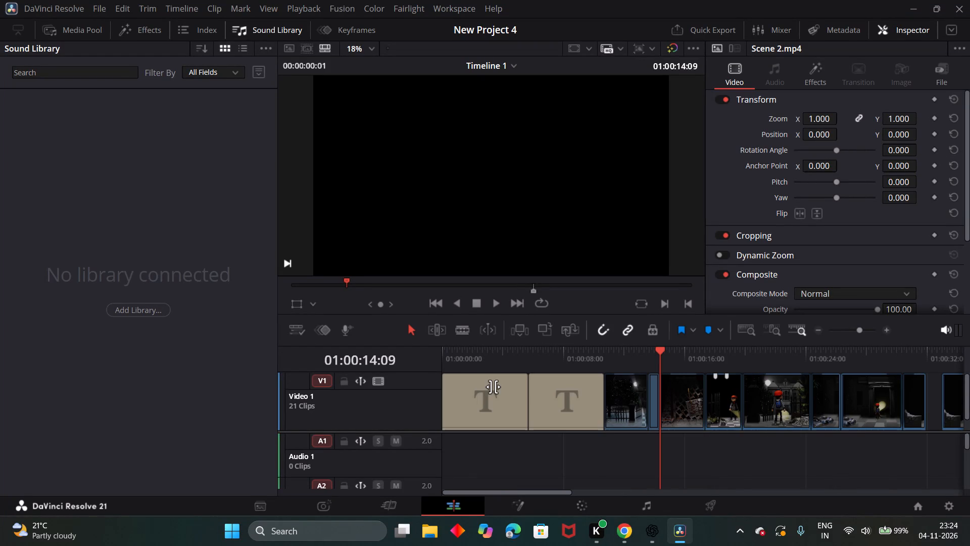
left_click_drag(658, 351, 459, 369)
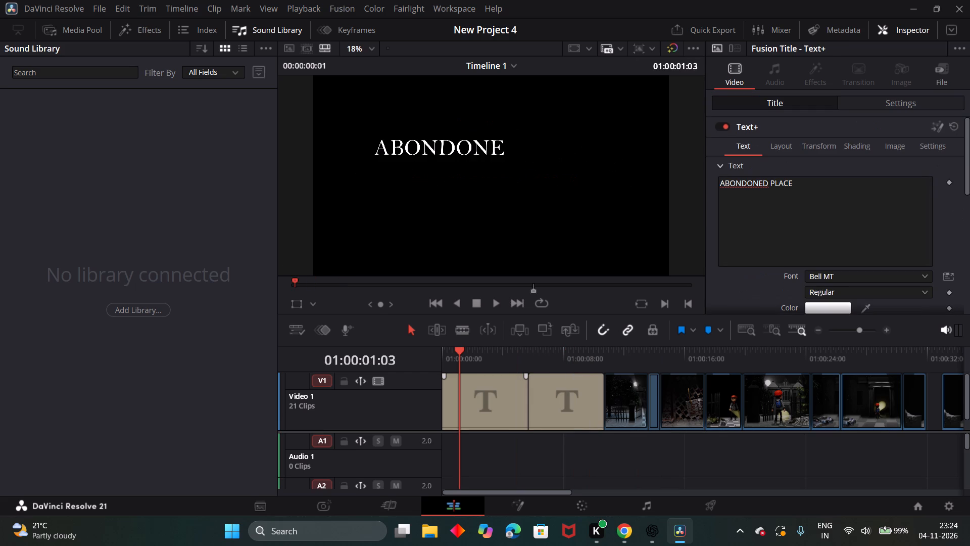
left_click_drag(460, 353, 443, 351)
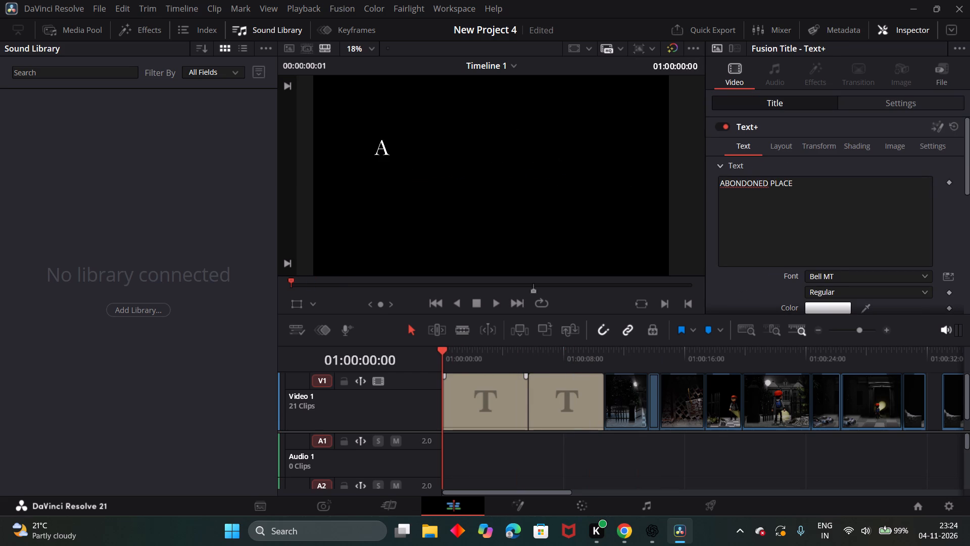
left_click(492, 309)
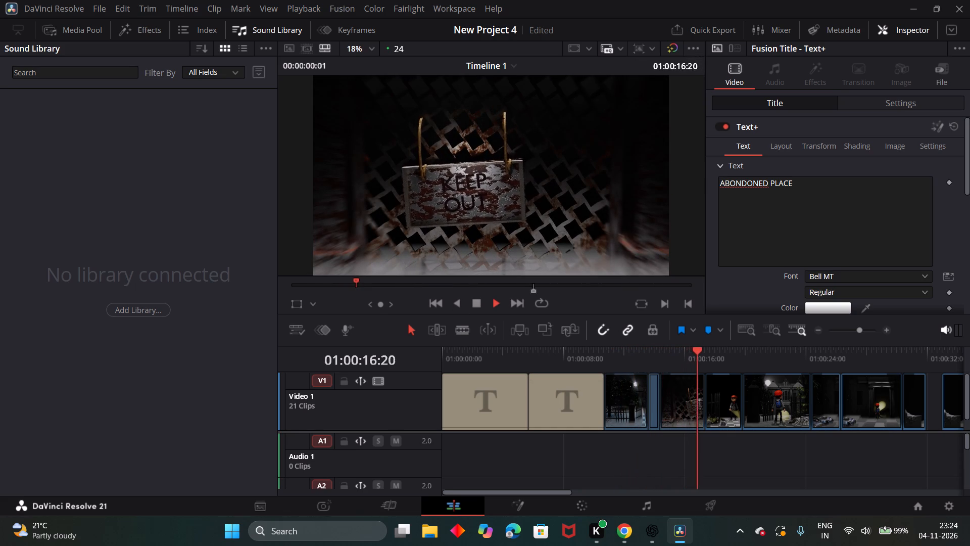
left_click(477, 305)
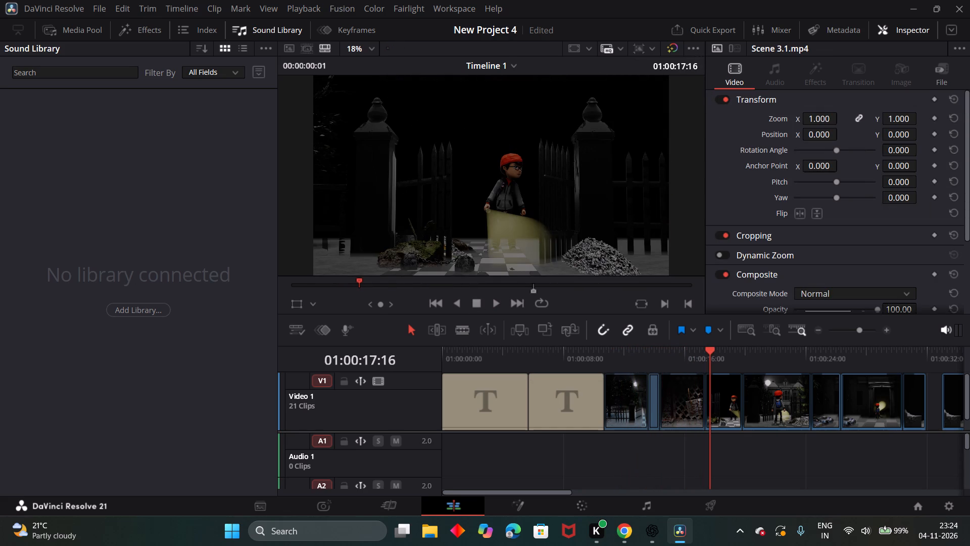
Move the playhead back to the haunted house image right after the two titles, at about 01:00:11:18.
left_click_drag(711, 352, 622, 353)
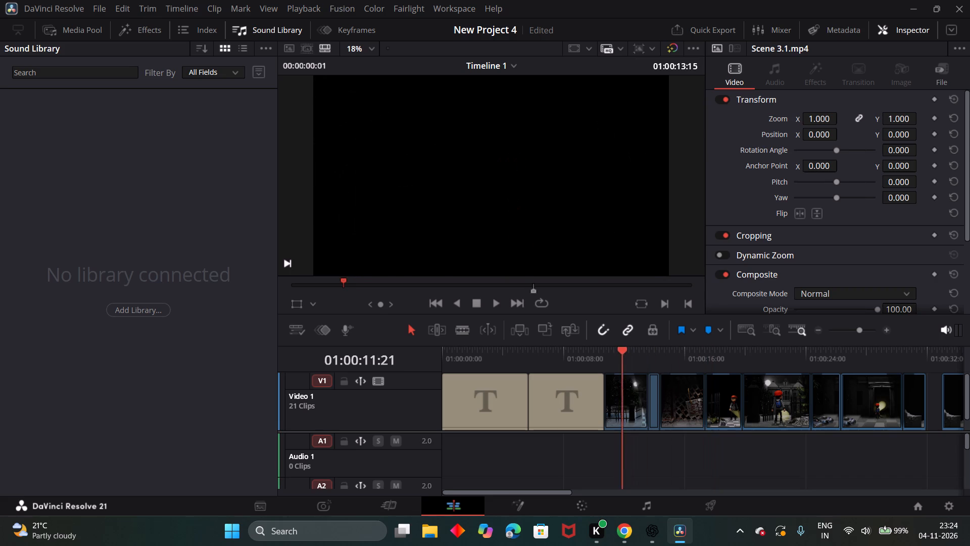
left_click_drag(622, 353, 620, 353)
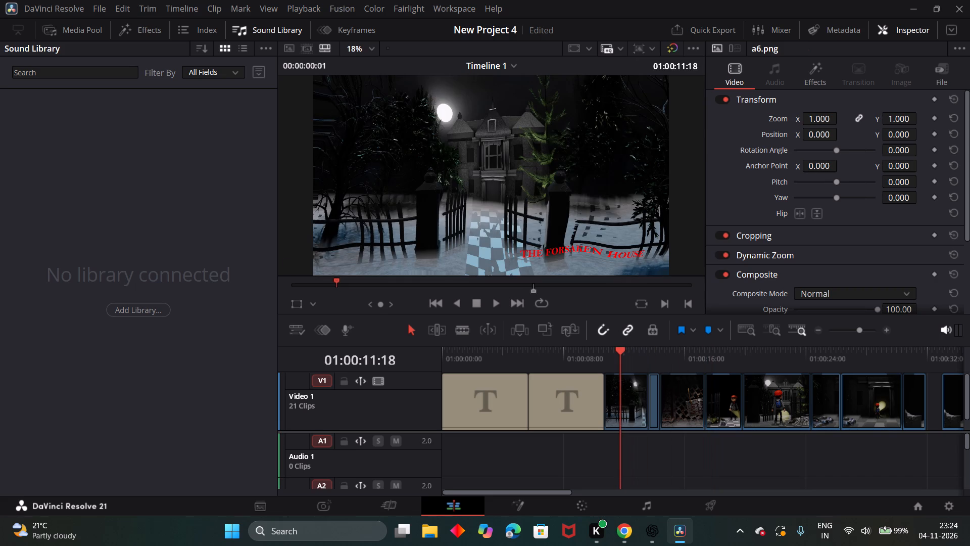
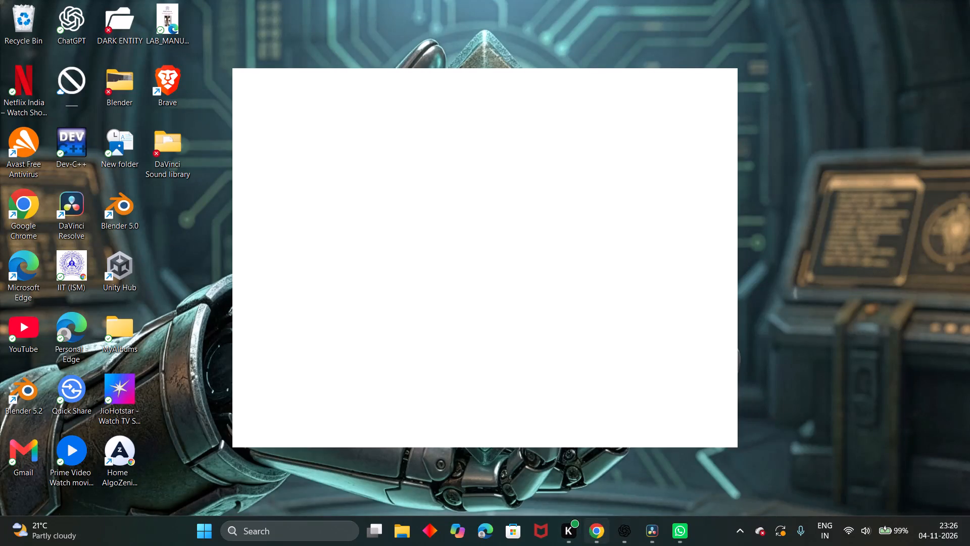
Return to New Project 4 in DaVinci Resolve and bring up the project's Media Pool clips in place of the Sound Library.
left_click(644, 535)
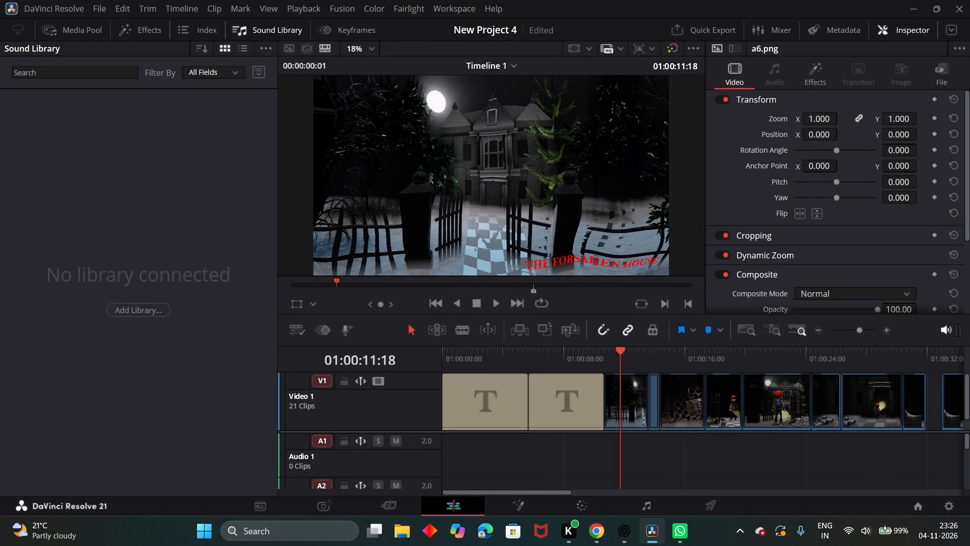
left_click(88, 28)
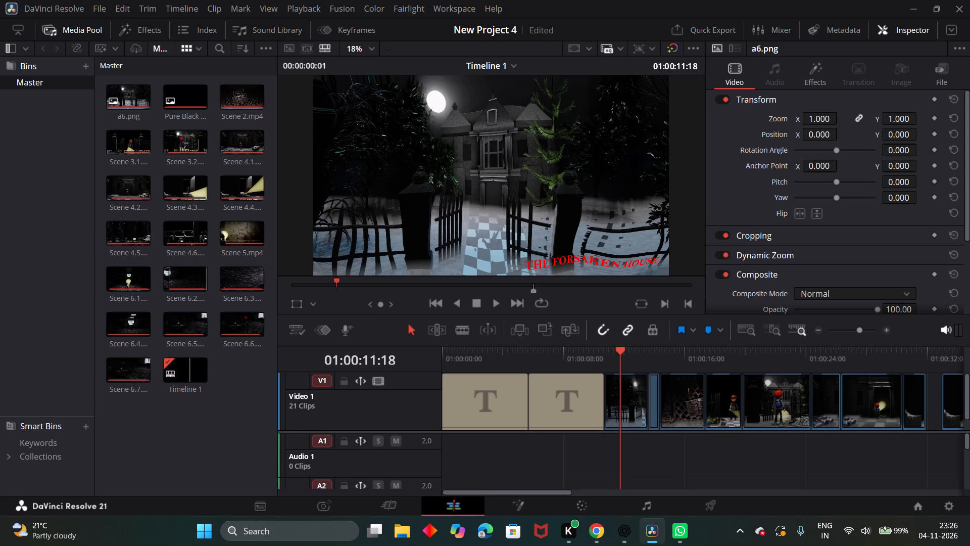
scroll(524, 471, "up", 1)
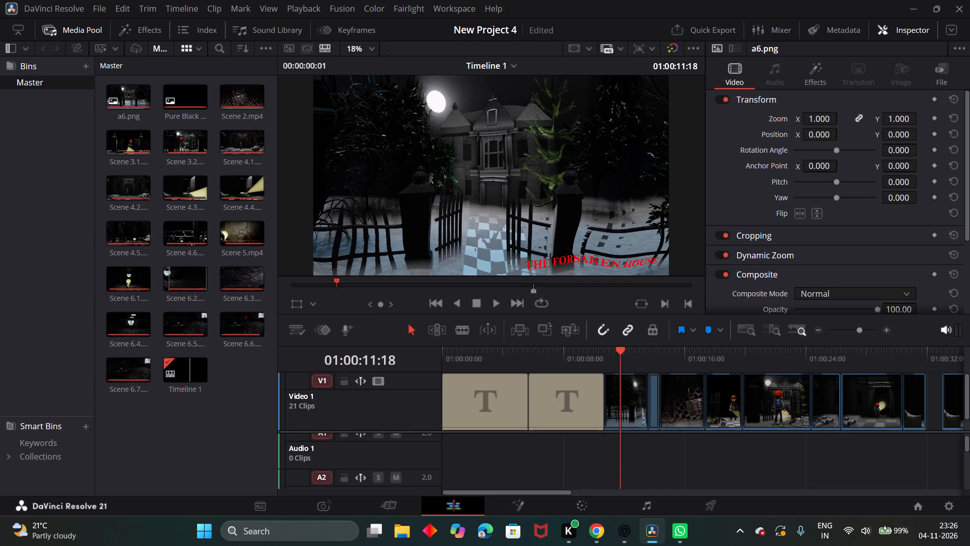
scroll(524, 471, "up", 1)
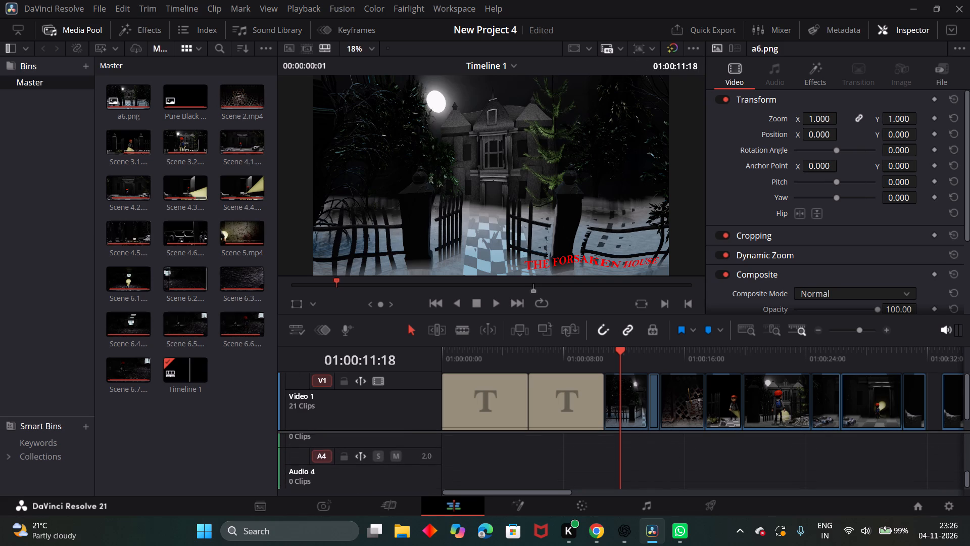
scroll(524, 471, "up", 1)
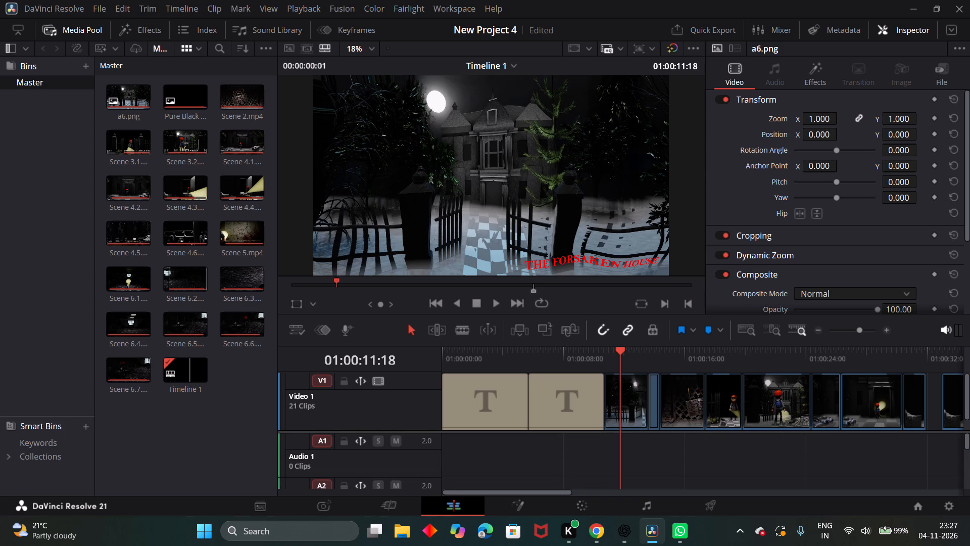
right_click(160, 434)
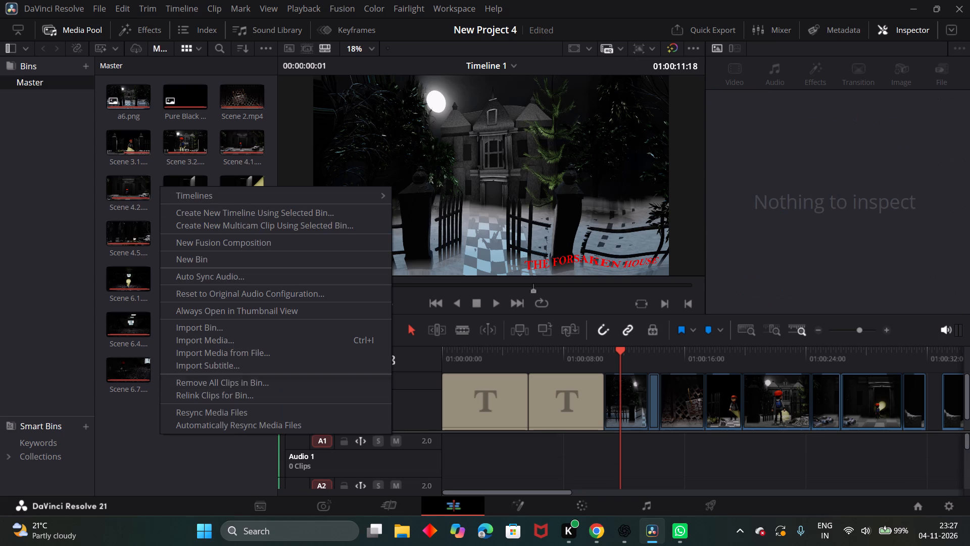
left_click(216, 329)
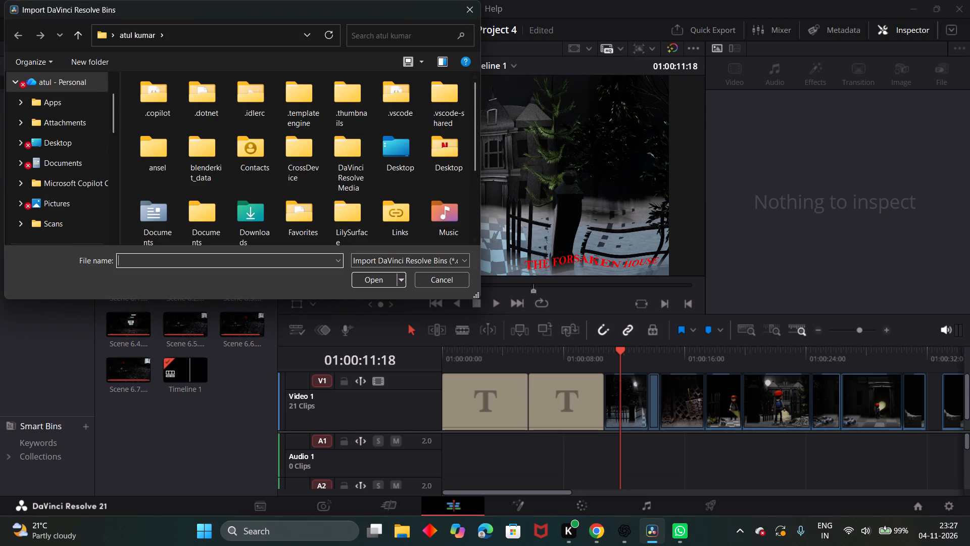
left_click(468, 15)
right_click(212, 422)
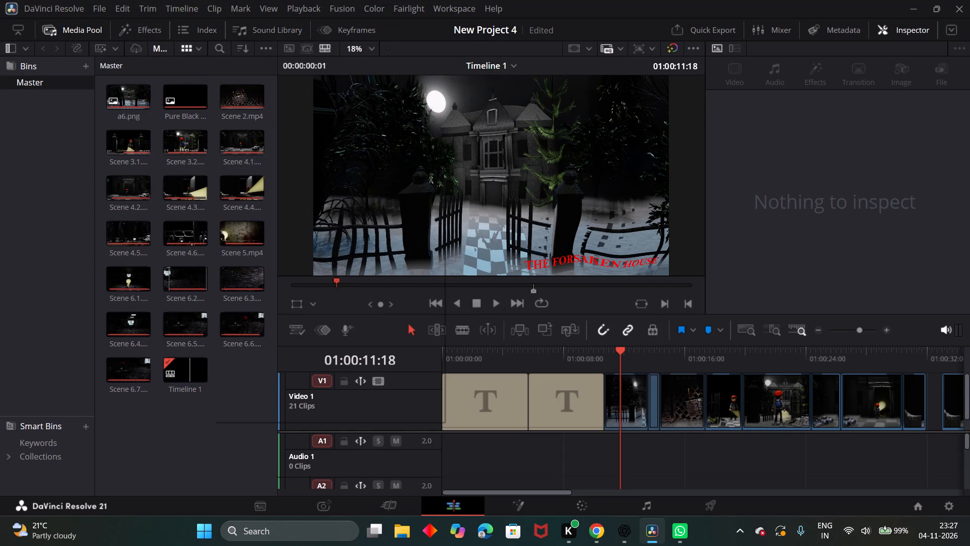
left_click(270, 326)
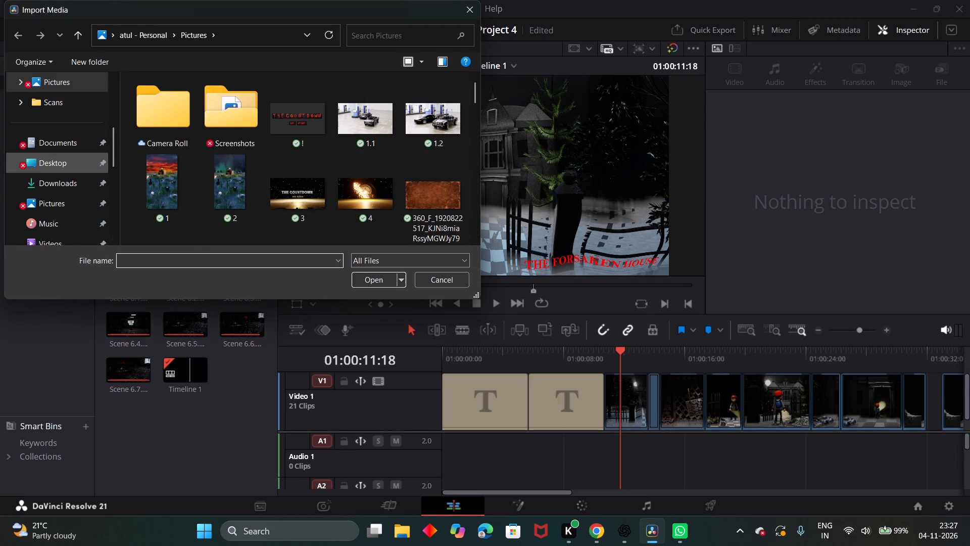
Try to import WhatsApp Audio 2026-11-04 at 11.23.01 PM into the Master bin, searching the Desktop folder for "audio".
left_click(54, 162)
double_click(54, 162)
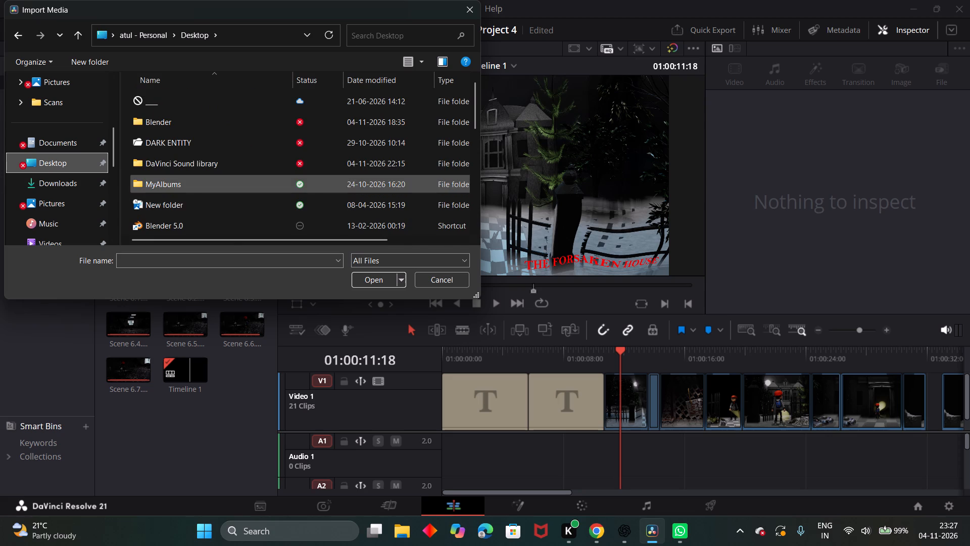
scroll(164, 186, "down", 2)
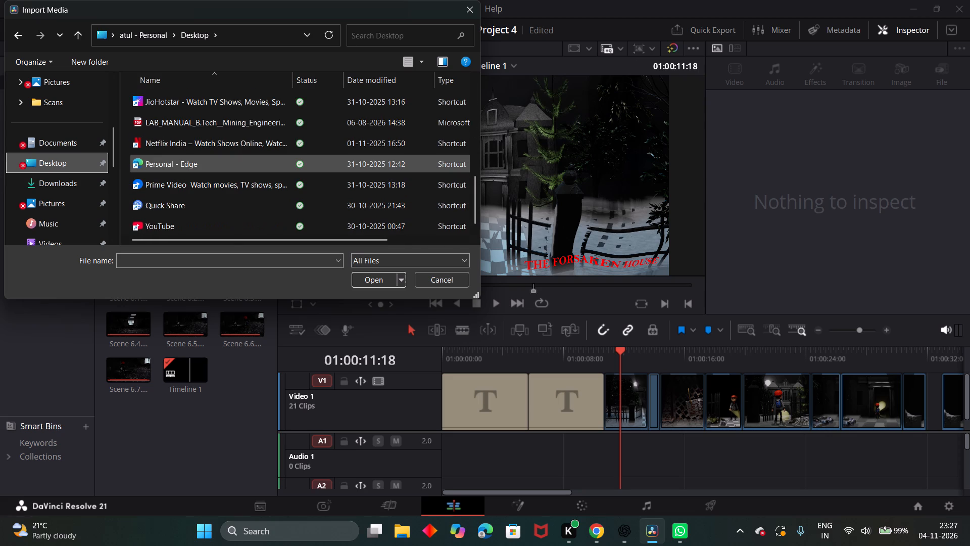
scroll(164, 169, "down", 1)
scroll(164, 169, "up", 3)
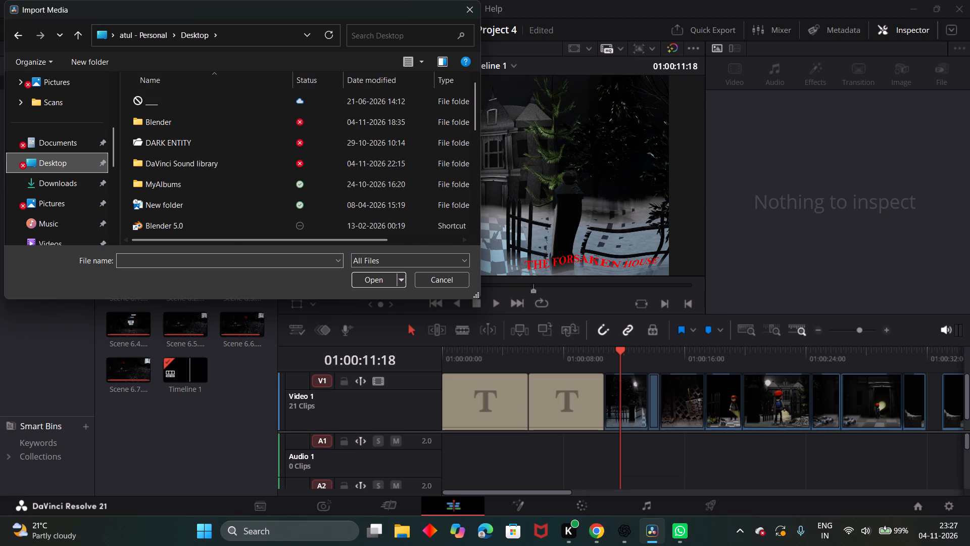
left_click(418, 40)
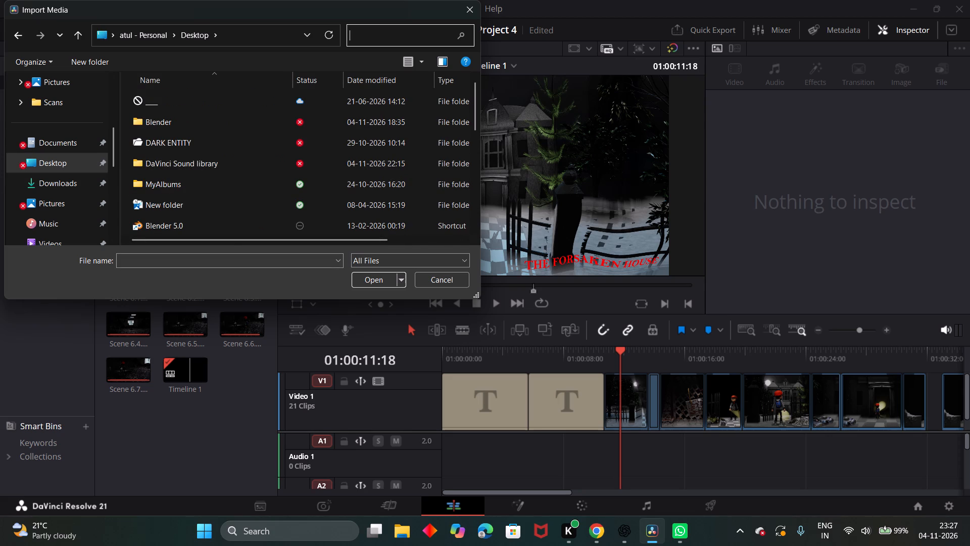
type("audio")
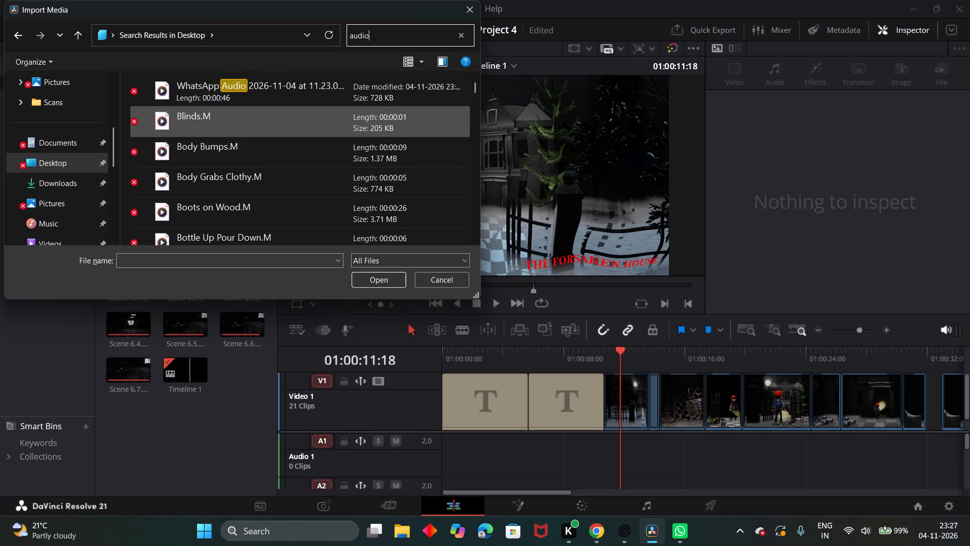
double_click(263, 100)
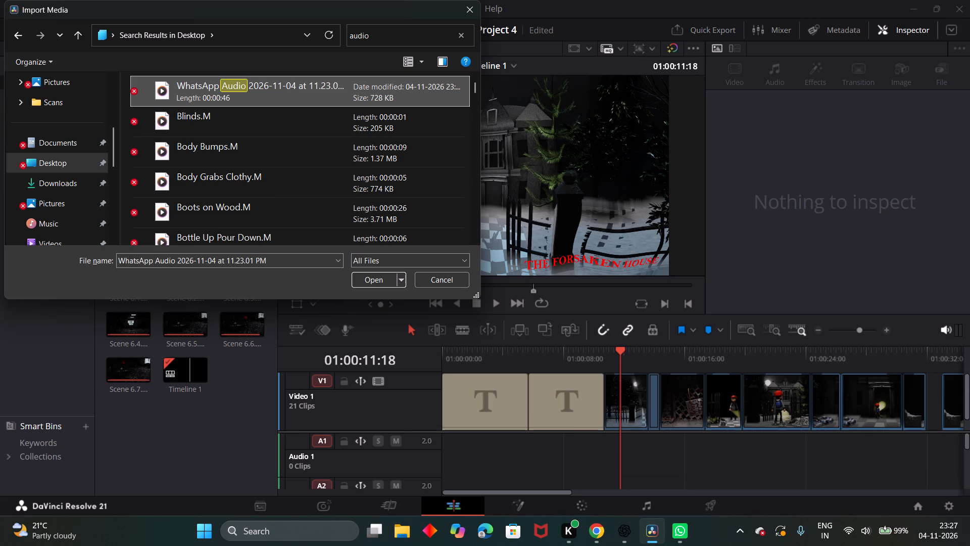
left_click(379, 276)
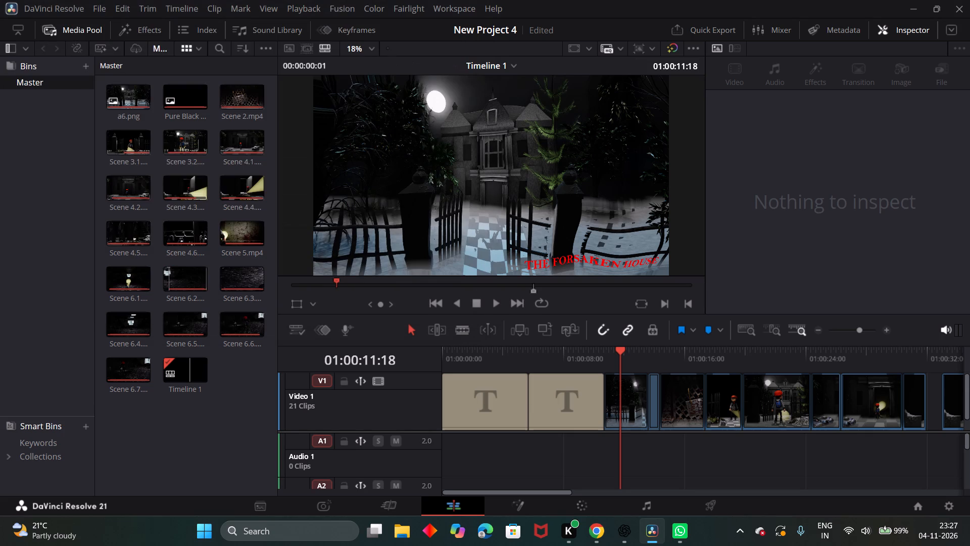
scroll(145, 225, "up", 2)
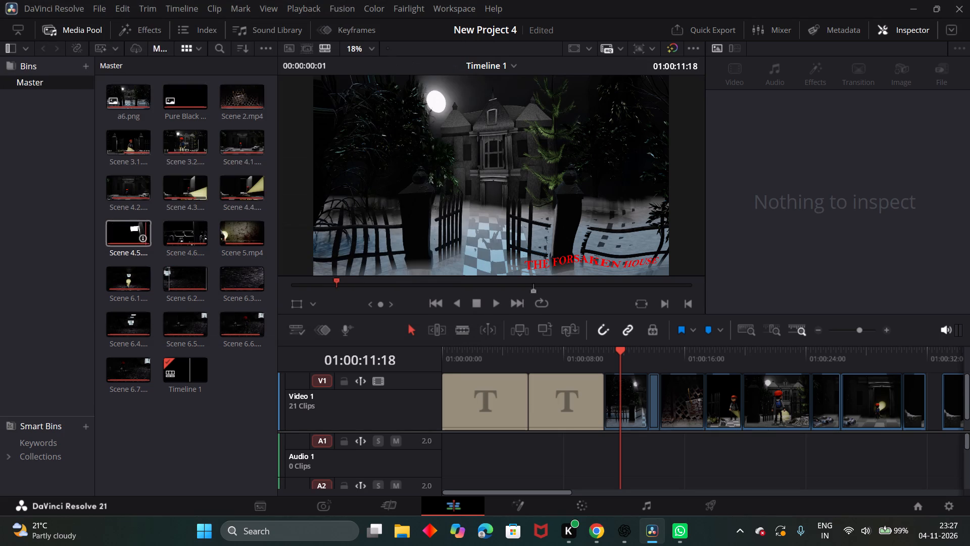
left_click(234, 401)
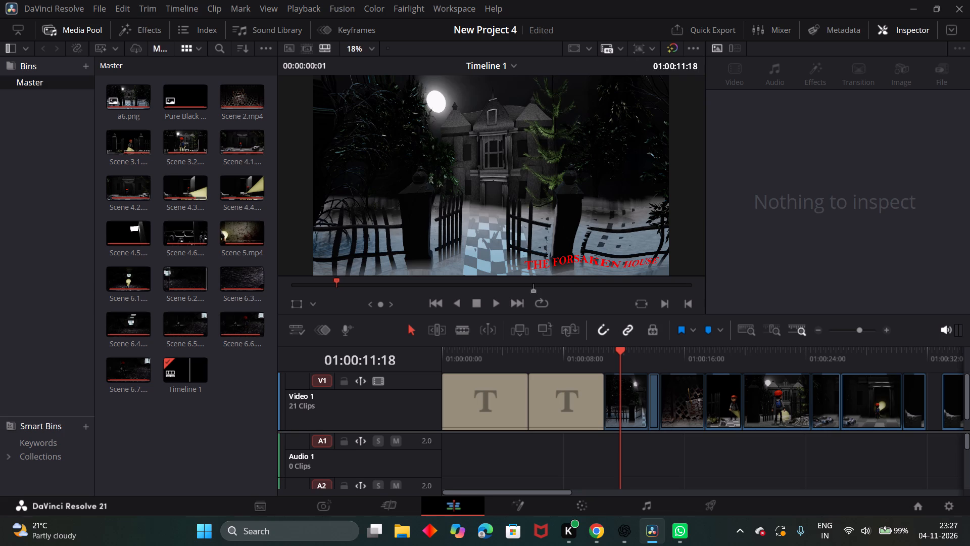
Move the playhead back to the cut between the second title and the haunted house image, at 01:00:10:17.
left_click_drag(619, 349, 556, 345)
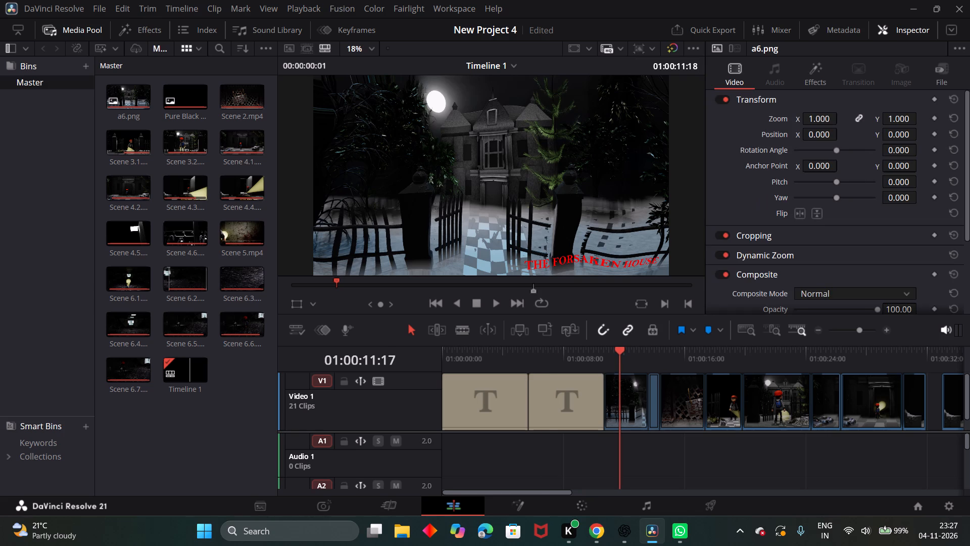
left_click_drag(556, 345, 602, 354)
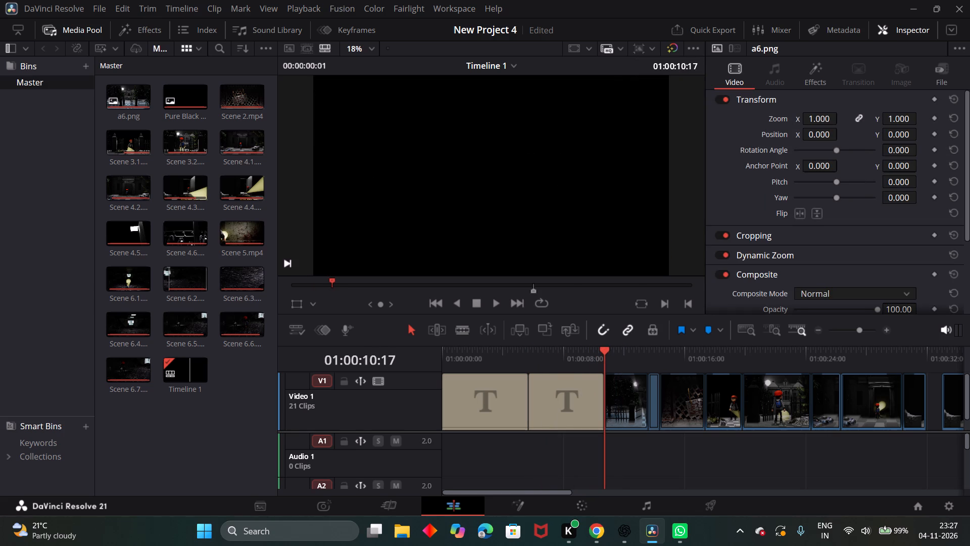
Scrub the timeline from the haunted house image to the start of the Scene 4.1 clip at 01:00:24:09.
left_click_drag(605, 350, 678, 359)
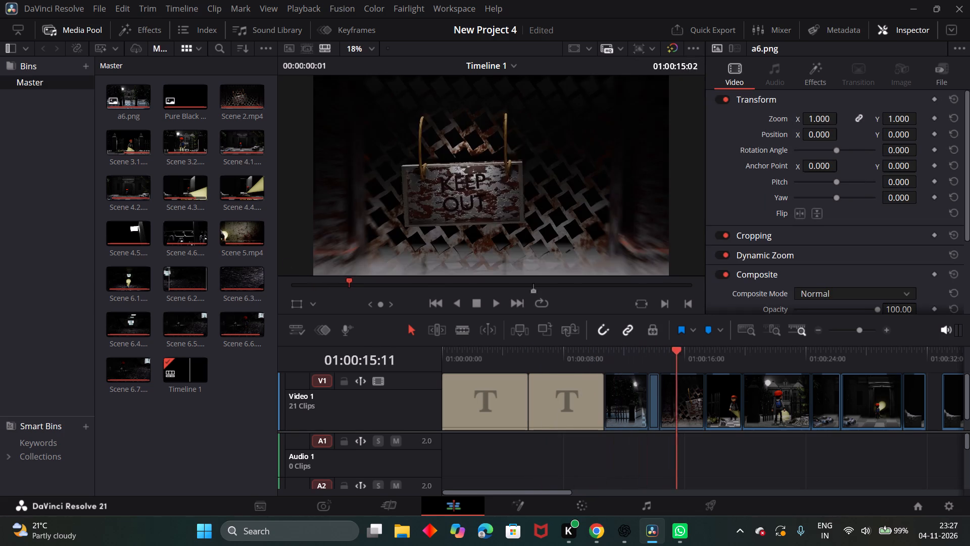
left_click_drag(678, 359, 711, 371)
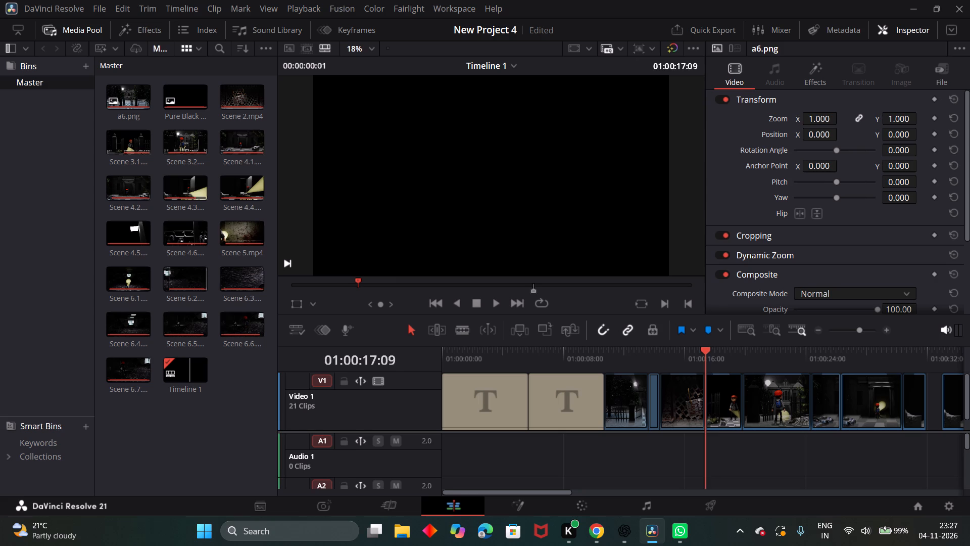
left_click_drag(711, 371, 763, 373)
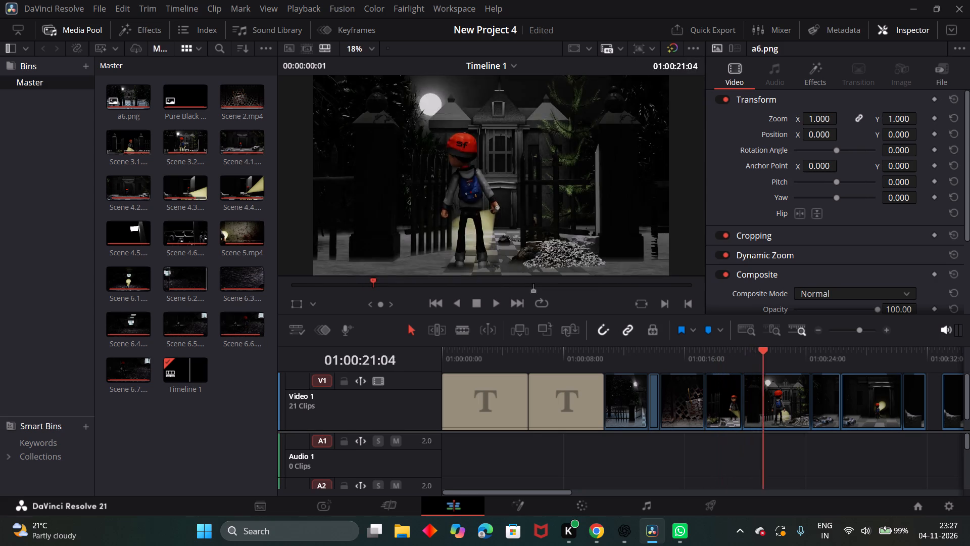
left_click_drag(763, 373, 819, 379)
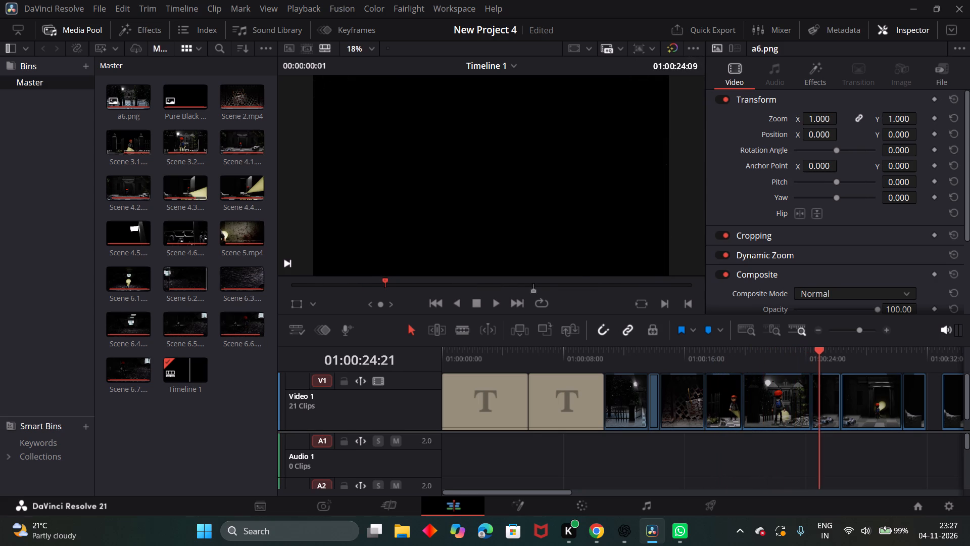
left_click_drag(819, 379, 813, 379)
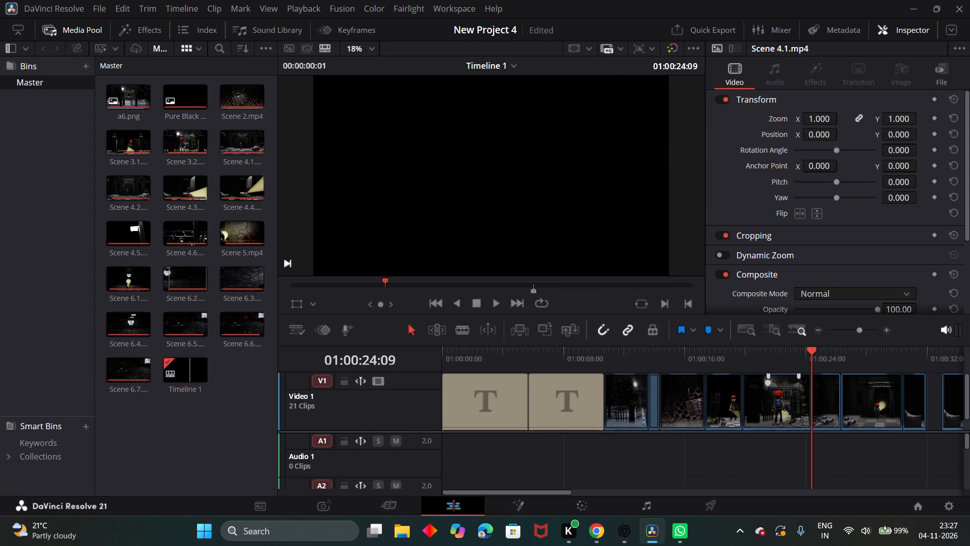
Scrub back and forth over Scene 4.1 and into Scene 4.2, returning the playhead to the start of Scene 4.1 at 01:00:24:09.
scroll(789, 458, "left", 1)
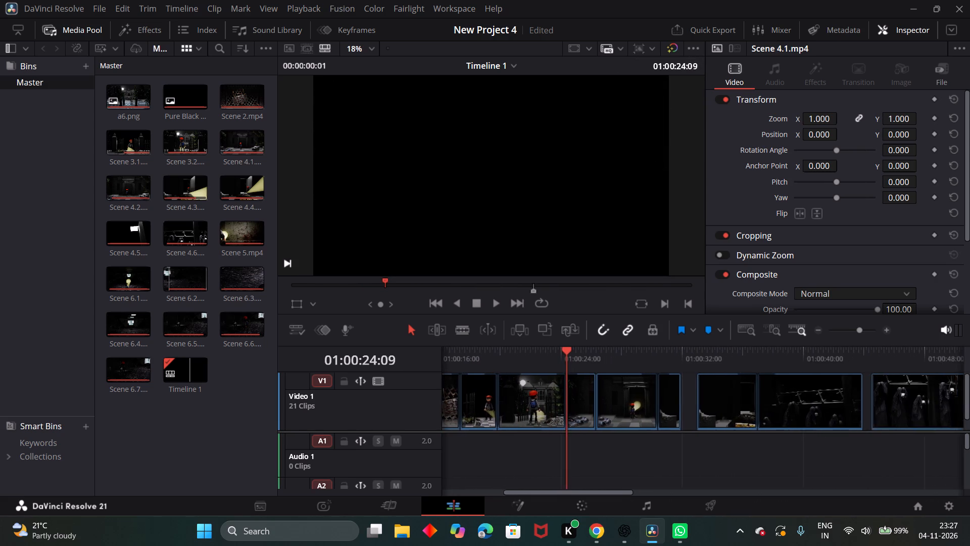
scroll(789, 458, "left", 1)
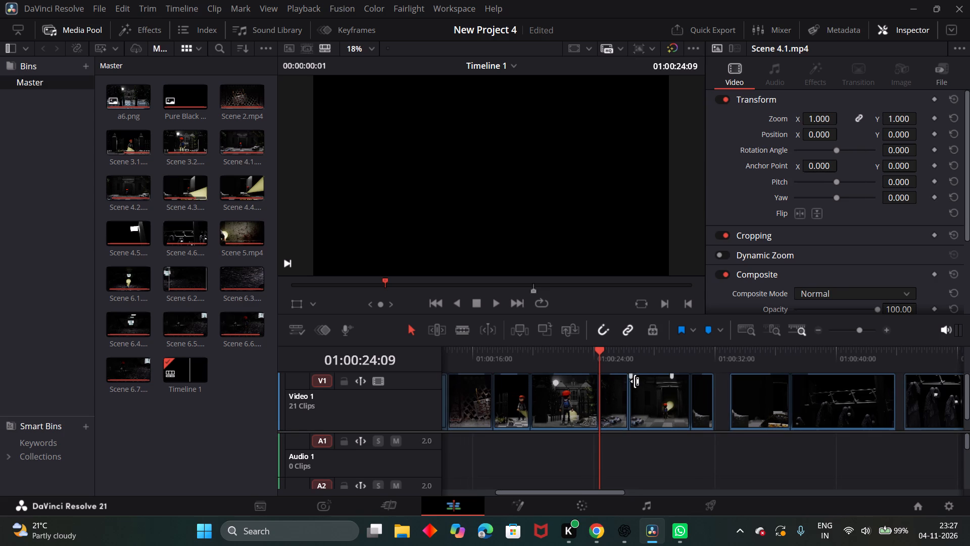
left_click_drag(599, 349, 643, 359)
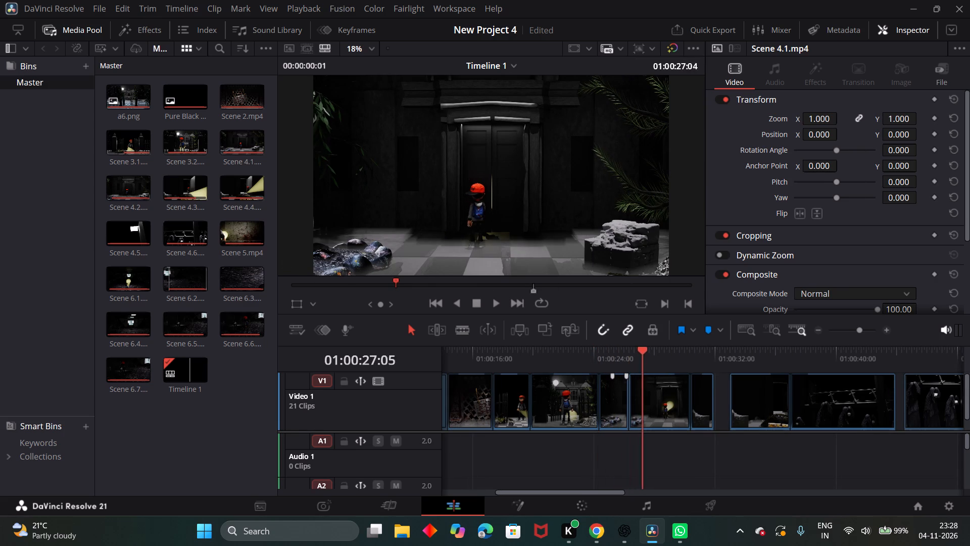
left_click_drag(643, 359, 655, 361)
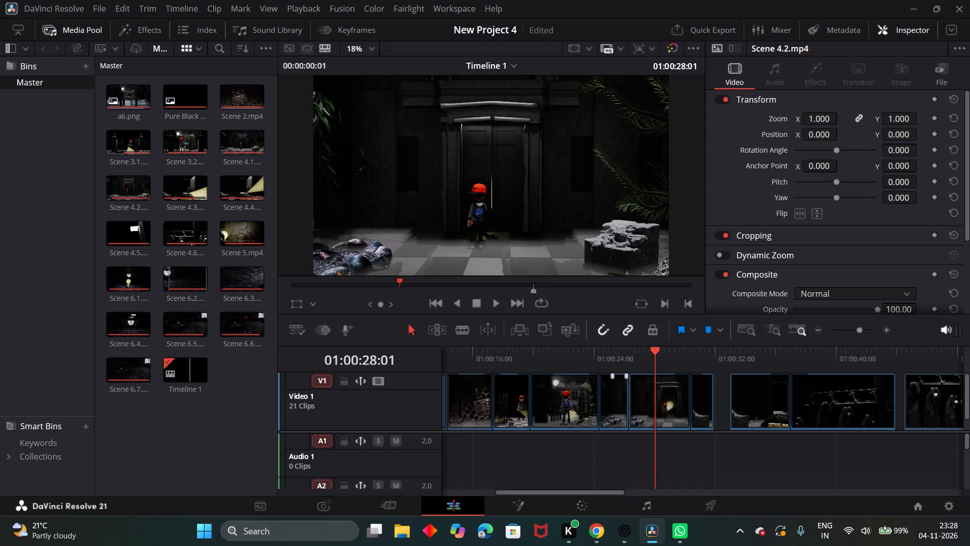
left_click_drag(655, 355, 621, 357)
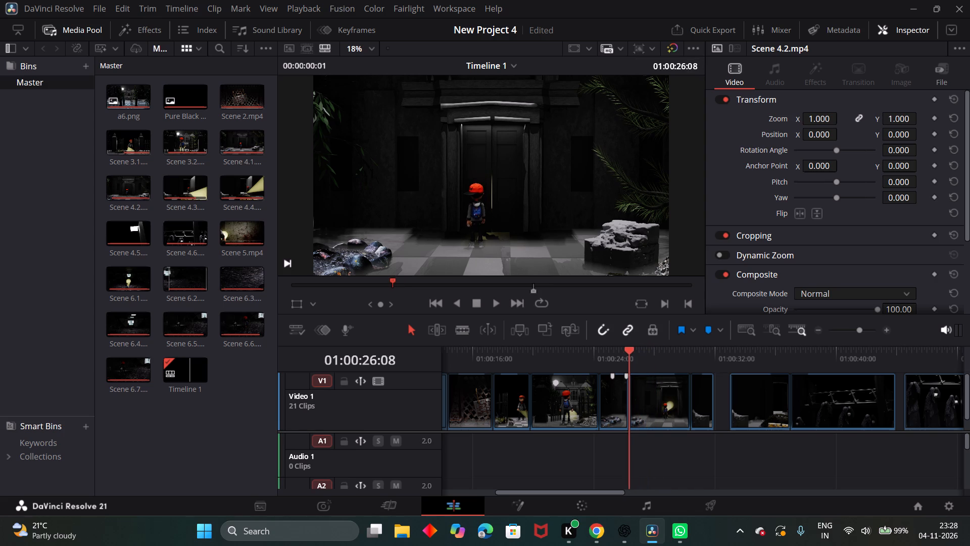
left_click_drag(621, 357, 610, 361)
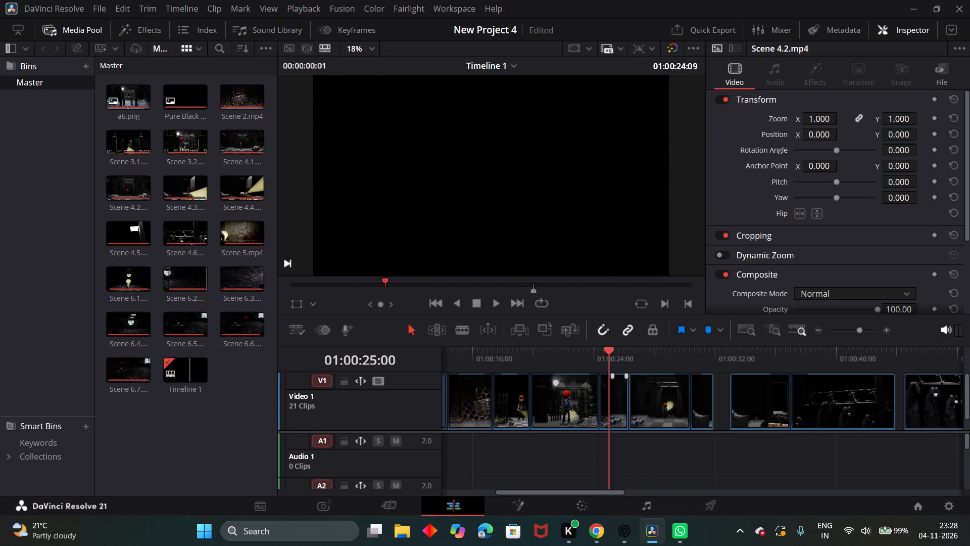
left_click_drag(610, 361, 634, 369)
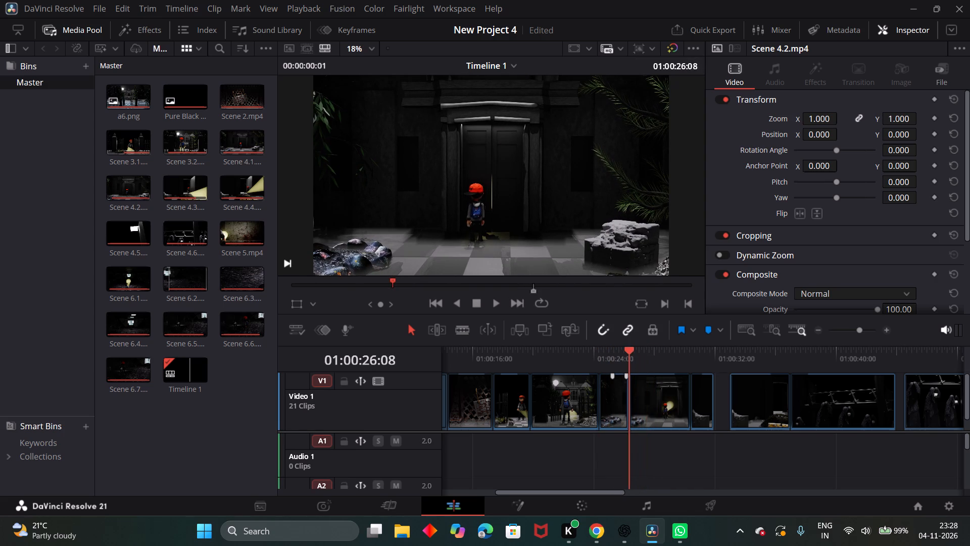
left_click_drag(634, 369, 607, 374)
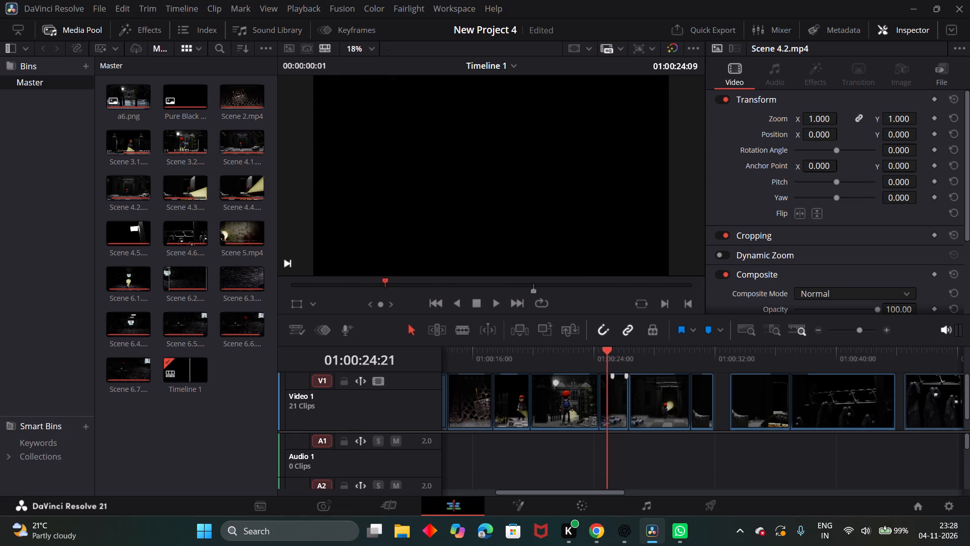
left_click_drag(607, 374, 625, 381)
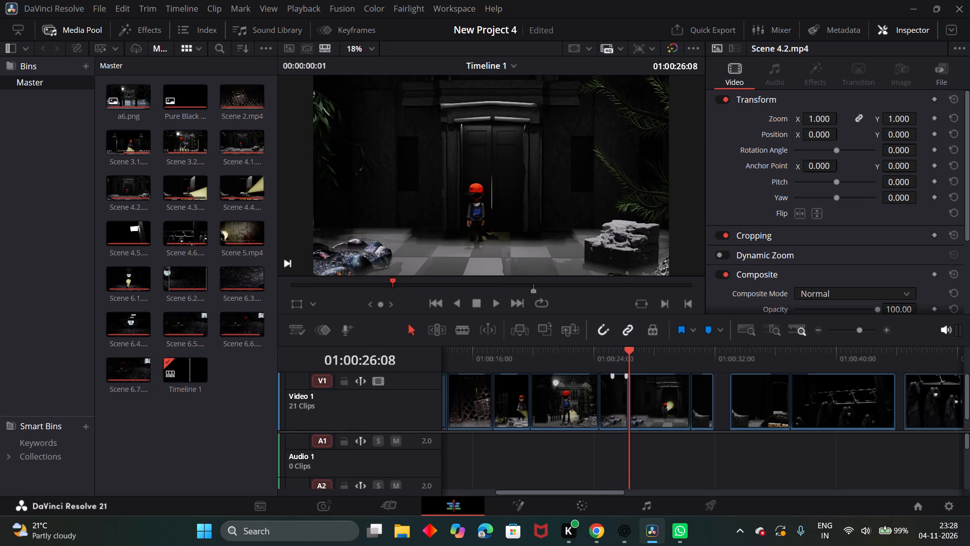
left_click_drag(625, 381, 603, 377)
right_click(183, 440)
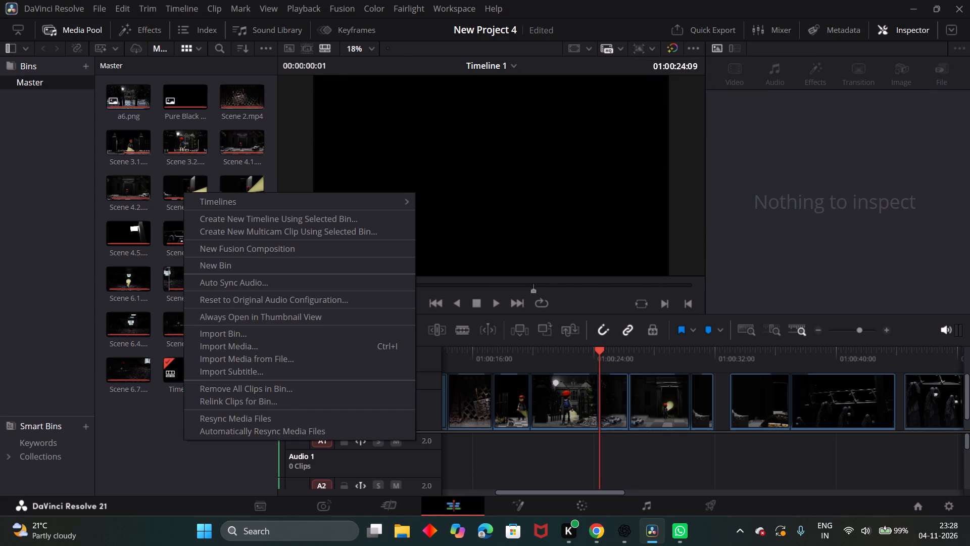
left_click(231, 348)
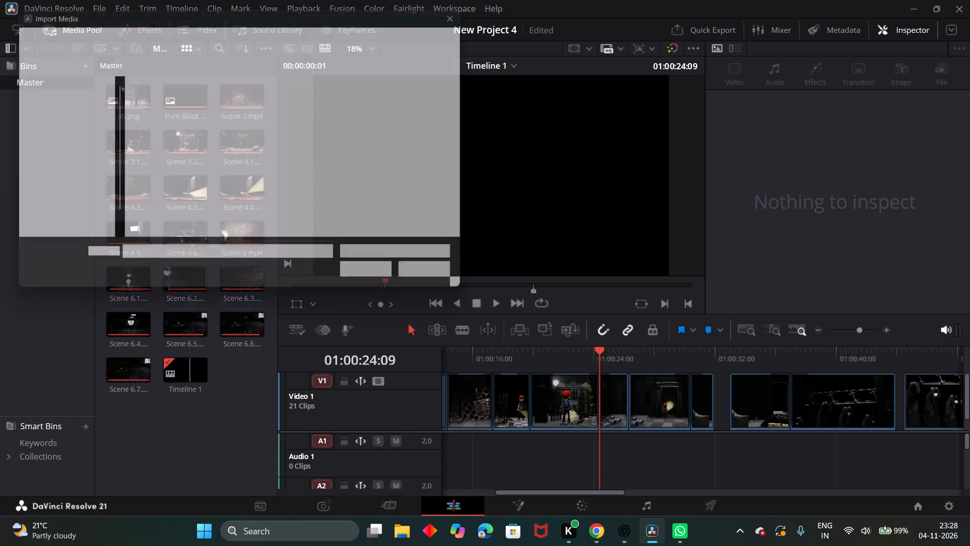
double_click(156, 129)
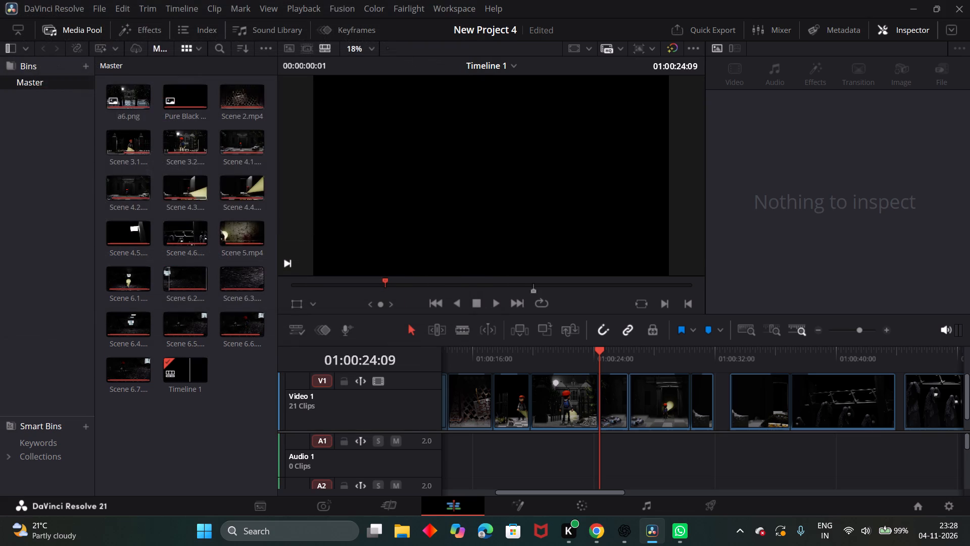
Check the Sound Library for sounds, then show the Effects library with the Media Pool and look through the Master bin's clips.
left_click(276, 33)
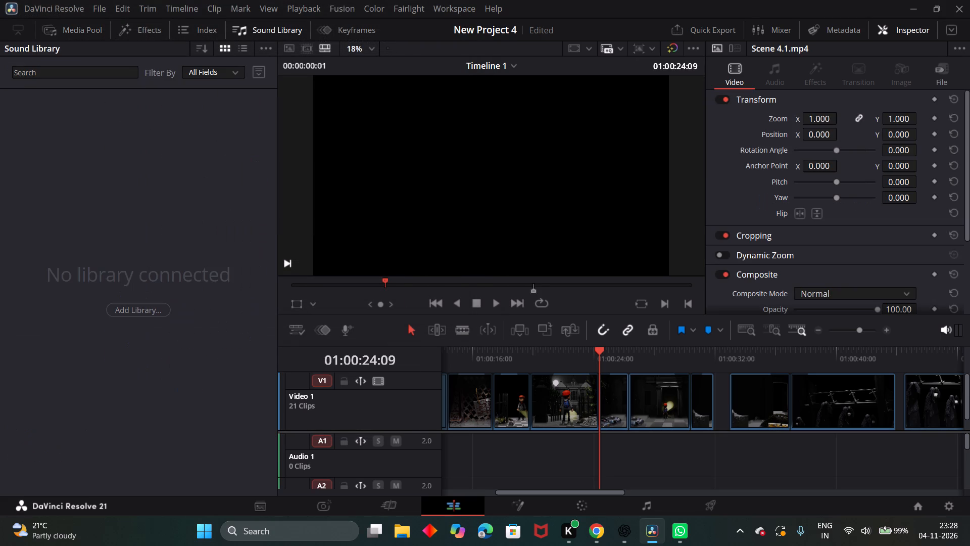
left_click(148, 32)
left_click(79, 32)
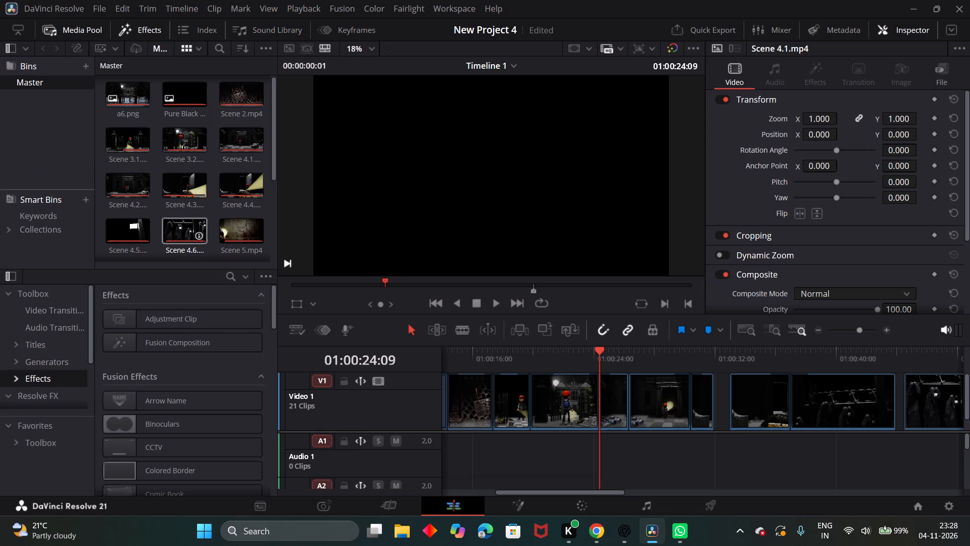
scroll(189, 131, "up", 2)
scroll(189, 131, "down", 1)
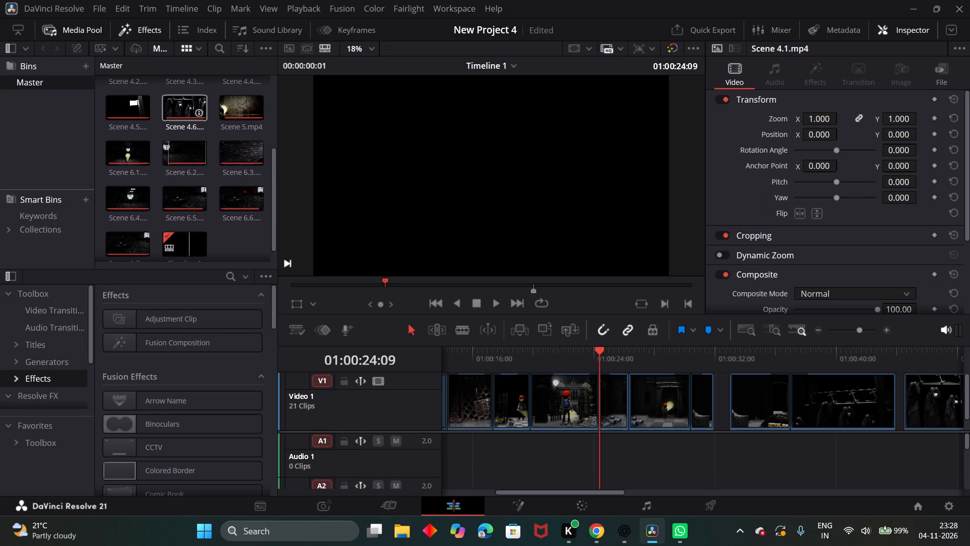
scroll(189, 131, "down", 1)
left_click(229, 241)
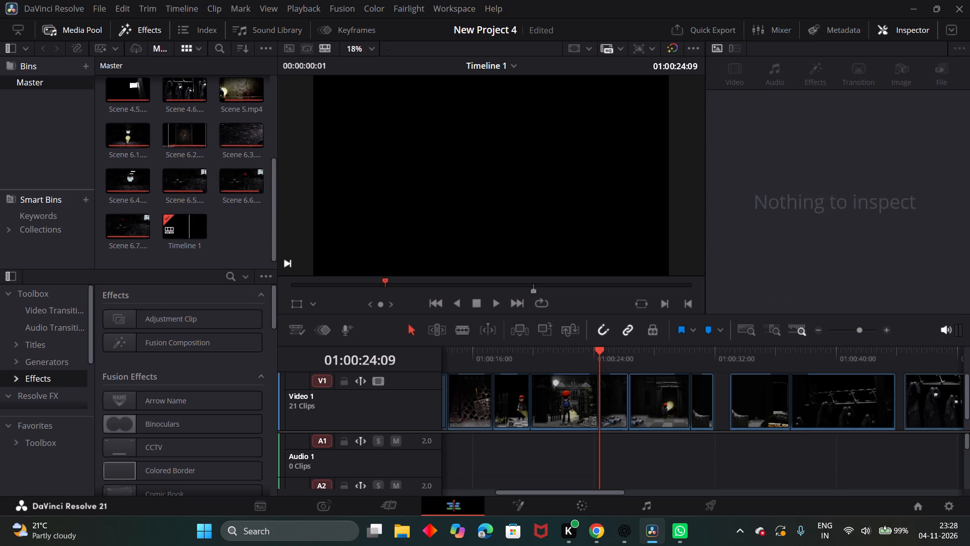
Browse the Audio Transitions and the Fairlight FX under Audio FX for a usable sound effect.
left_click(53, 331)
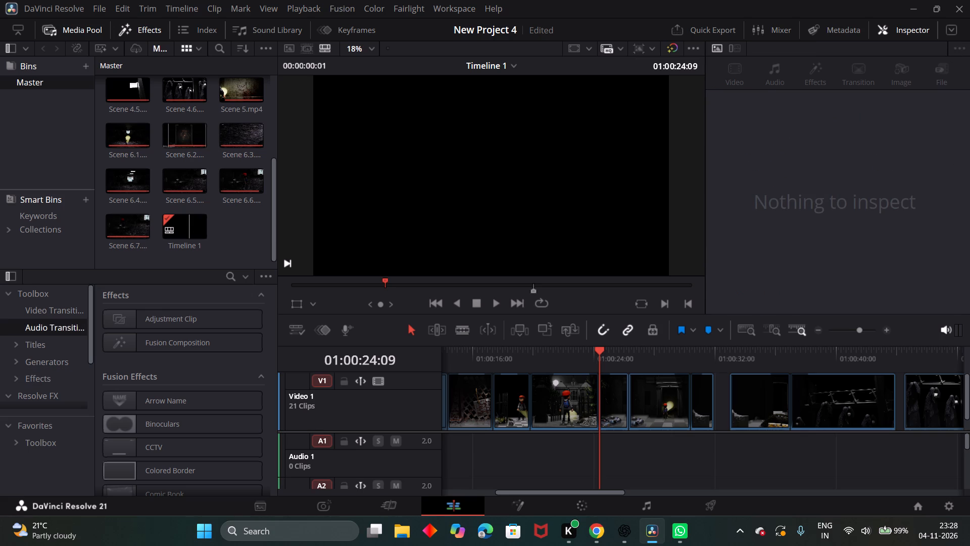
scroll(54, 331, "down", 1)
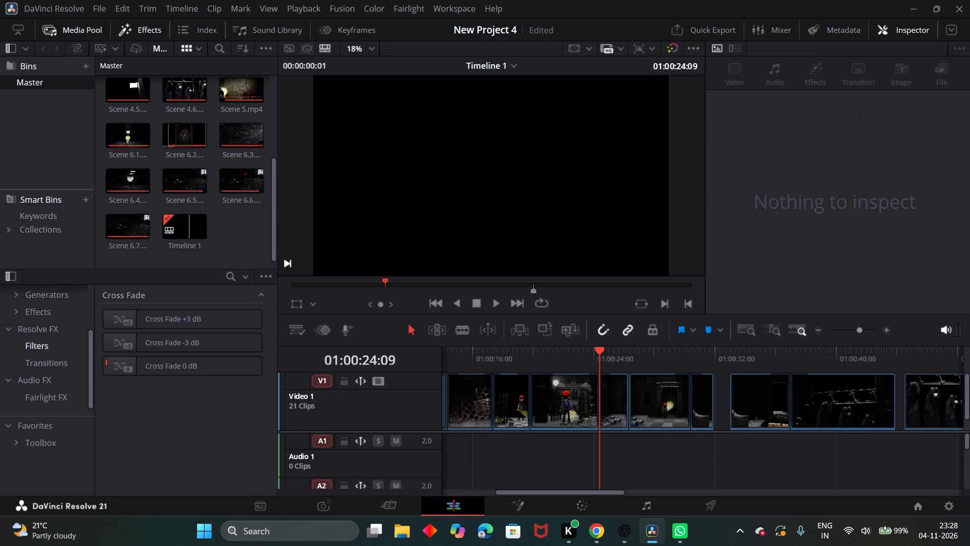
left_click(47, 383)
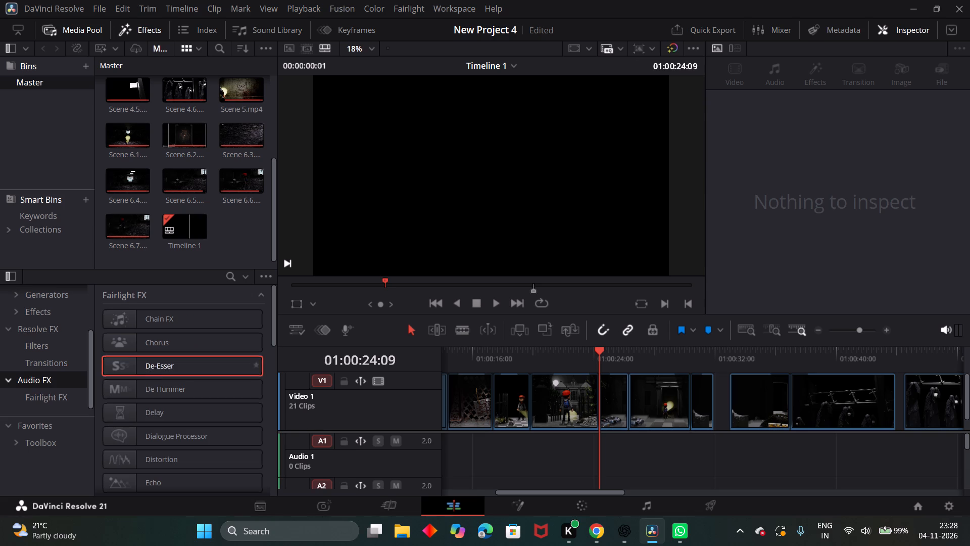
left_click(155, 343)
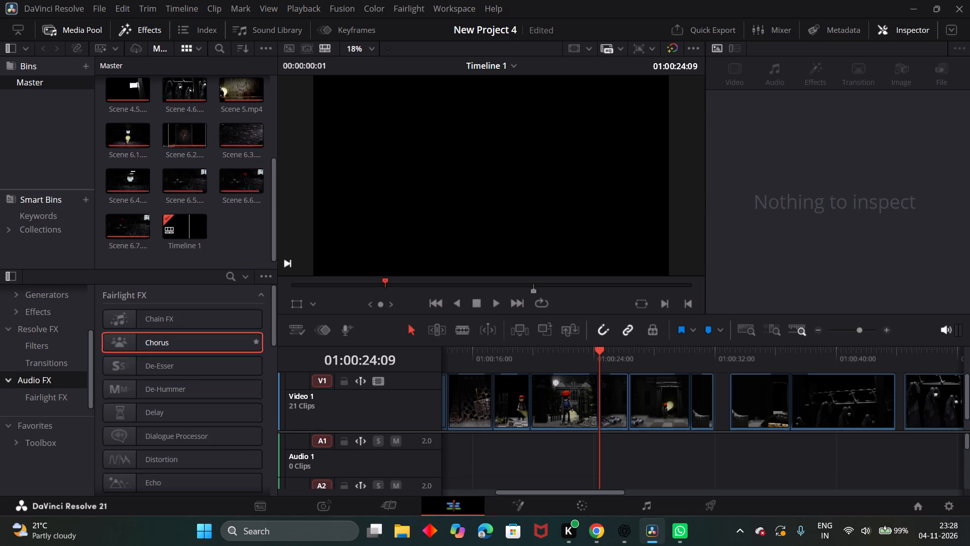
left_click(54, 396)
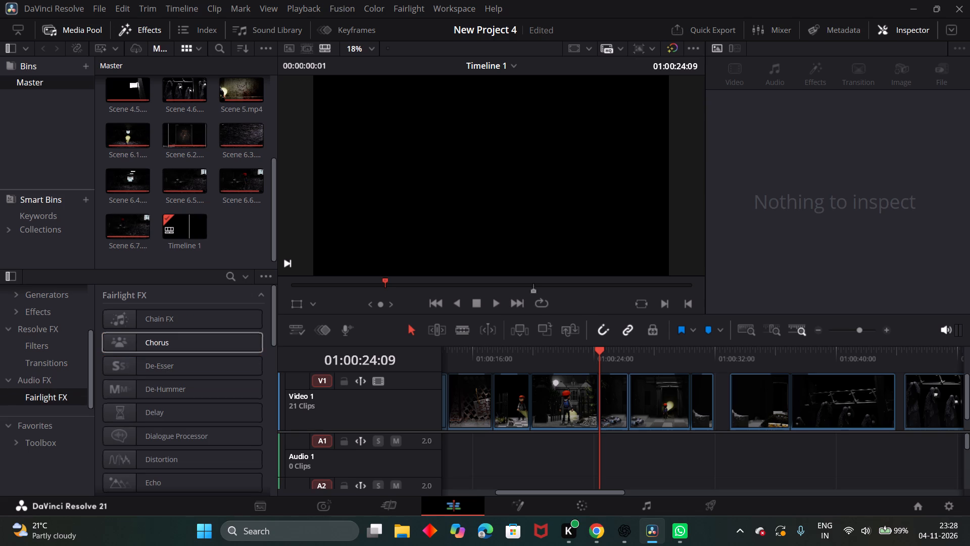
scroll(57, 426, "down", 1)
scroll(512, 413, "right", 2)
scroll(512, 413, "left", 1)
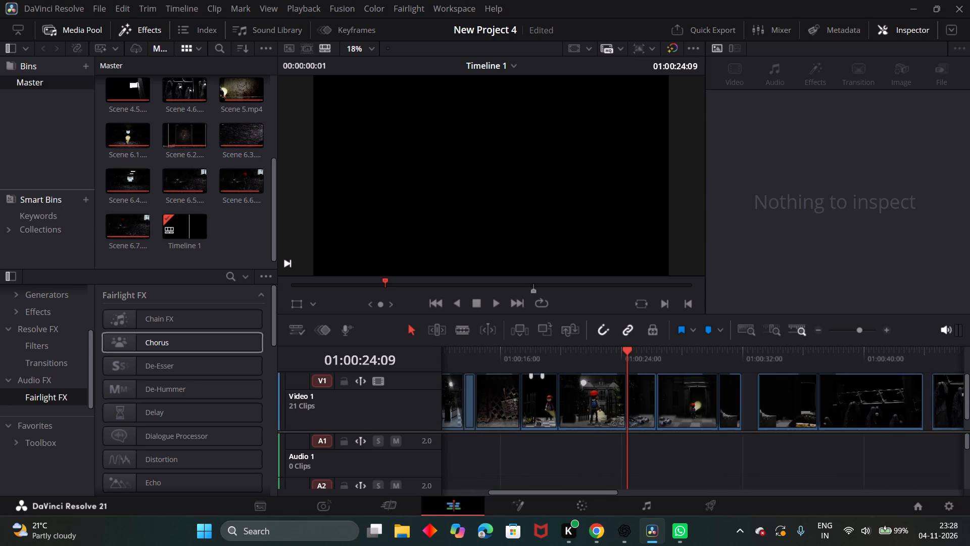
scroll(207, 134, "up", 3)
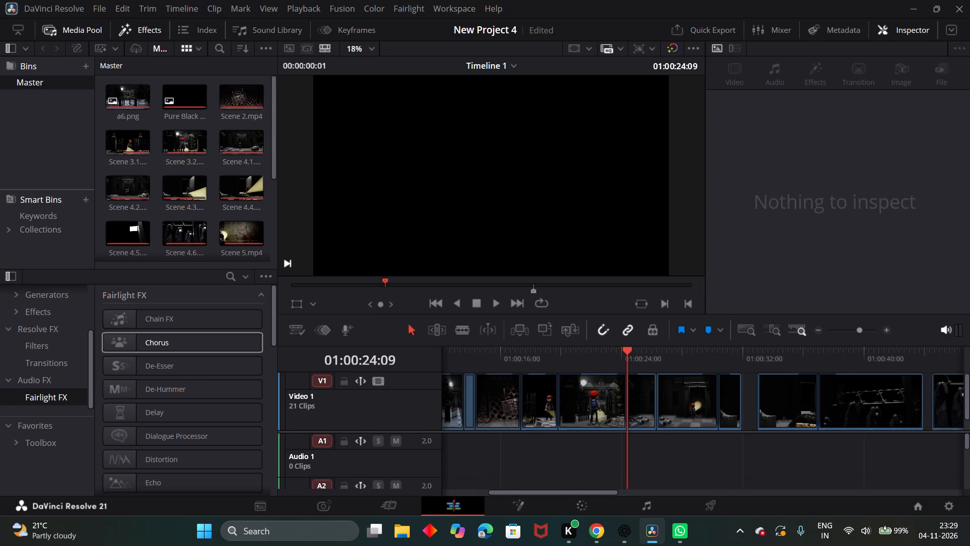
Switch to the Pixabay steps results in Chrome and listen to the Pasos (steps) sound effect twice.
left_click(597, 528)
scroll(503, 340, "up", 2)
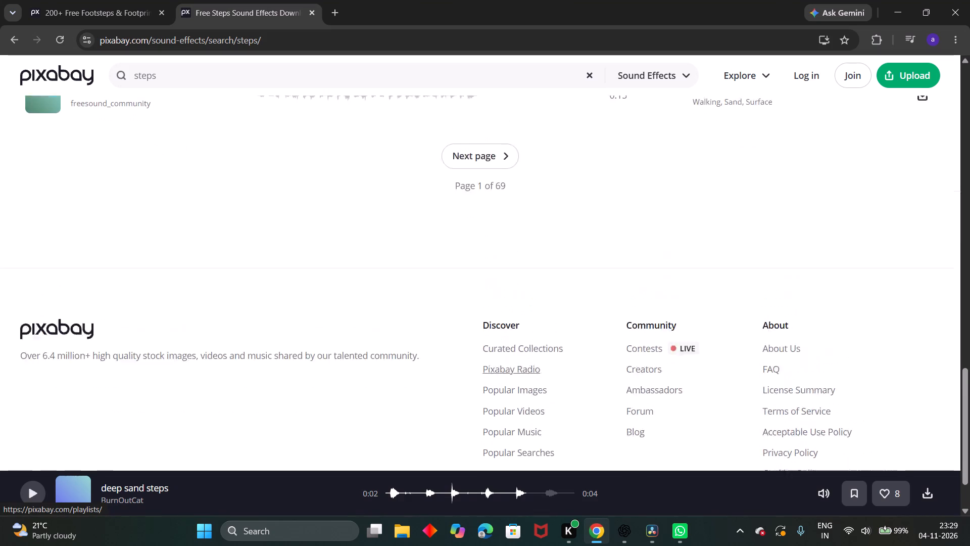
scroll(503, 340, "up", 2)
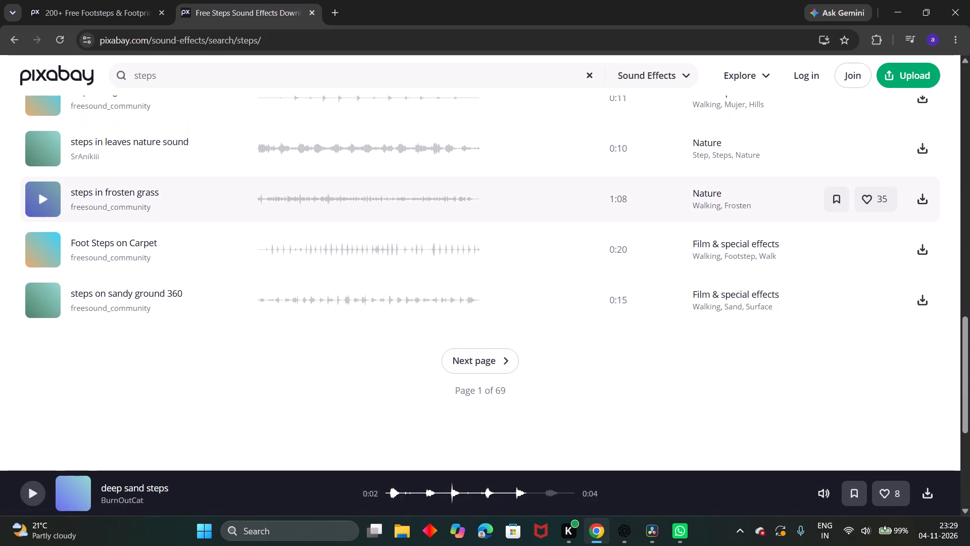
scroll(212, 181, "up", 5)
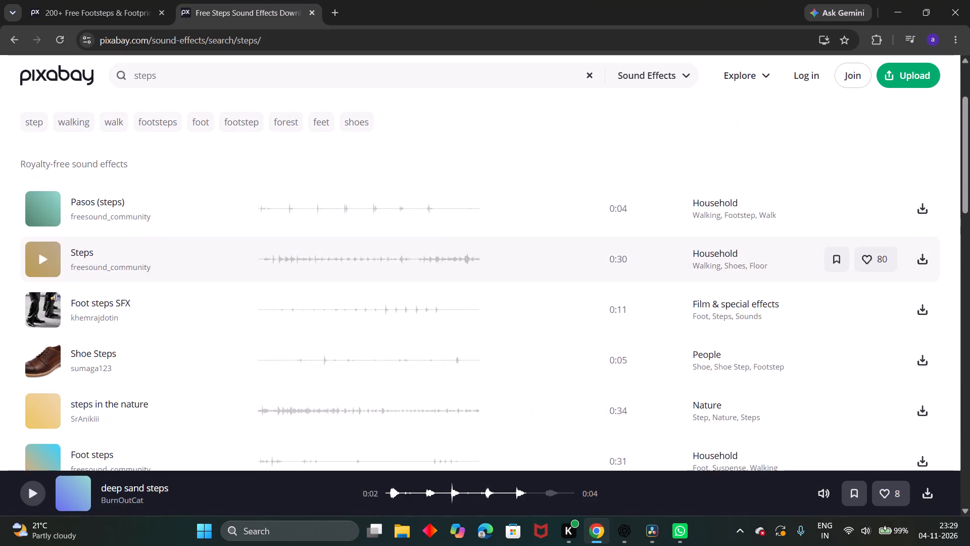
left_click(51, 206)
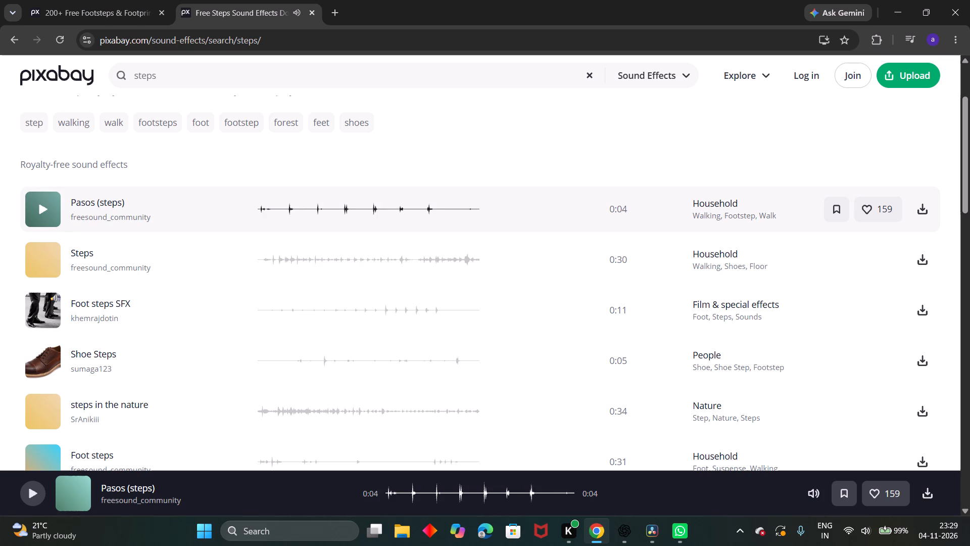
left_click(51, 206)
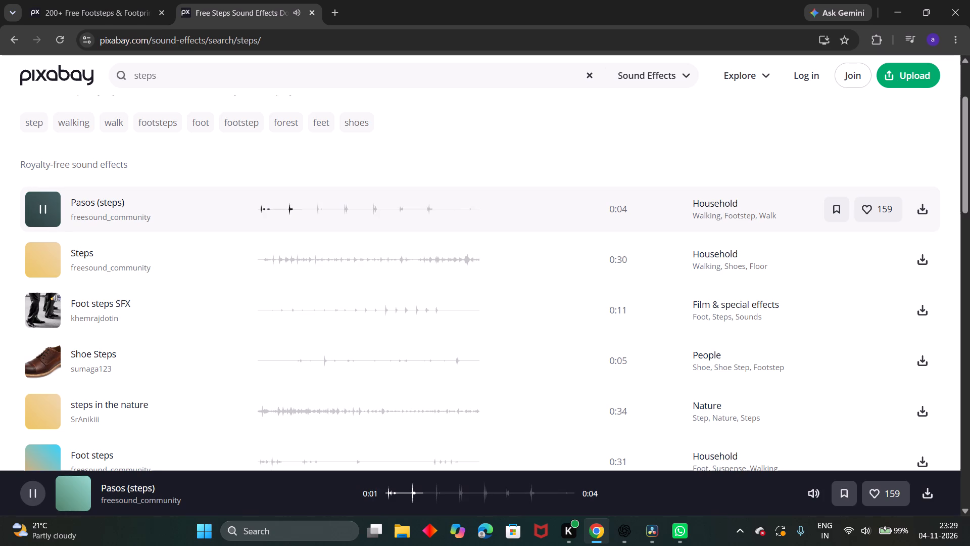
left_click(51, 206)
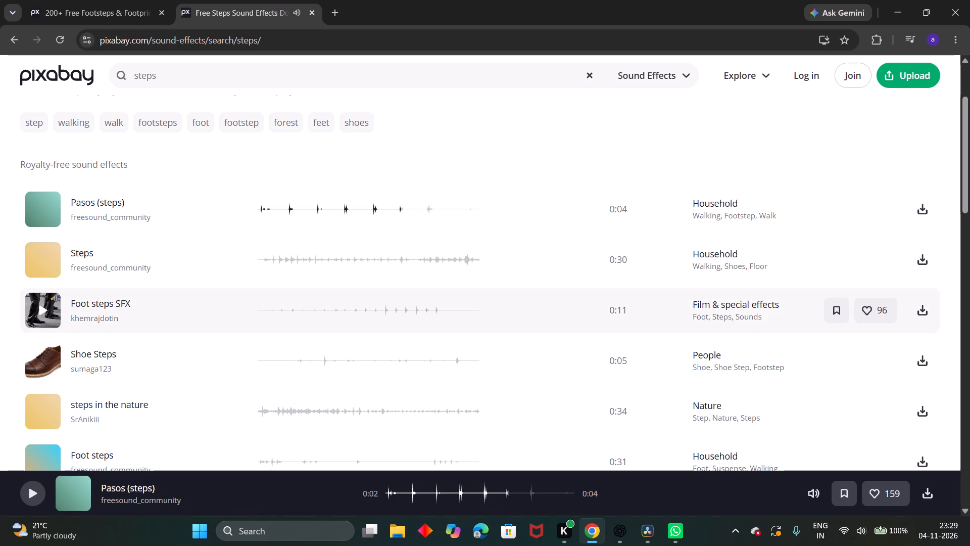
Preview Steps, Foot steps SFX, Shoe Steps, steps in the nature, the 0:31 Foot steps, and Stone Steps.
left_click(42, 257)
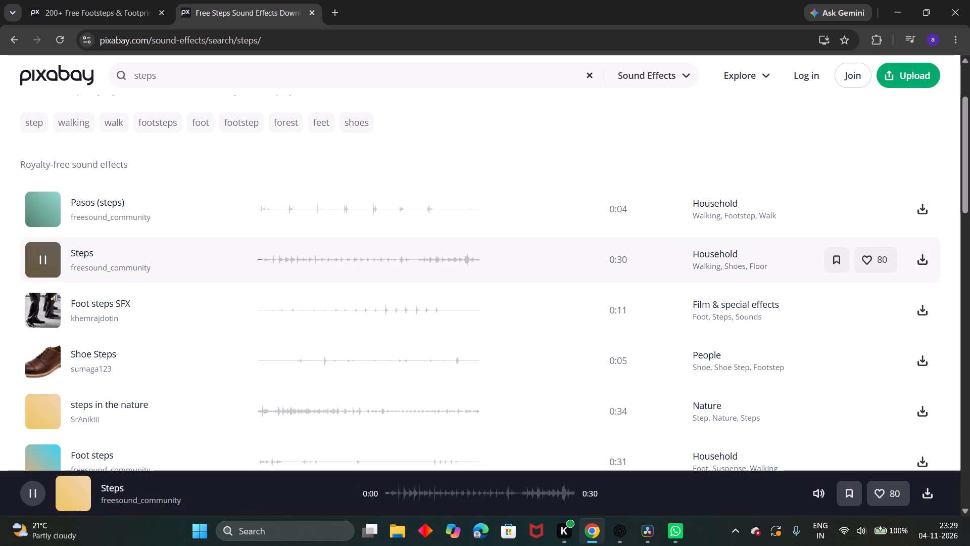
left_click(41, 307)
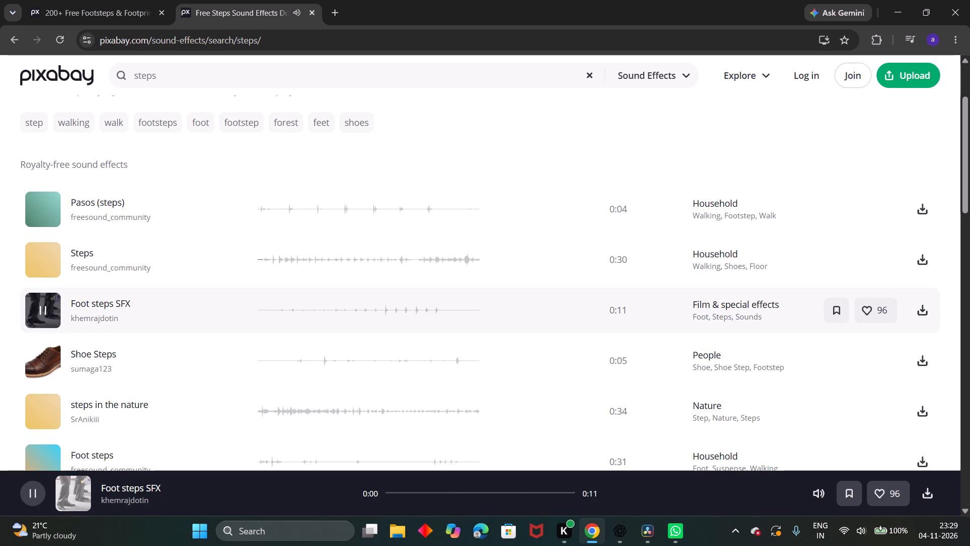
left_click(44, 360)
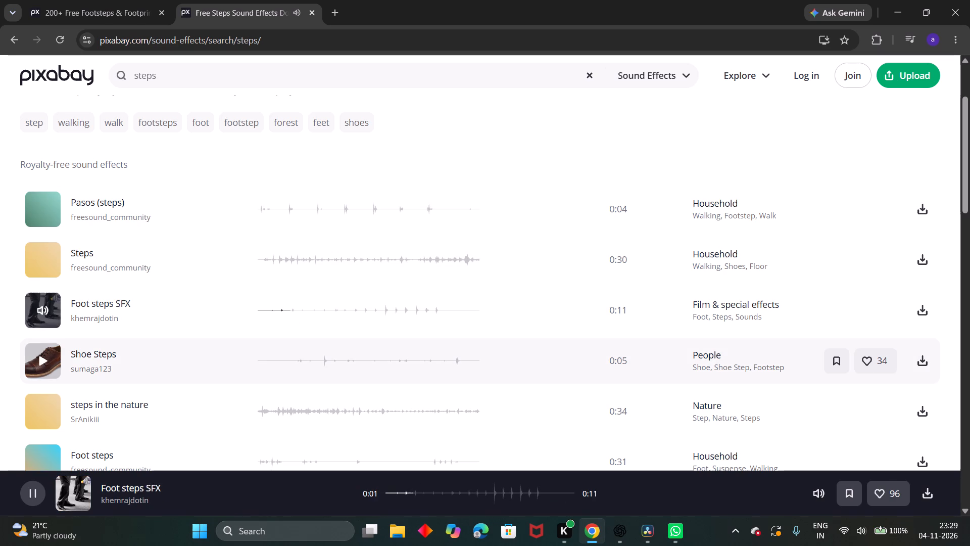
scroll(44, 360, "down", 1)
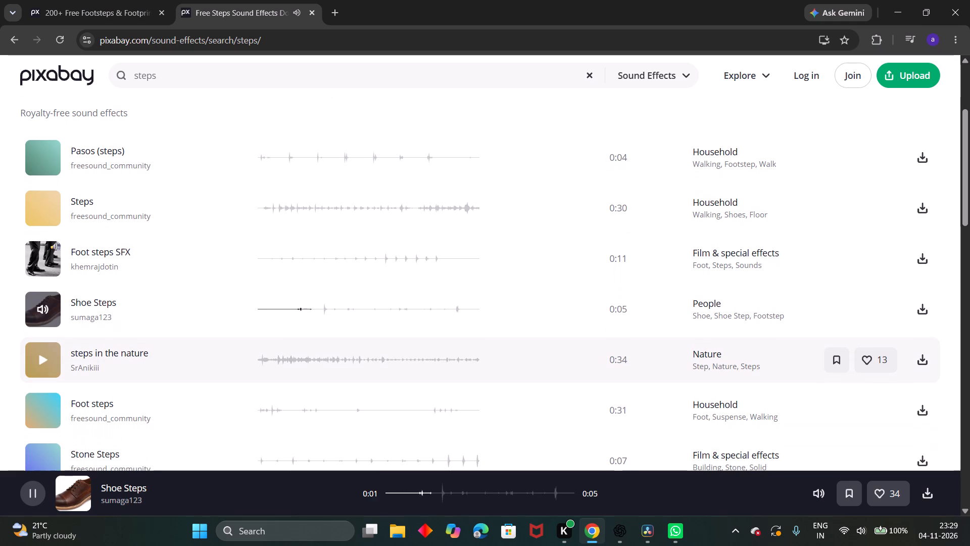
left_click(42, 359)
scroll(42, 359, "down", 1)
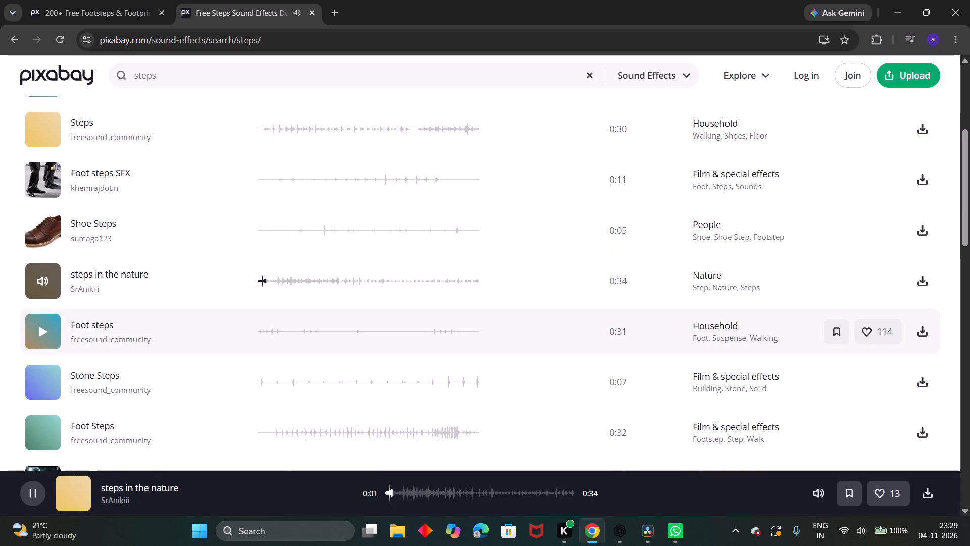
left_click(38, 323)
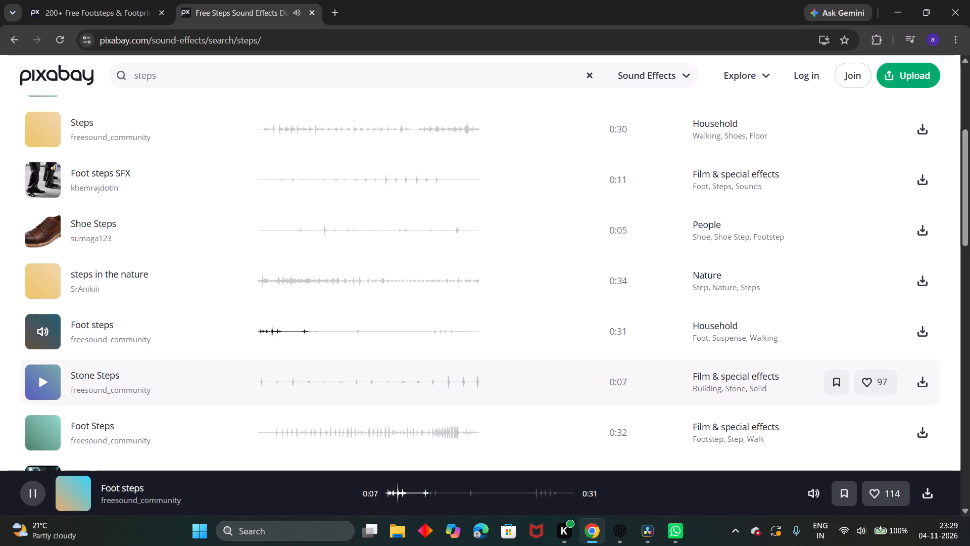
left_click(40, 385)
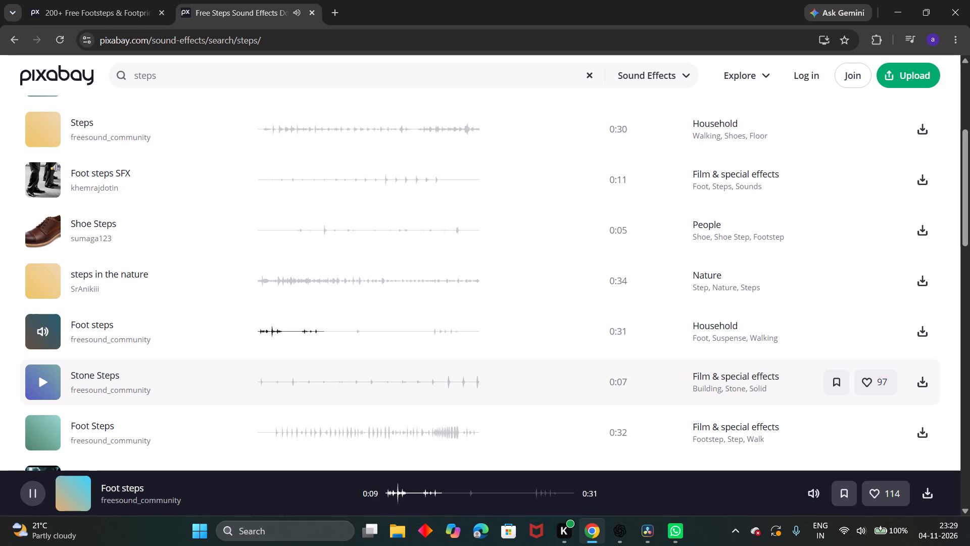
Preview the 0:32 Foot Steps, Saria_mix's FOOT STEPS, steps in the woods 01, and Metal Steps.
scroll(40, 385, "down", 1)
left_click(40, 391)
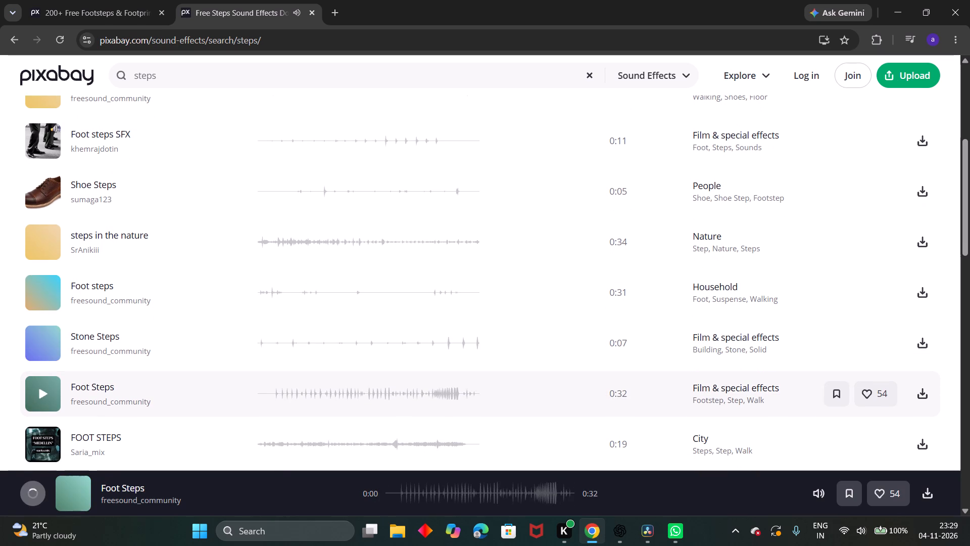
scroll(40, 391, "down", 1)
left_click(40, 390)
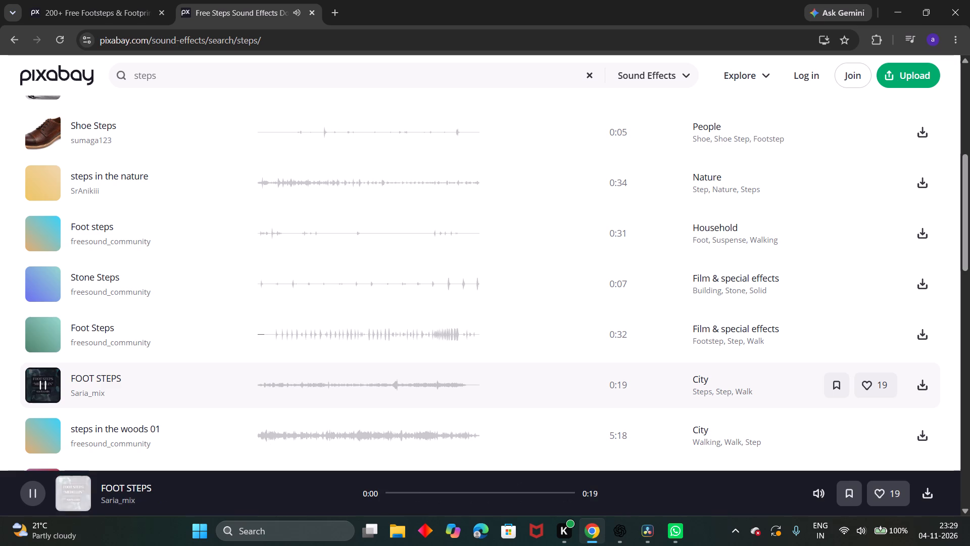
left_click(40, 418)
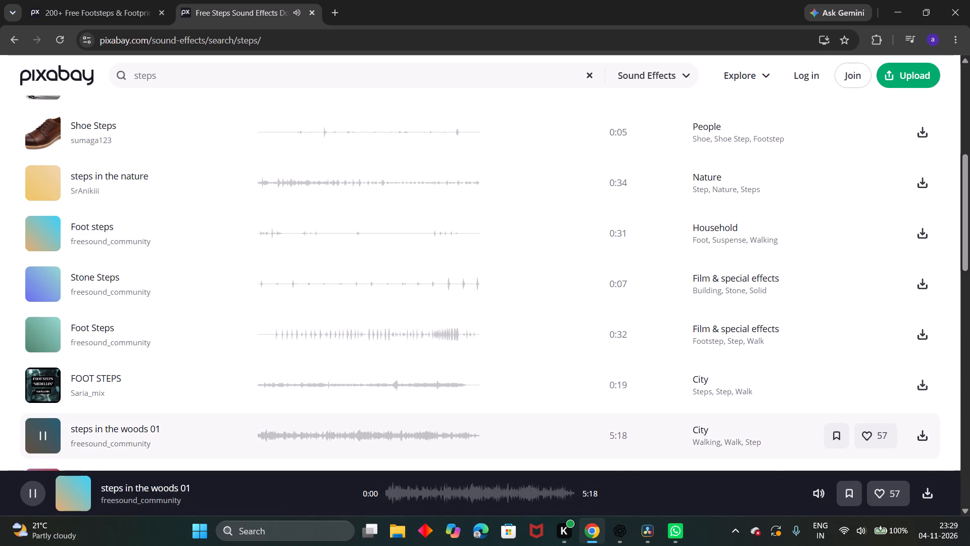
scroll(40, 418, "down", 2)
left_click(39, 391)
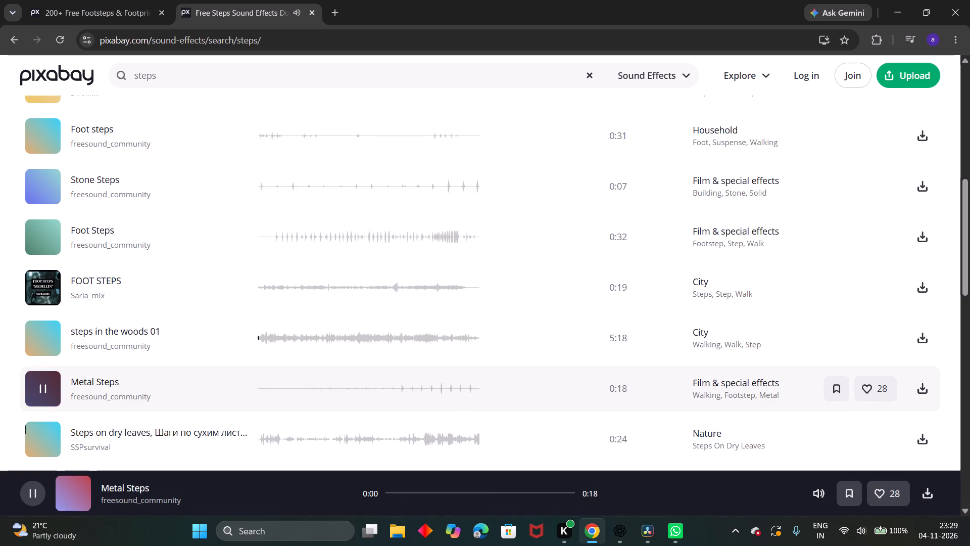
Show the related walking sound effects and preview walking, walking-on-leaves, walking on concrete ver 2, and Walking On a Gravel.
scroll(122, 309, "up", 6)
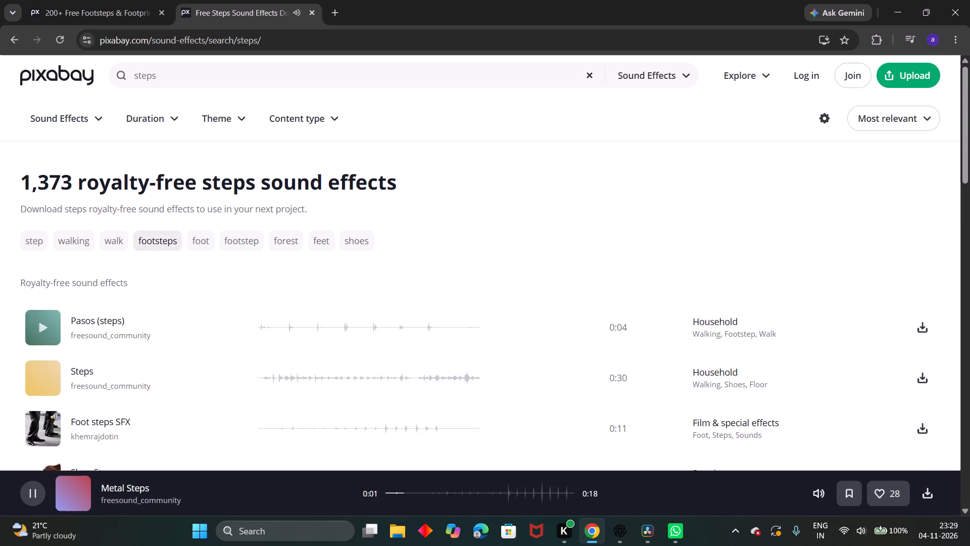
left_click(68, 240)
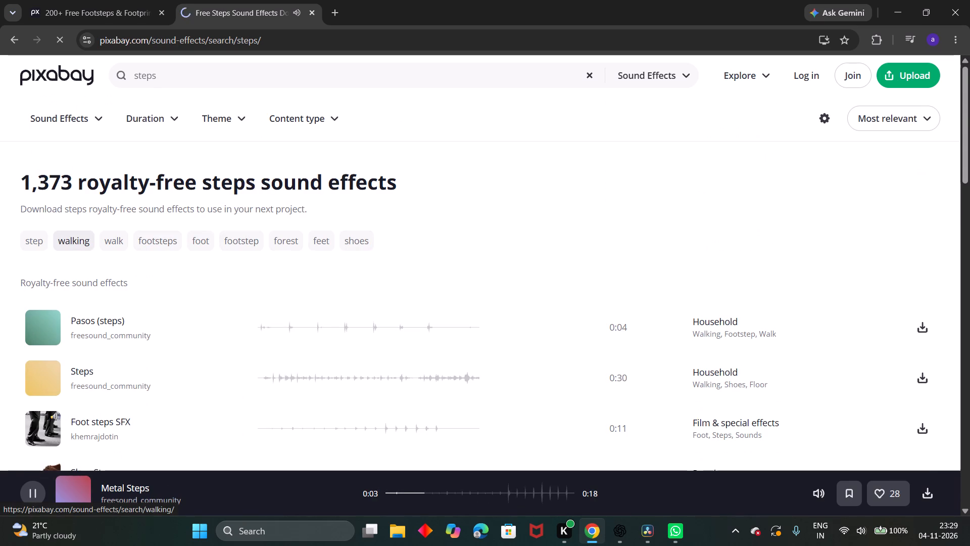
left_click(48, 381)
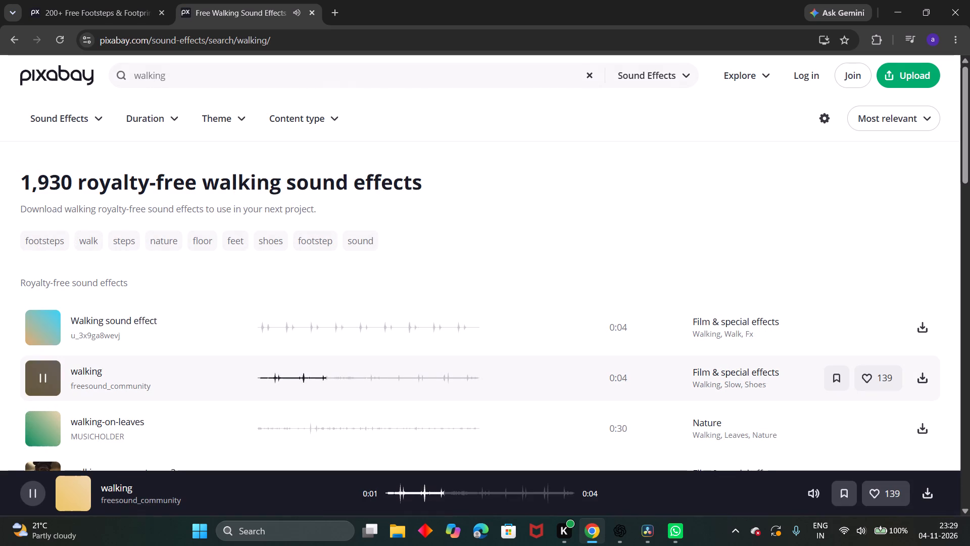
left_click(45, 434)
scroll(45, 434, "down", 1)
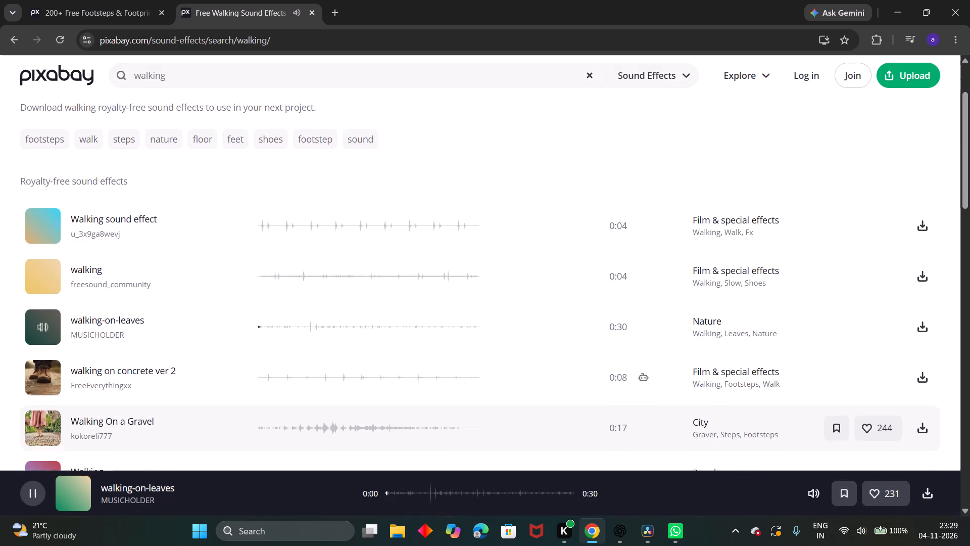
scroll(45, 434, "down", 1)
left_click(44, 380)
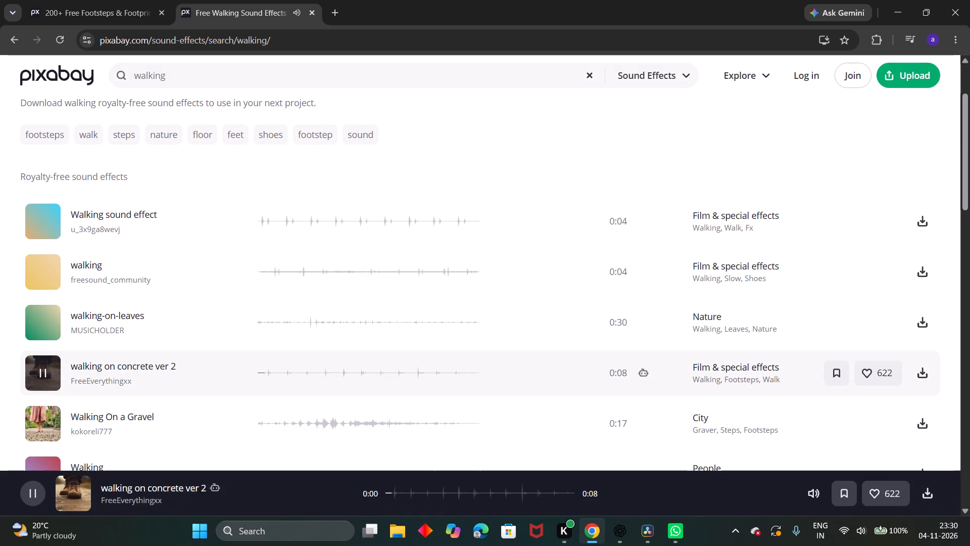
left_click(44, 417)
Preview the 0:08 Walking, Walking in heels, Sound of walking out in nature, Walking (Soundscape), and Horse Walking.
scroll(44, 417, "down", 1)
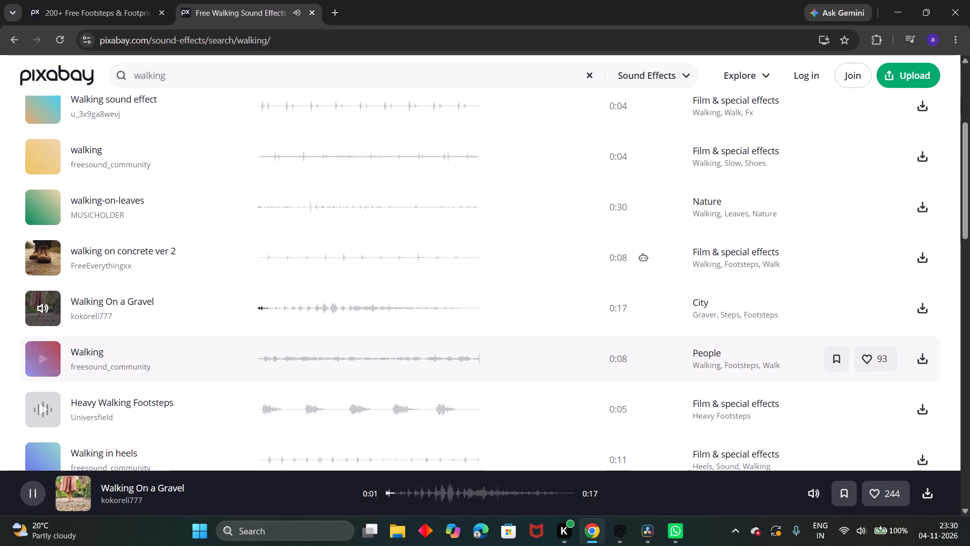
left_click(41, 374)
scroll(45, 407, "down", 1)
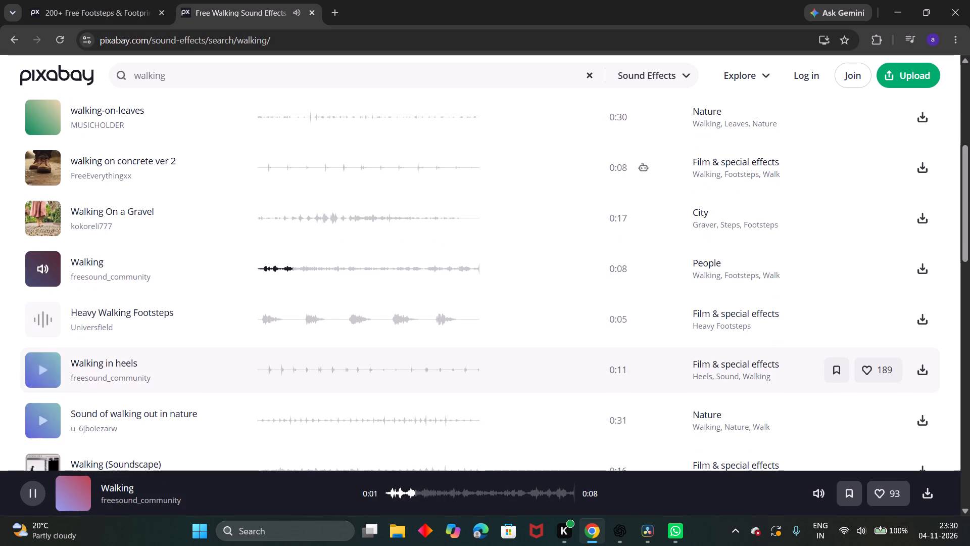
left_click(43, 367)
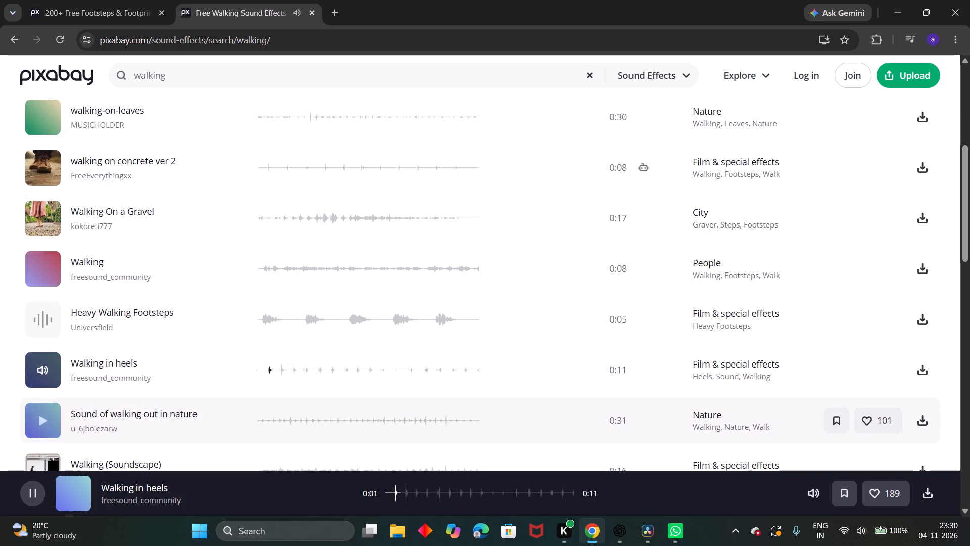
left_click(45, 412)
scroll(45, 412, "down", 1)
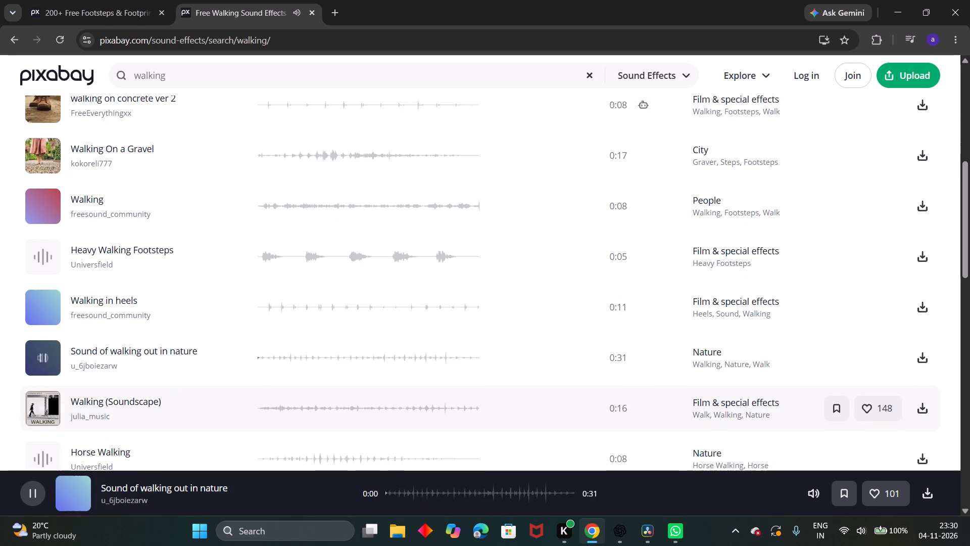
scroll(45, 412, "down", 1)
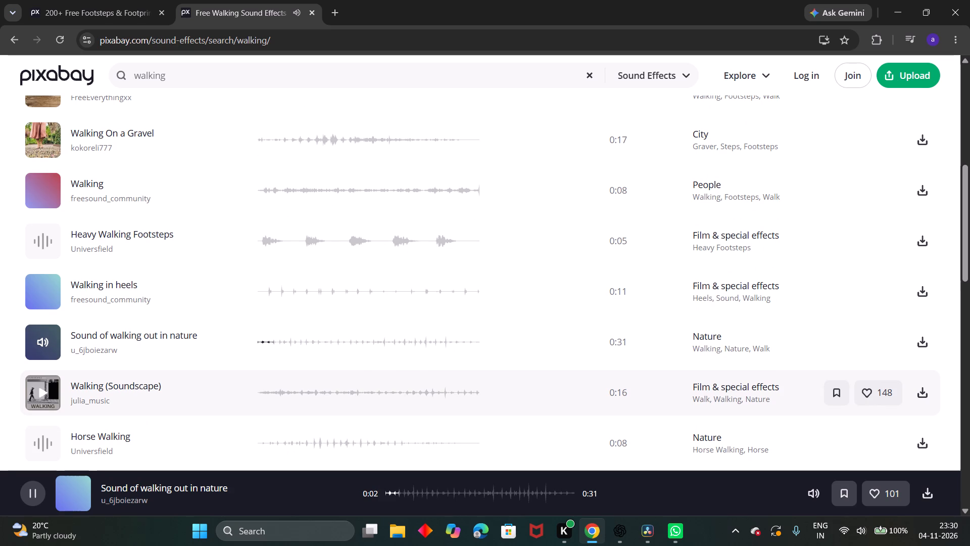
left_click(40, 388)
scroll(40, 388, "down", 1)
left_click(40, 387)
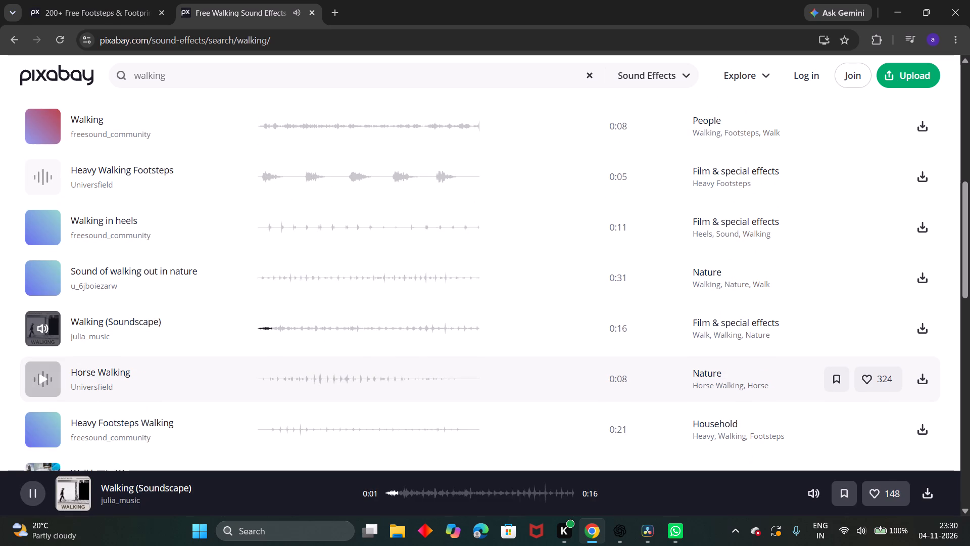
Preview Footsteps Walking Boots Parquet 1, Walking on wood, and Walking Steps.
scroll(43, 424, "down", 1)
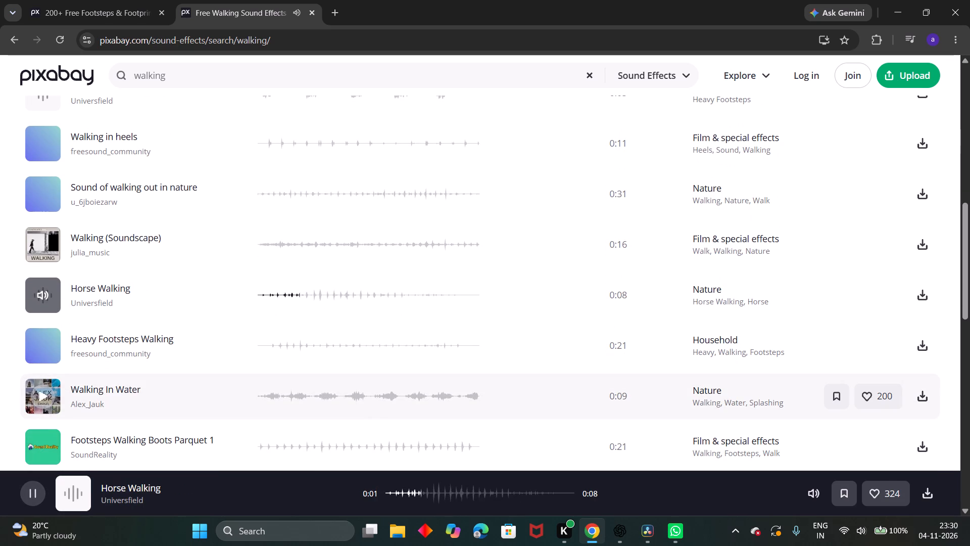
left_click(46, 432)
scroll(46, 432, "down", 2)
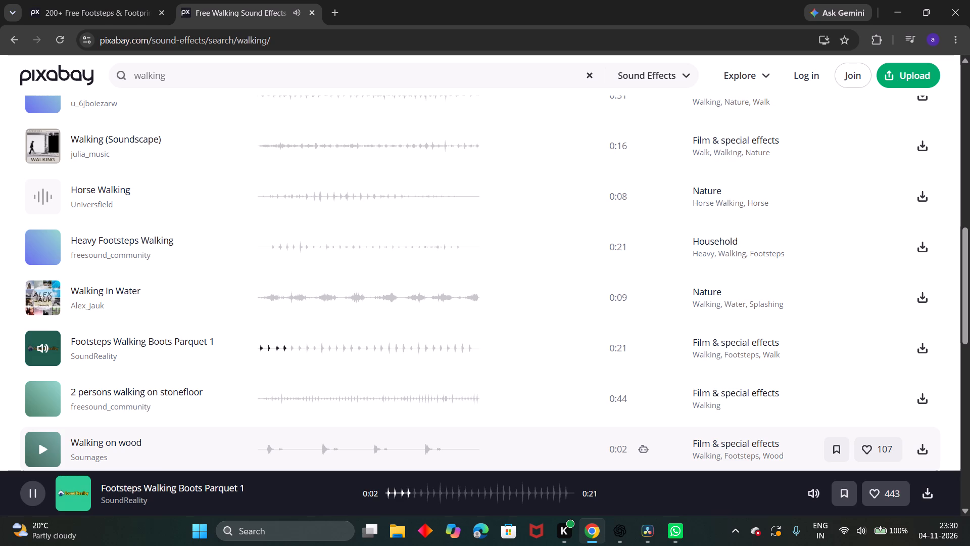
left_click(41, 451)
scroll(41, 451, "down", 1)
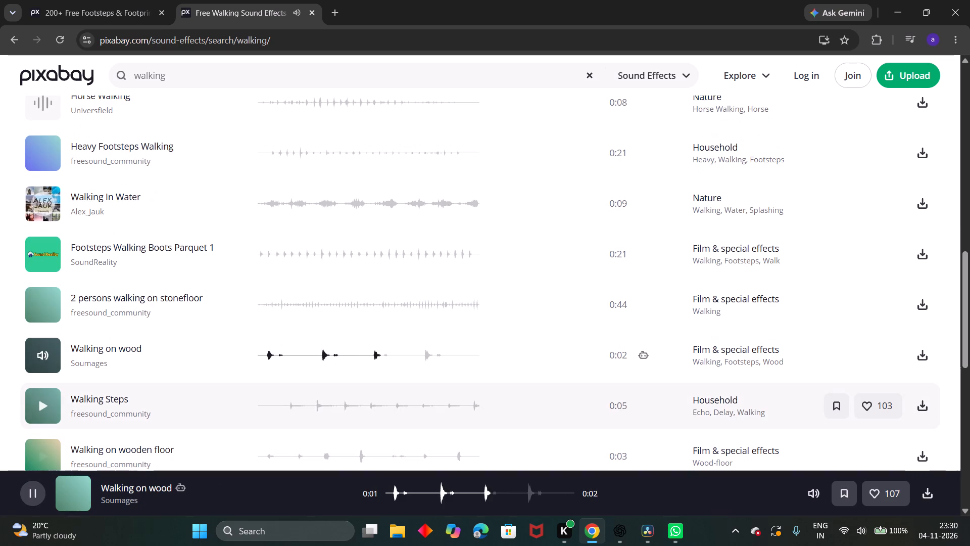
left_click(39, 417)
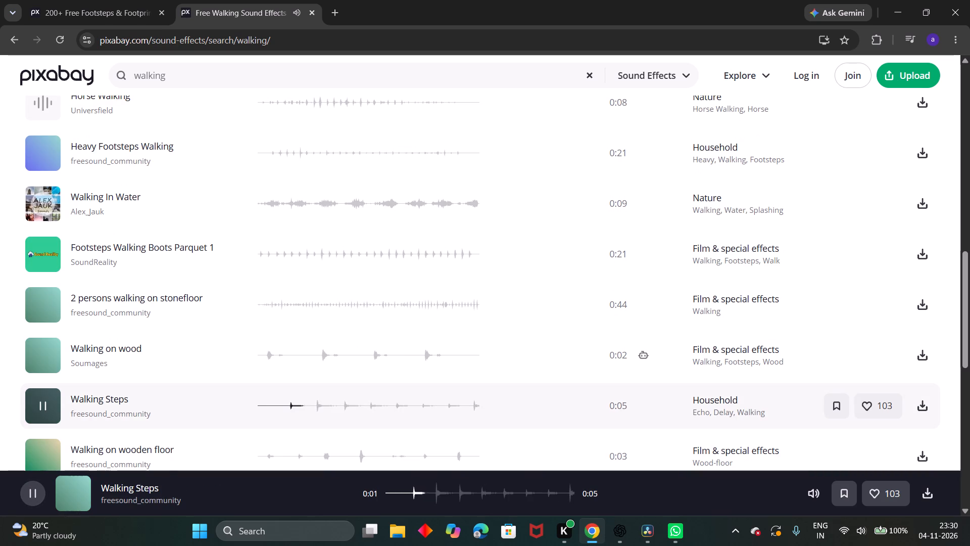
Search the sound effects for "walking fearly" and look through the results.
left_click(207, 80)
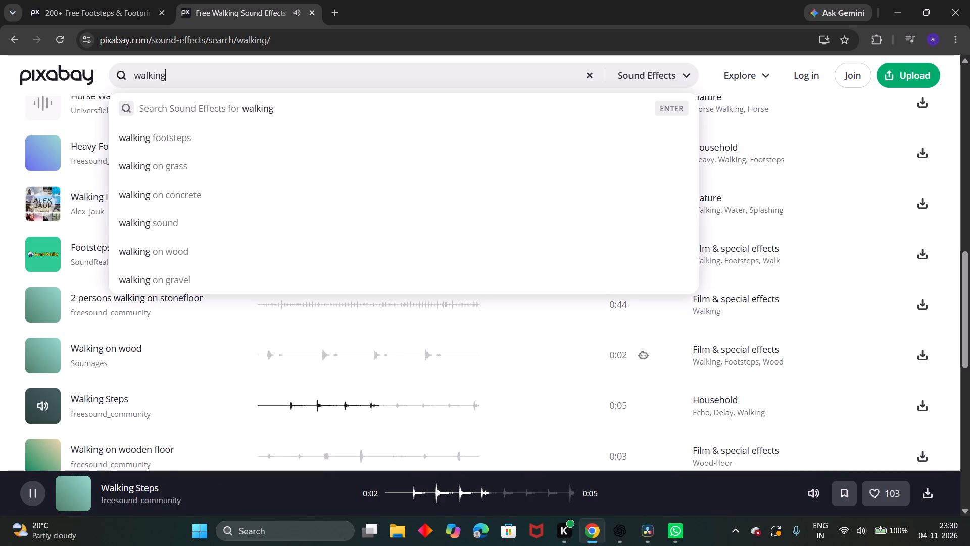
key("space")
type("fearly")
key("Return")
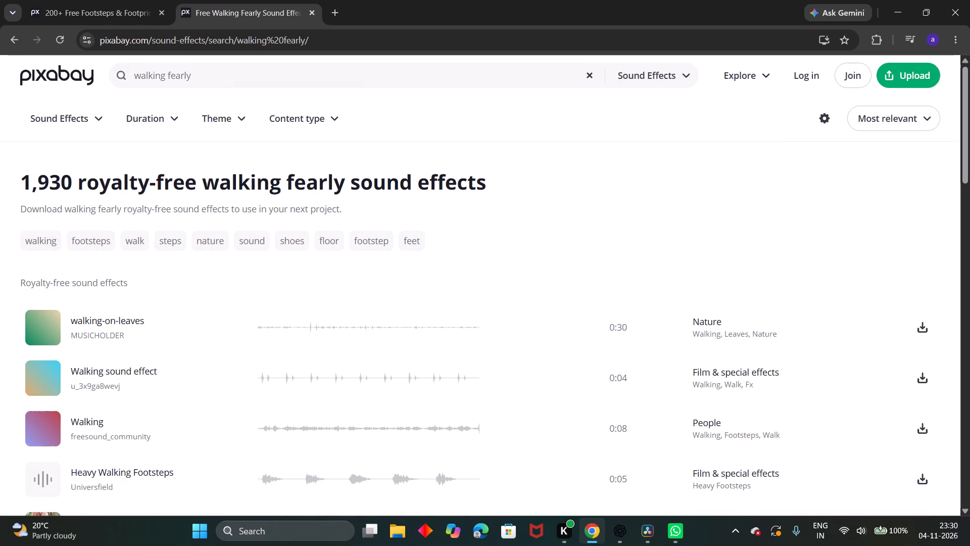
scroll(188, 347, "down", 2)
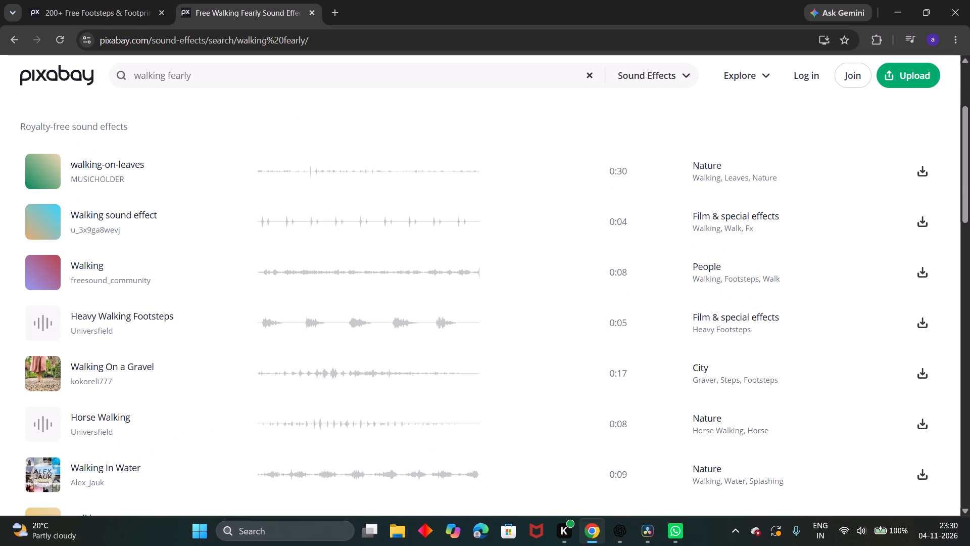
scroll(101, 412, "down", 1)
Show the related walk sound effects and preview Sand walk and leaving walk.
scroll(101, 412, "up", 1)
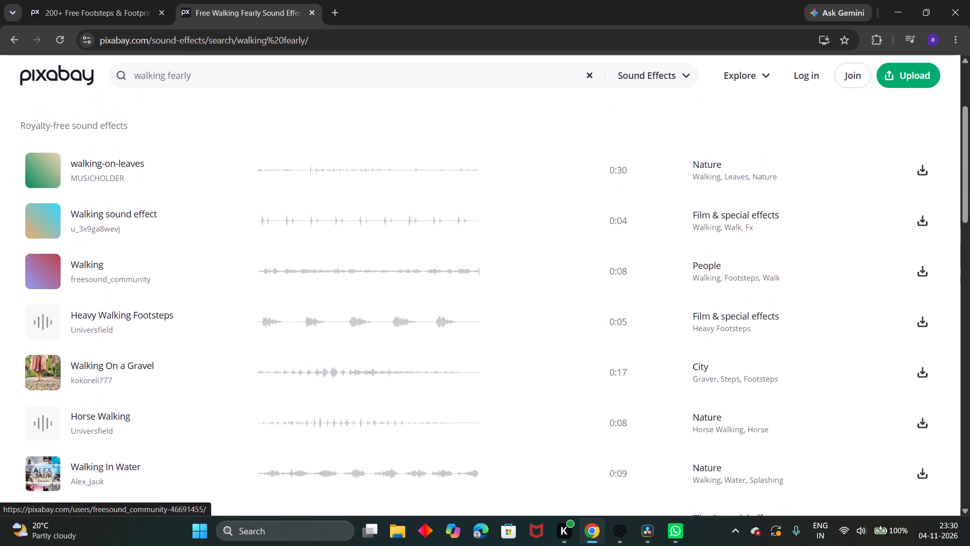
scroll(101, 412, "up", 2)
left_click(128, 246)
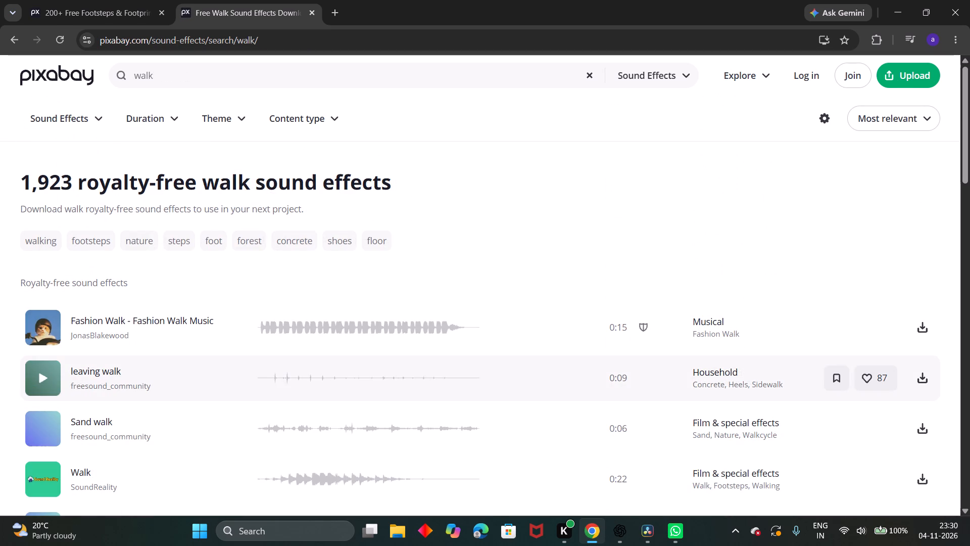
left_click(52, 439)
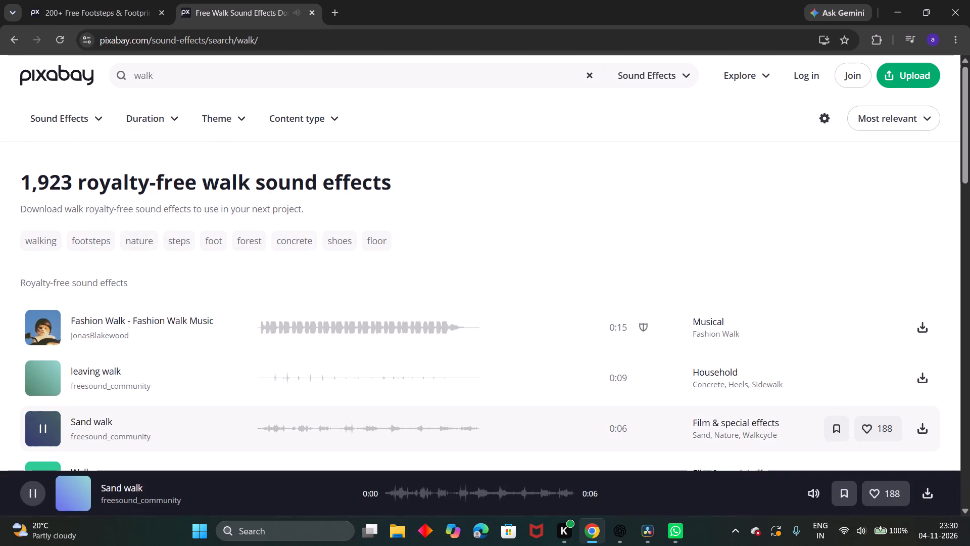
left_click(40, 372)
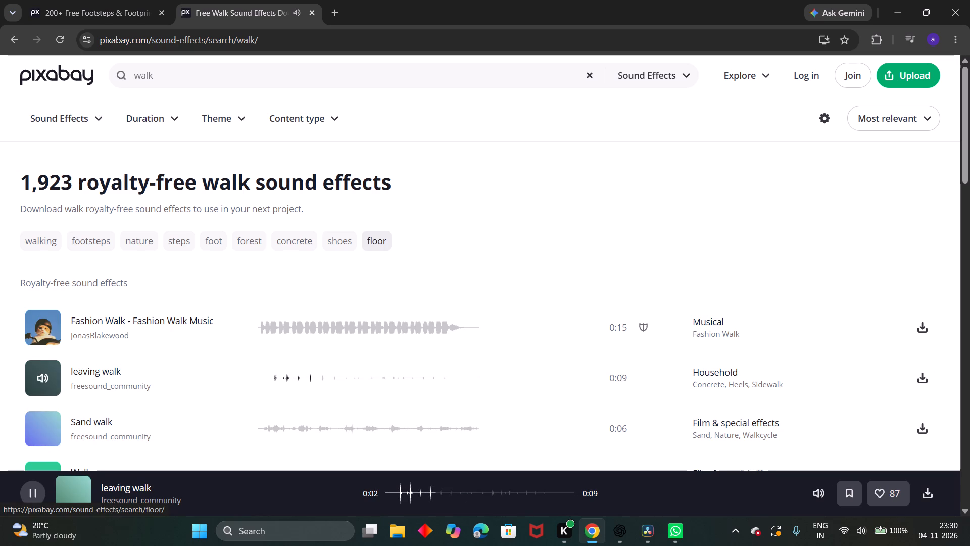
Show the related forest sound effects and preview Forest ambience.
left_click(255, 240)
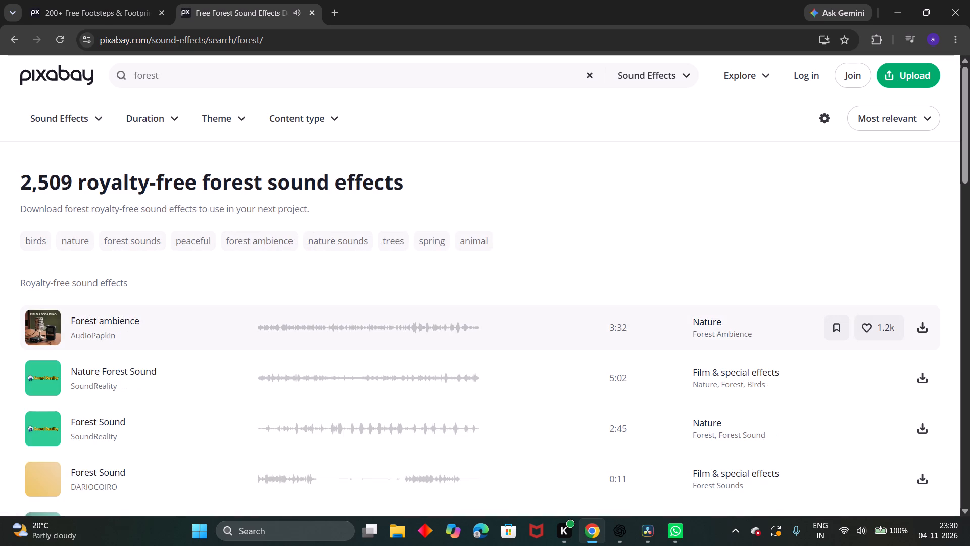
left_click(33, 330)
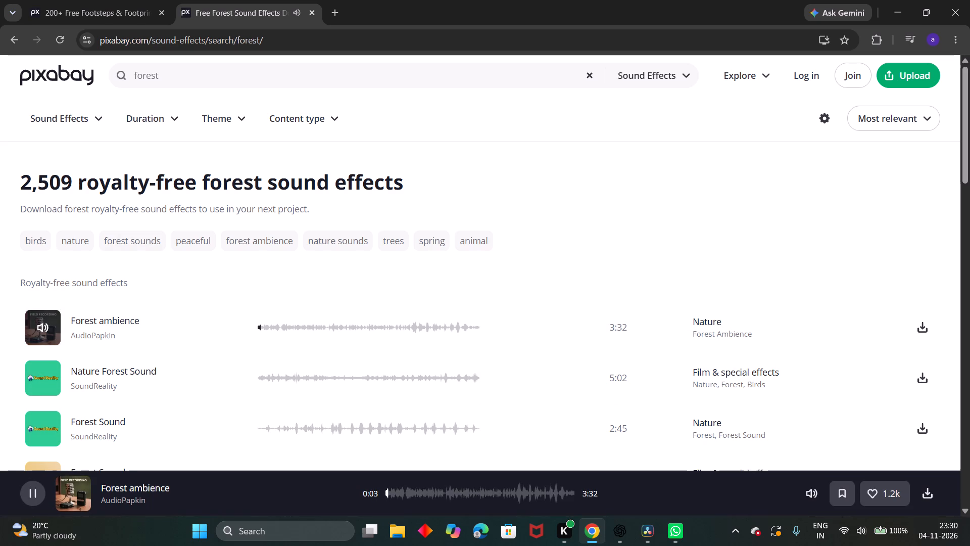
Replace the search term with "walk" and preview the leaving walk sound effect again.
left_click(161, 78)
key("BackSpace")
key("BackSpace")
key("BackSpace")
key("BackSpace")
key("BackSpace")
key("BackSpace")
key("BackSpace")
key("BackSpace")
key("BackSpace")
key("BackSpace")
key("BackSpace")
key("BackSpace")
key("BackSpace")
key("BackSpace")
key("BackSpace")
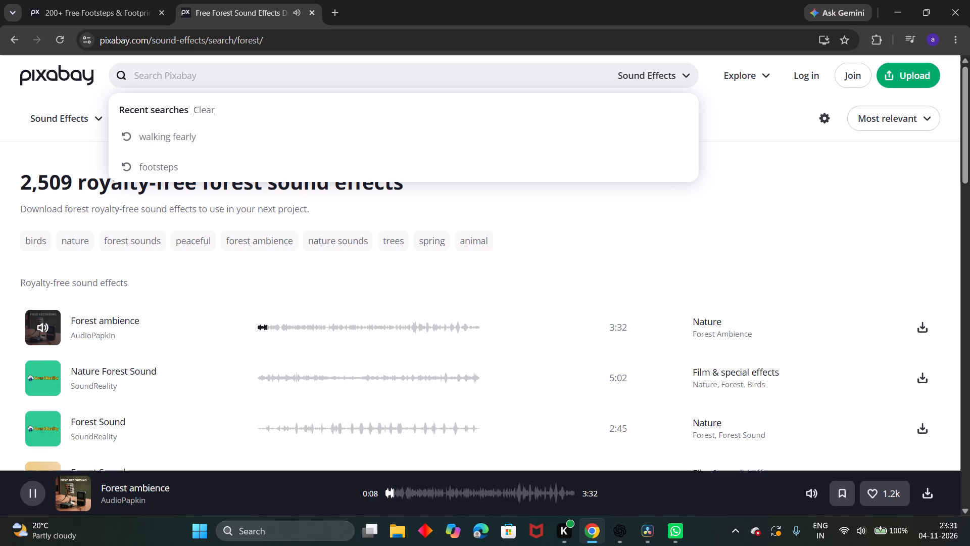
type("walk")
key("Return")
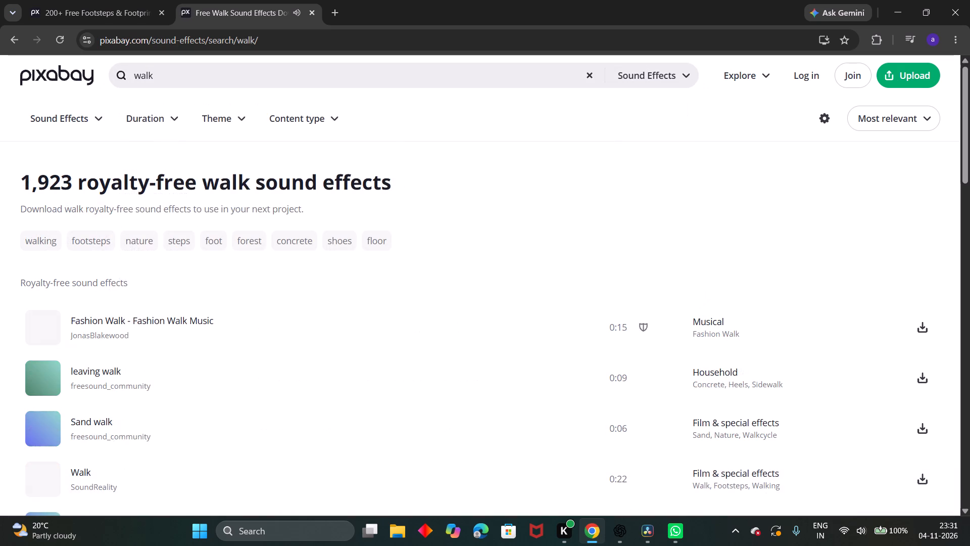
scroll(86, 380, "down", 2)
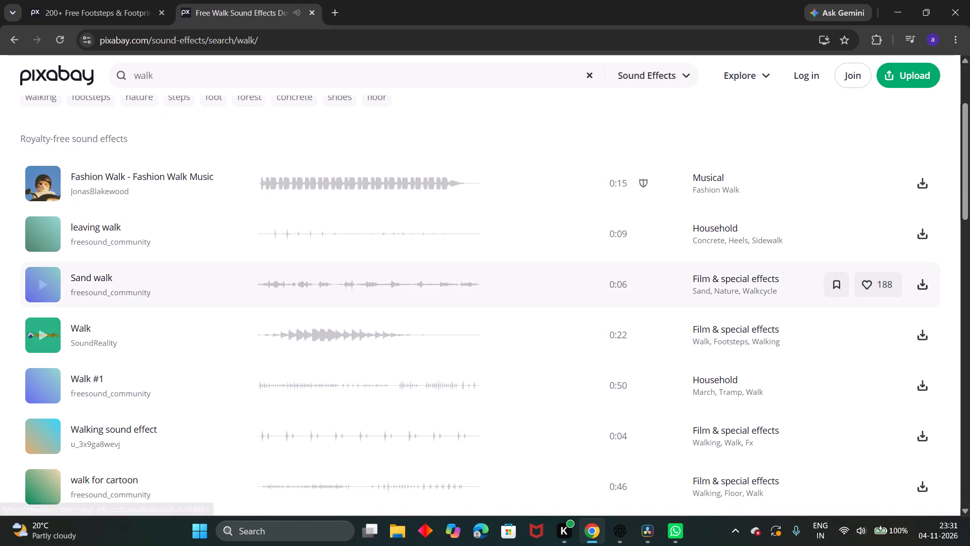
left_click(49, 251)
Show the related walking sound effects and preview the 0:04 walking by freesound_community.
scroll(157, 201, "up", 1)
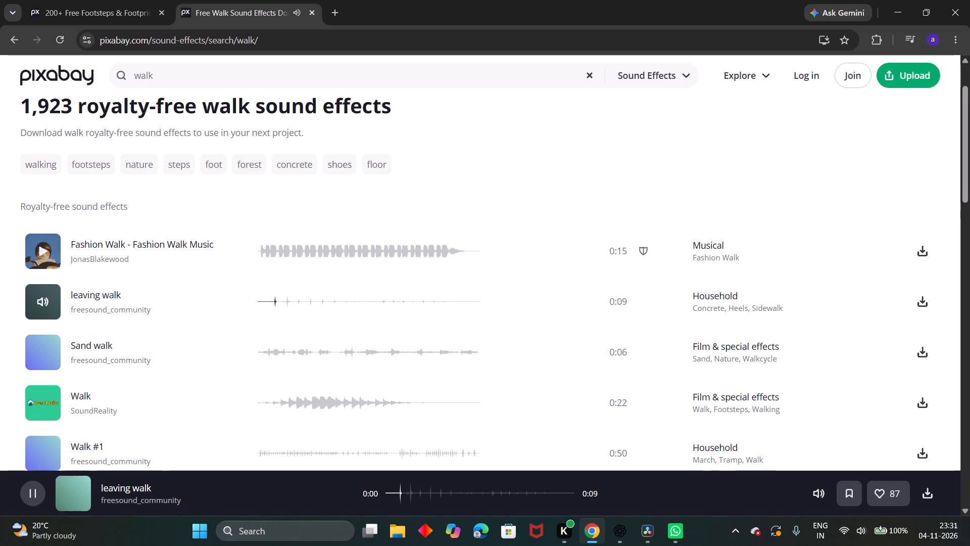
left_click(42, 171)
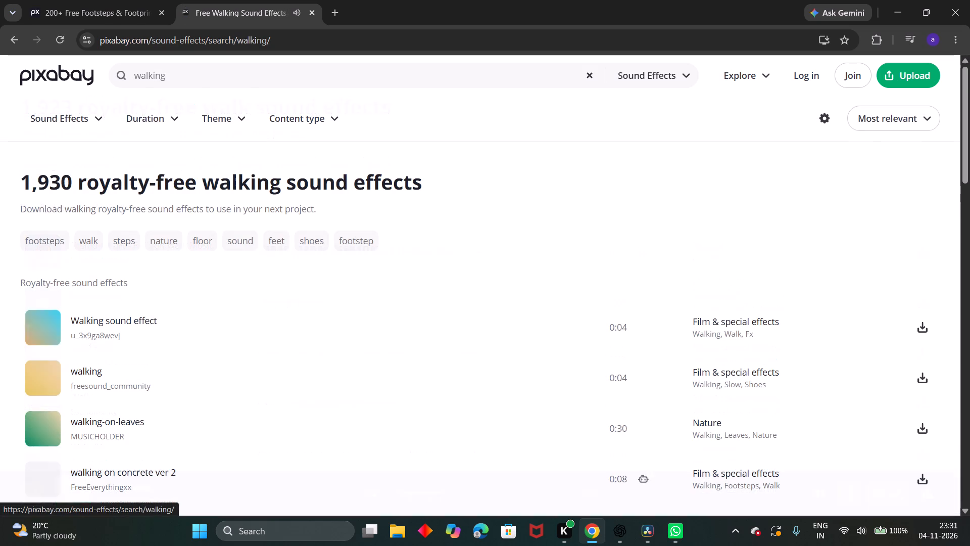
left_click(38, 377)
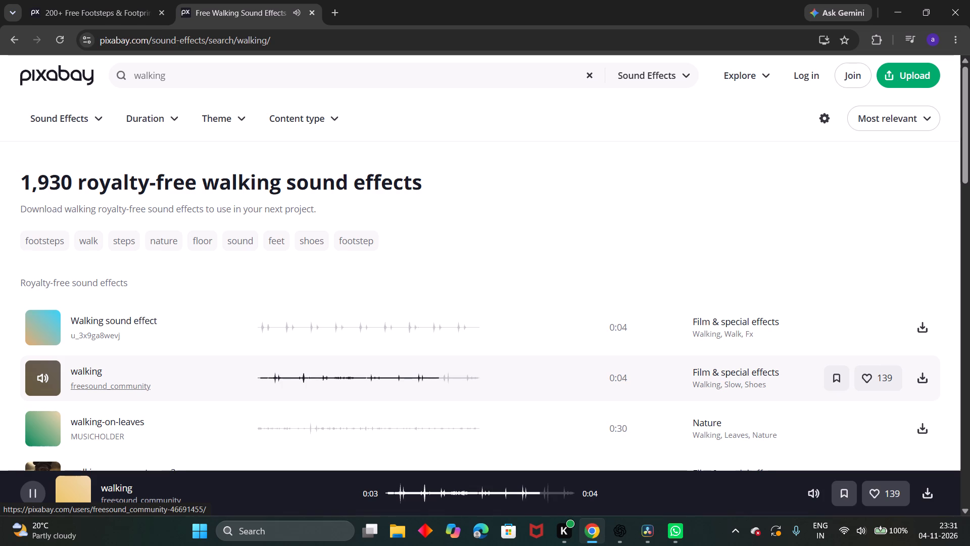
Download the 0:04 walking sound effect by freesound_community and check it in the recent download history.
left_click(922, 374)
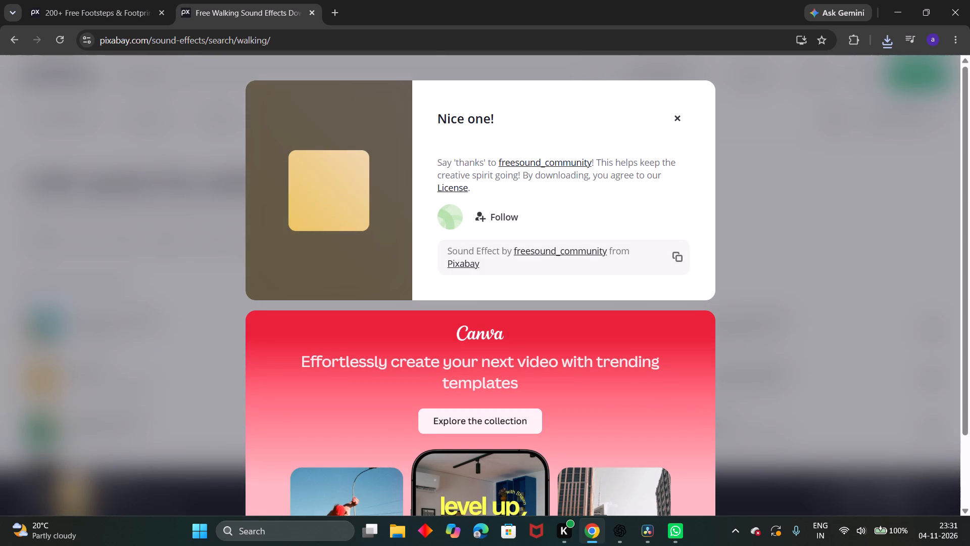
left_click(681, 119)
left_click(886, 38)
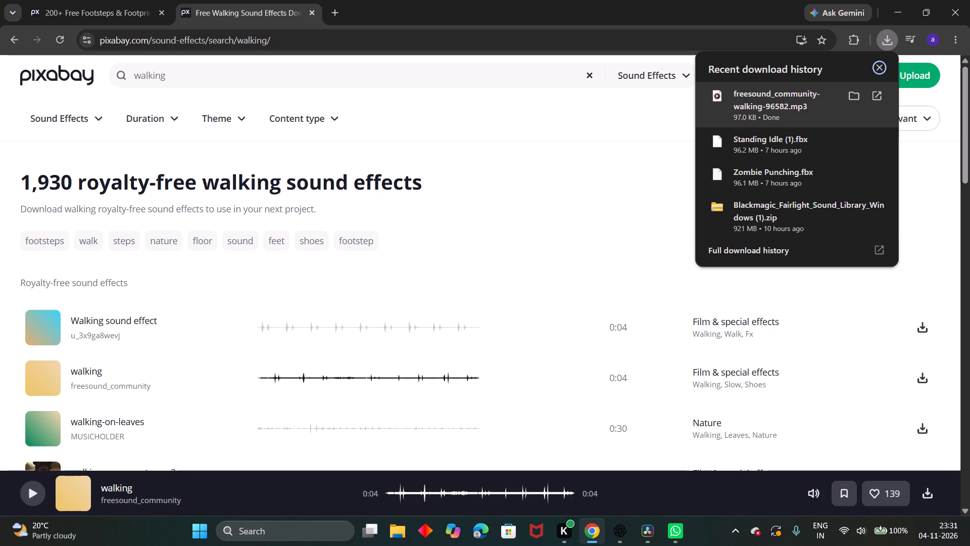
left_click(882, 70)
Switch to File Explorer and look for the downloaded walking sound in the Downloads, Desktop and Pictures folders.
left_click(405, 536)
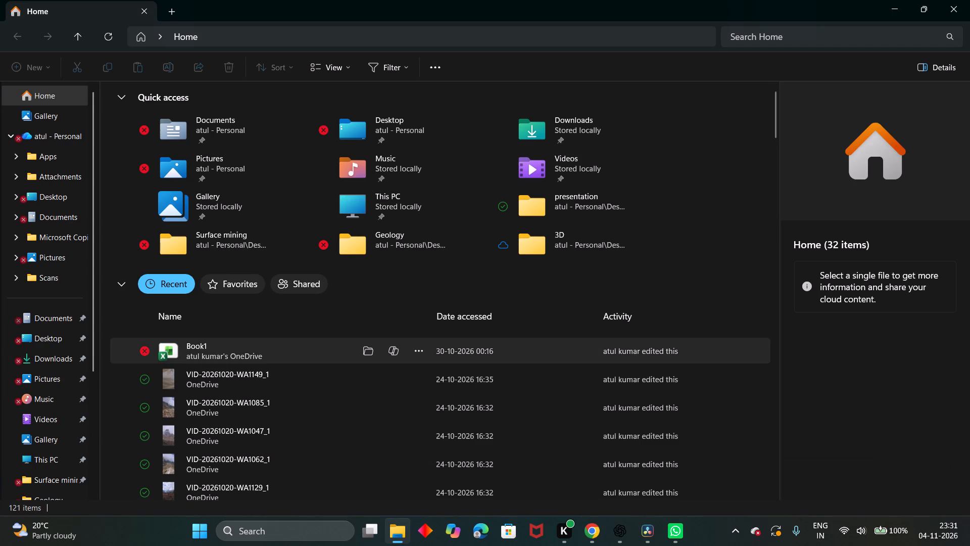
double_click(55, 359)
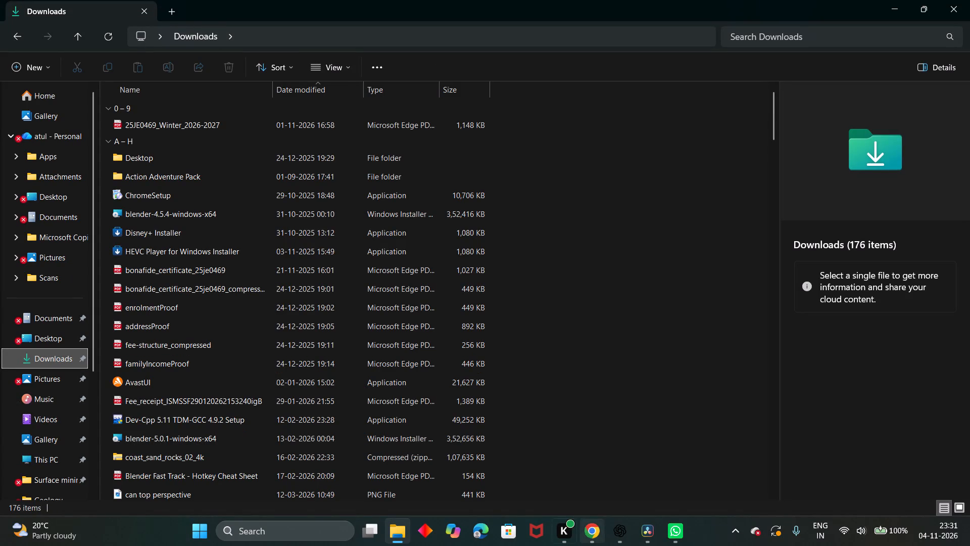
scroll(211, 401, "down", 1)
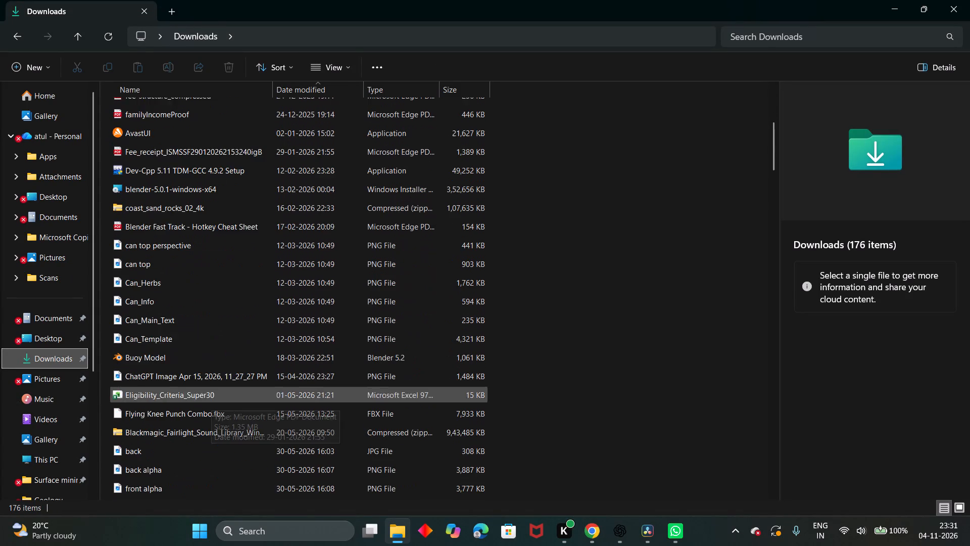
scroll(211, 401, "down", 3)
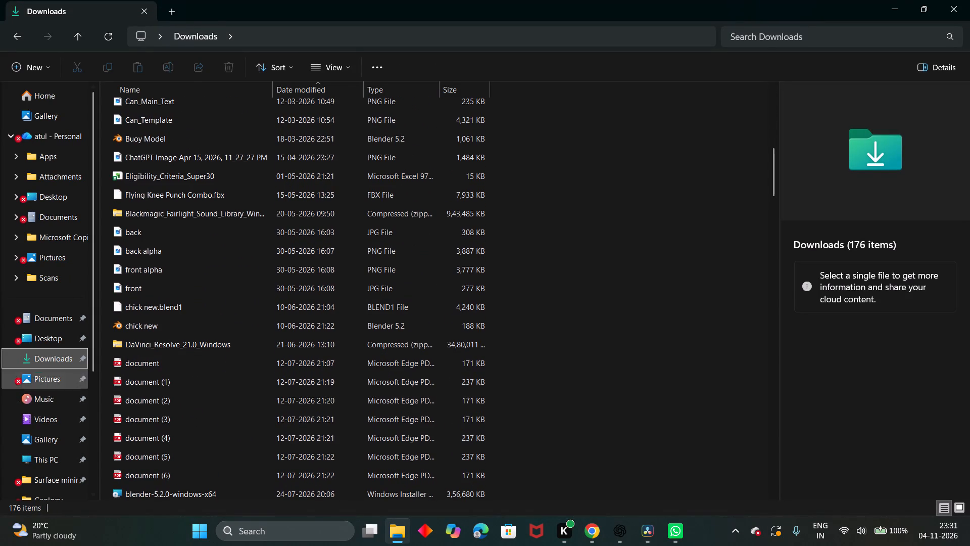
double_click(48, 336)
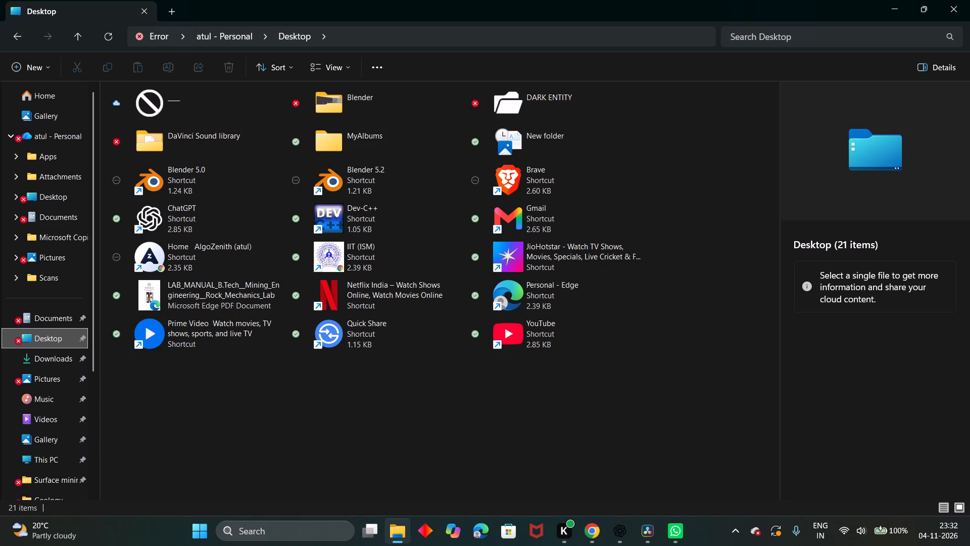
left_click(24, 360)
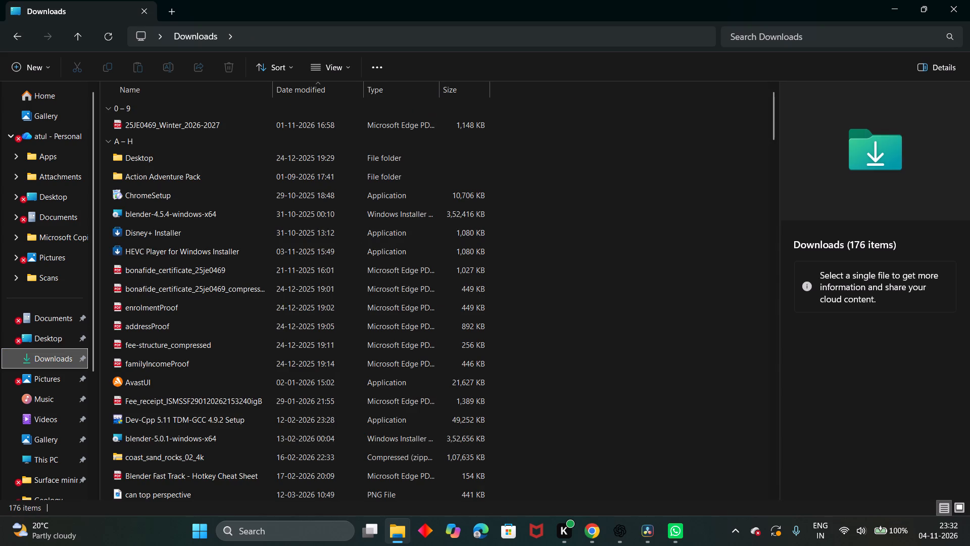
left_click(41, 375)
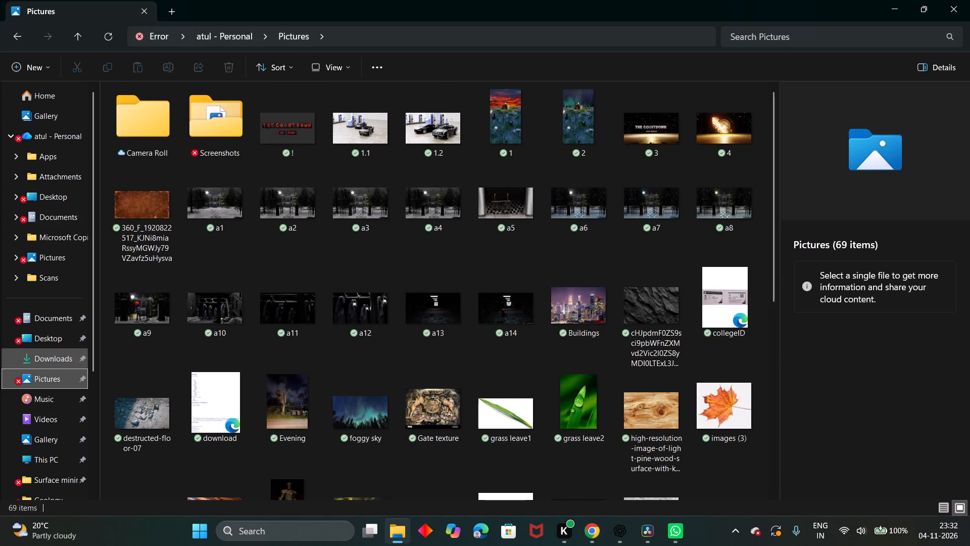
Sort the Downloads folder by date modified in descending order.
left_click(45, 363)
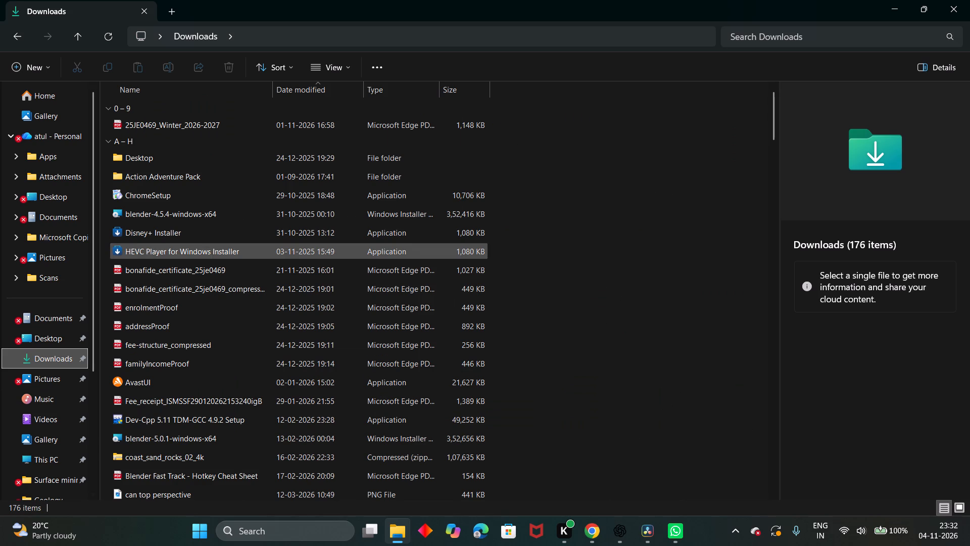
scroll(171, 371, "down", 2)
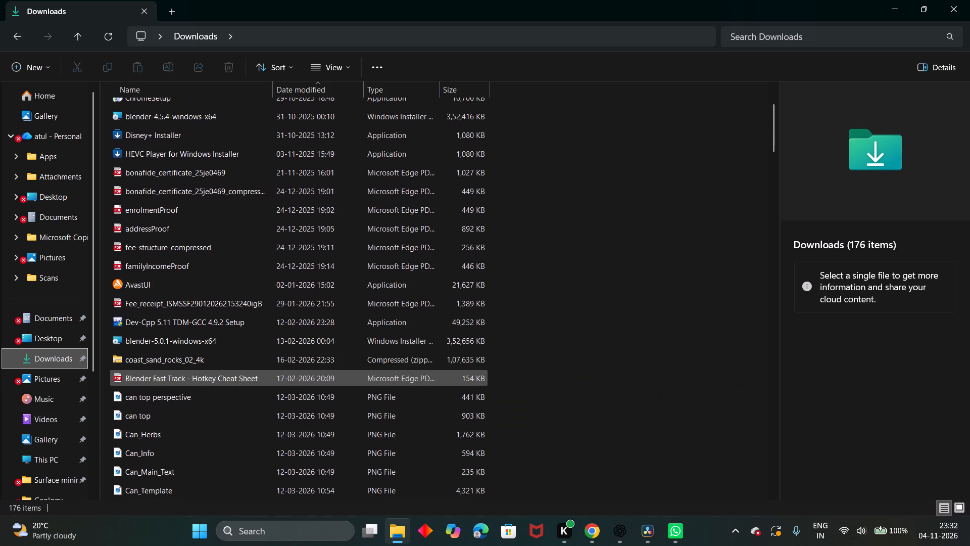
scroll(171, 371, "up", 3)
left_click(290, 70)
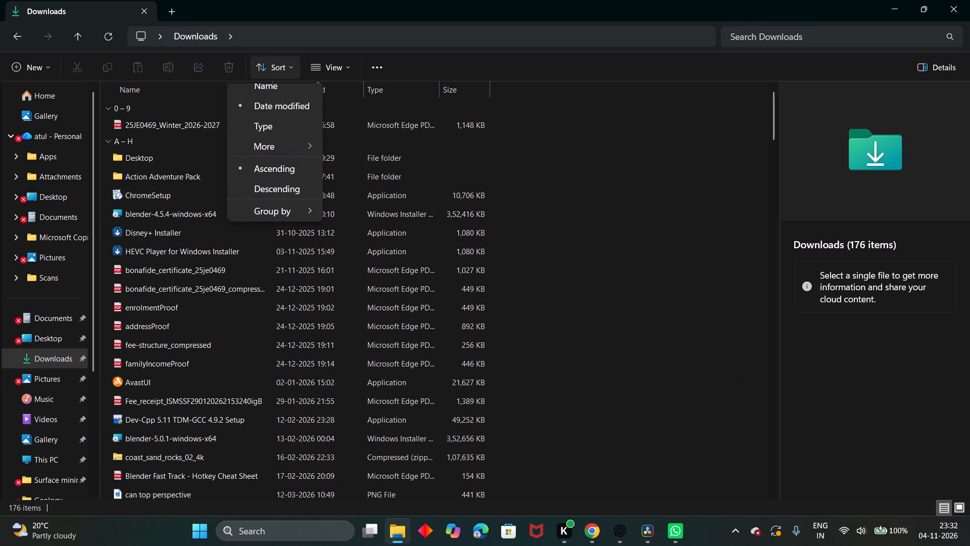
left_click_drag(280, 117, 275, 202)
left_click(275, 202)
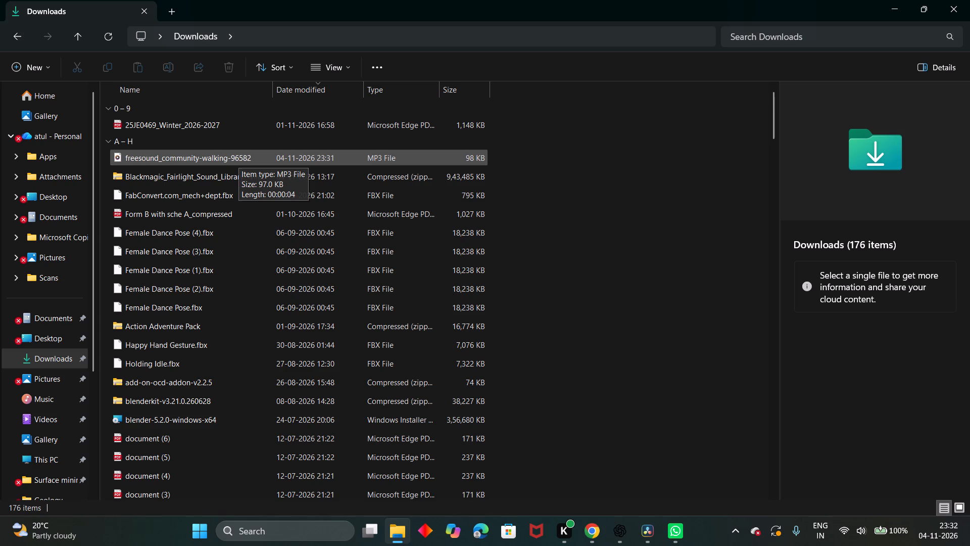
Copy the freesound_community-walking-96582 MP3 file from the Downloads folder.
left_click(238, 159)
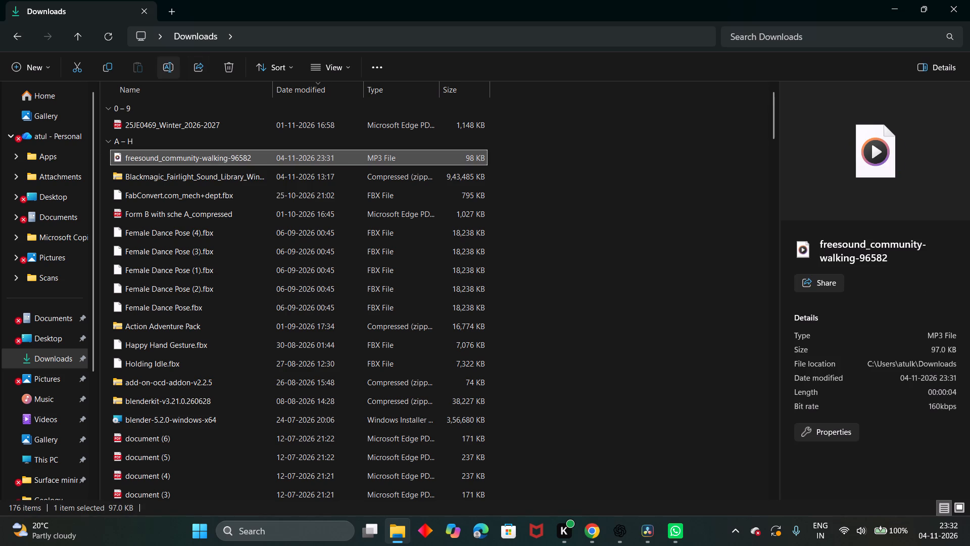
left_click(106, 67)
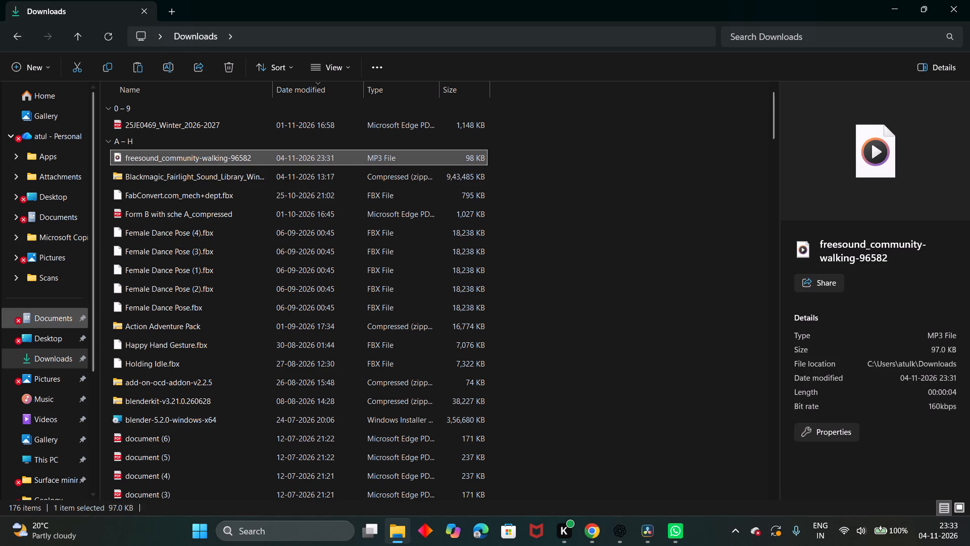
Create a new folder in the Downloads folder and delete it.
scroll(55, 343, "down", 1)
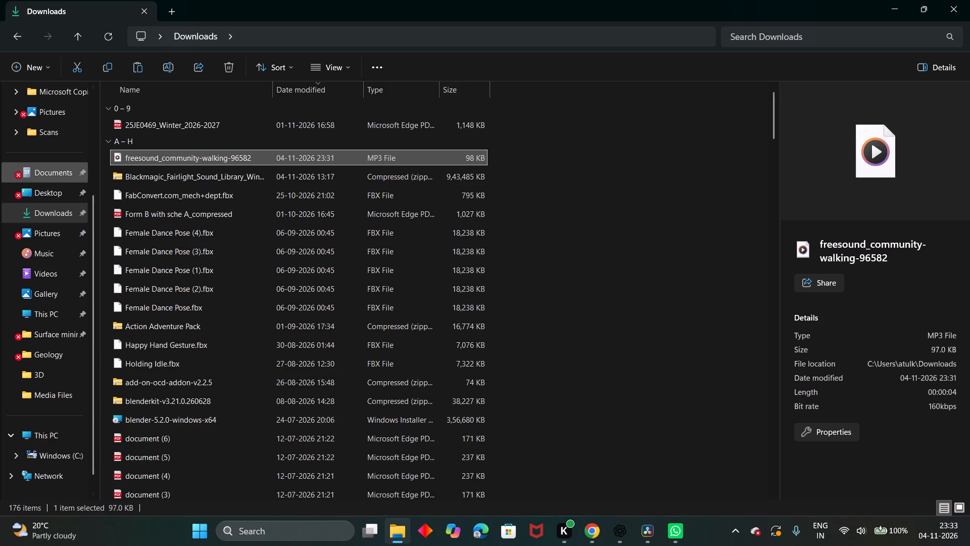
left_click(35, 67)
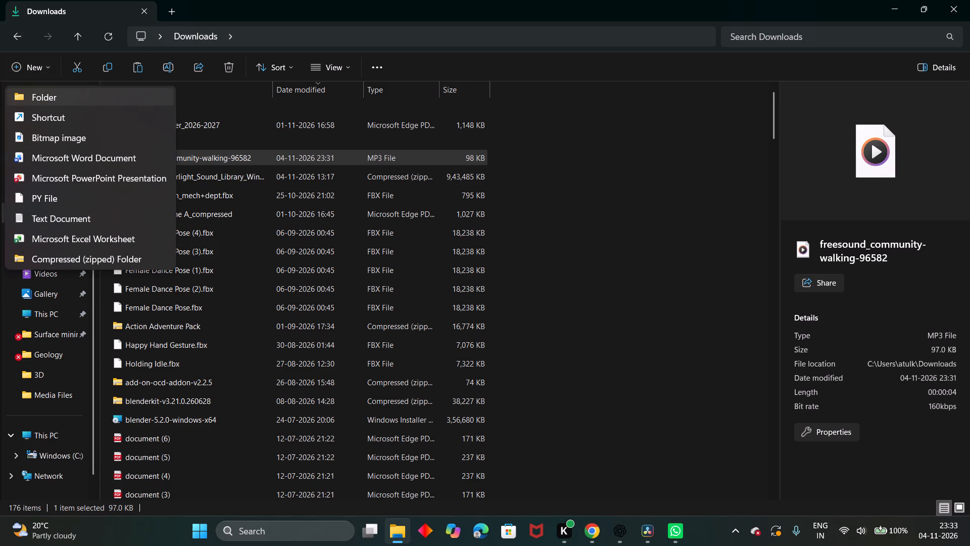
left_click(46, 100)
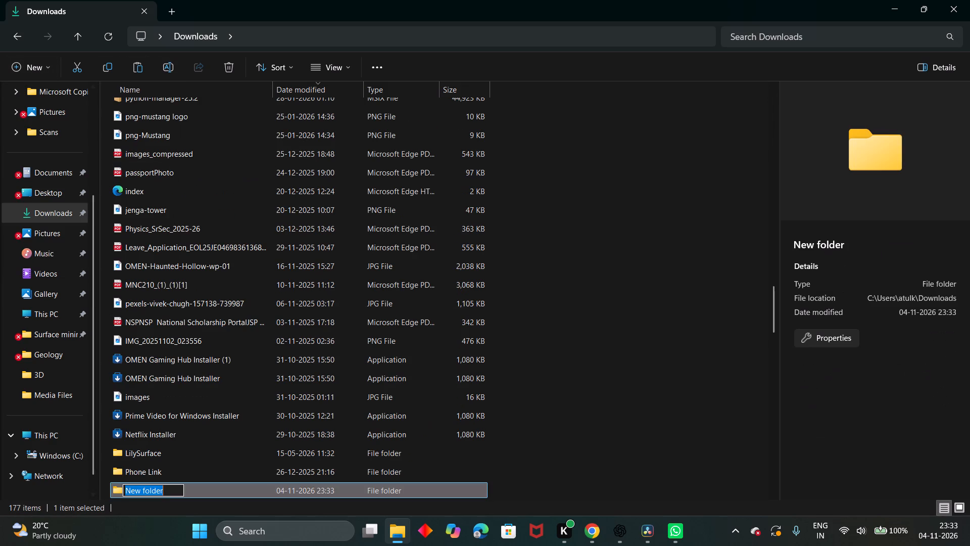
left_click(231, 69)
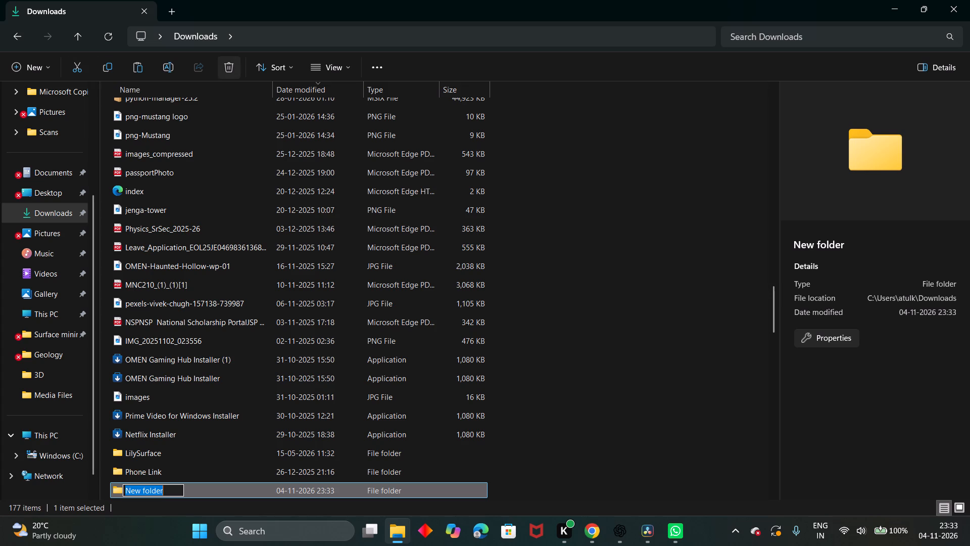
Create a new folder named Audio in the Desktop folder.
left_click(278, 485)
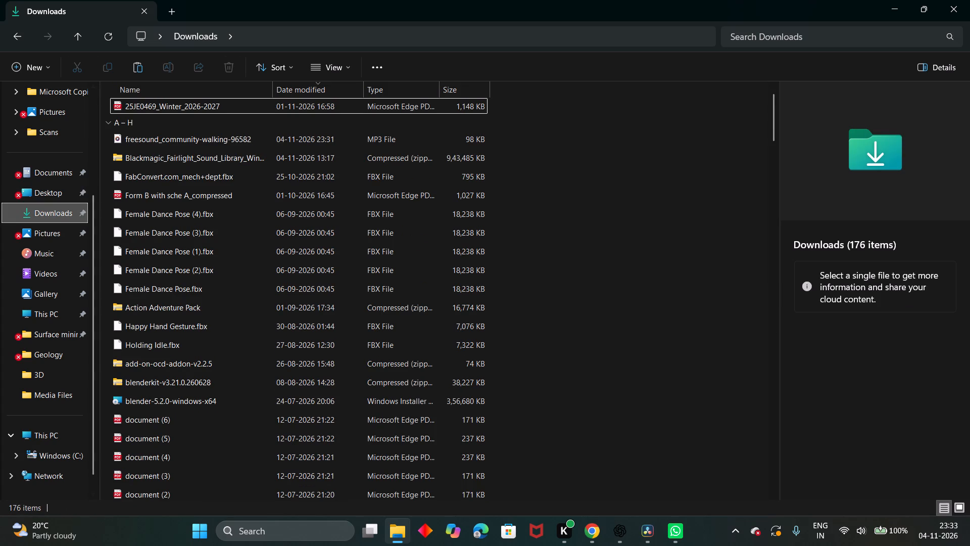
scroll(36, 203, "up", 5)
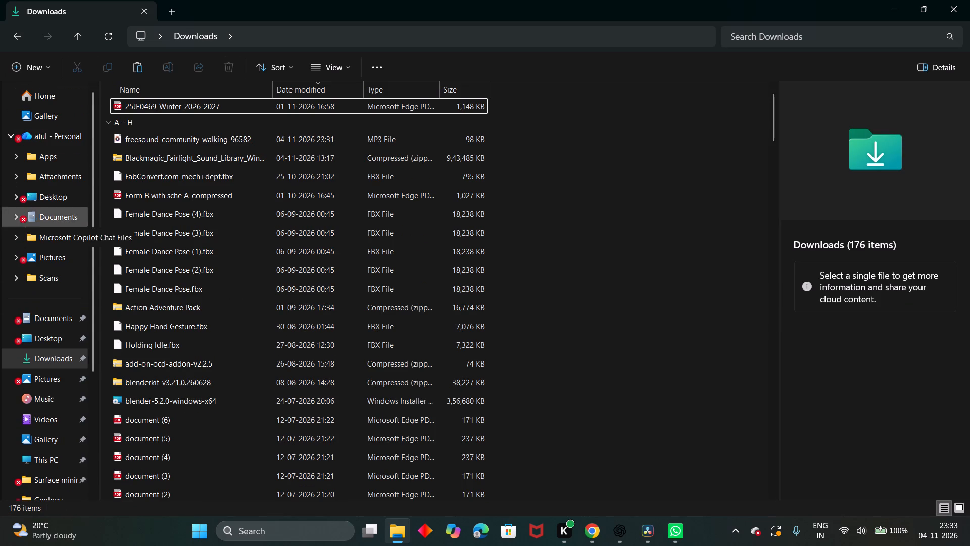
double_click(45, 191)
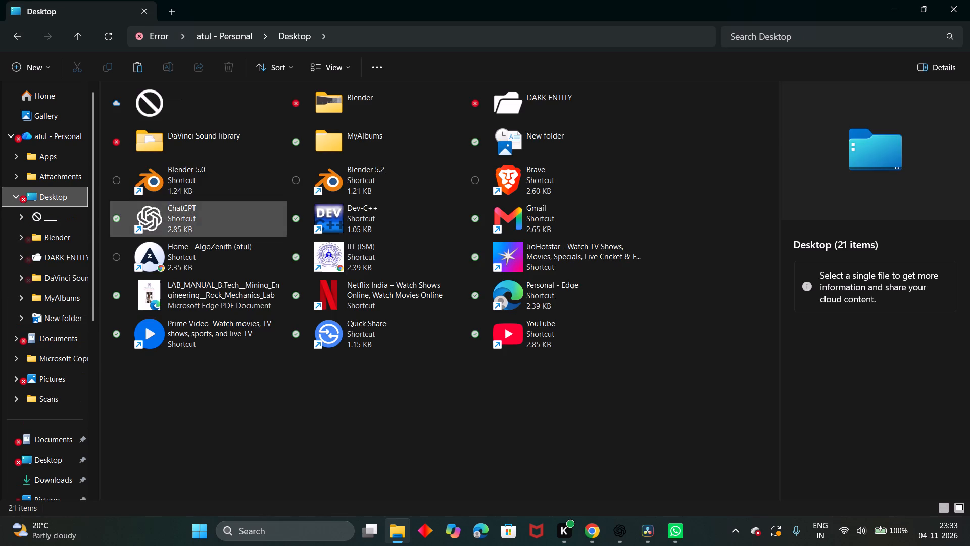
left_click(34, 71)
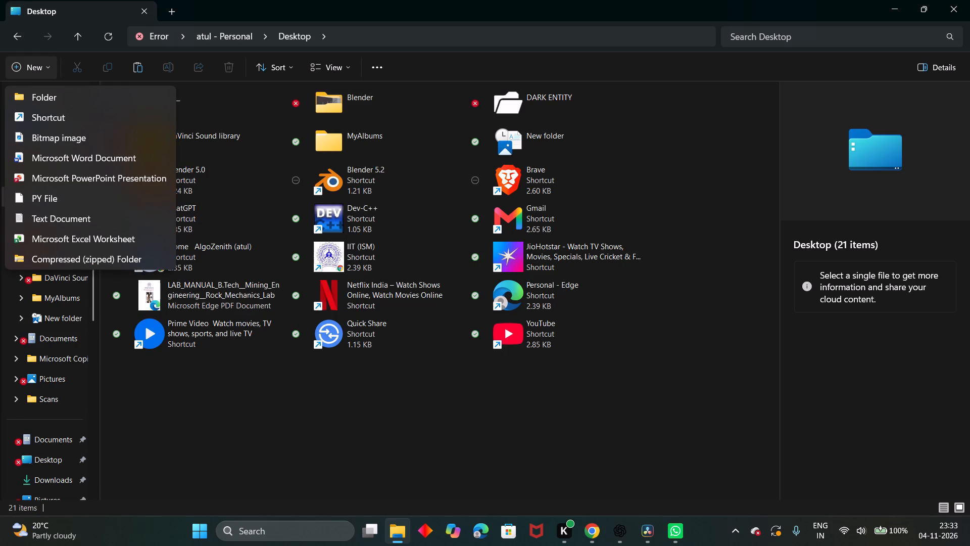
left_click(35, 94)
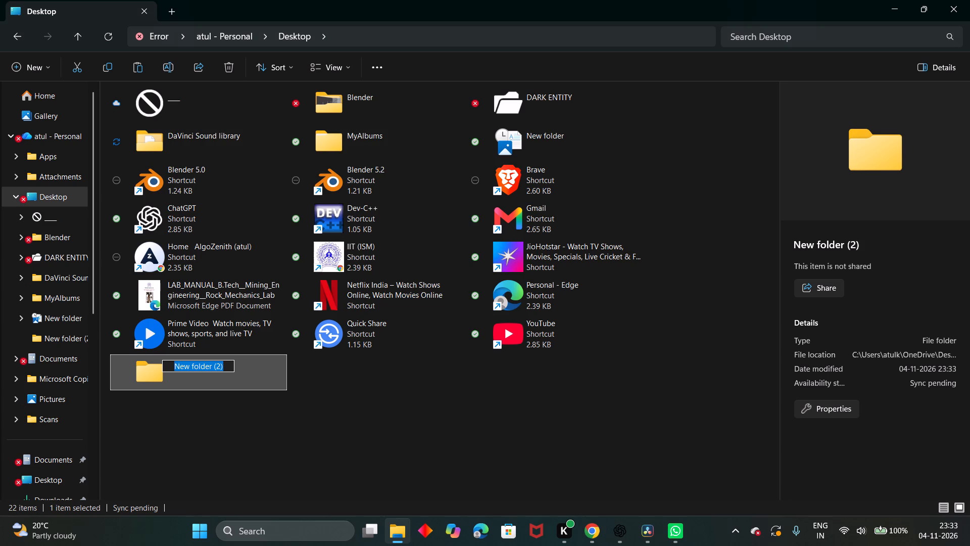
key("shift+a")
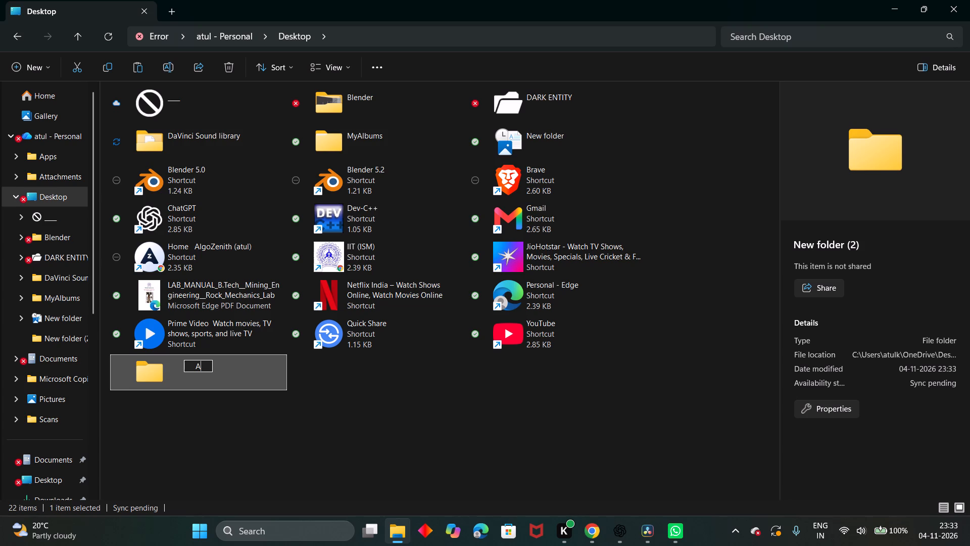
type("udio")
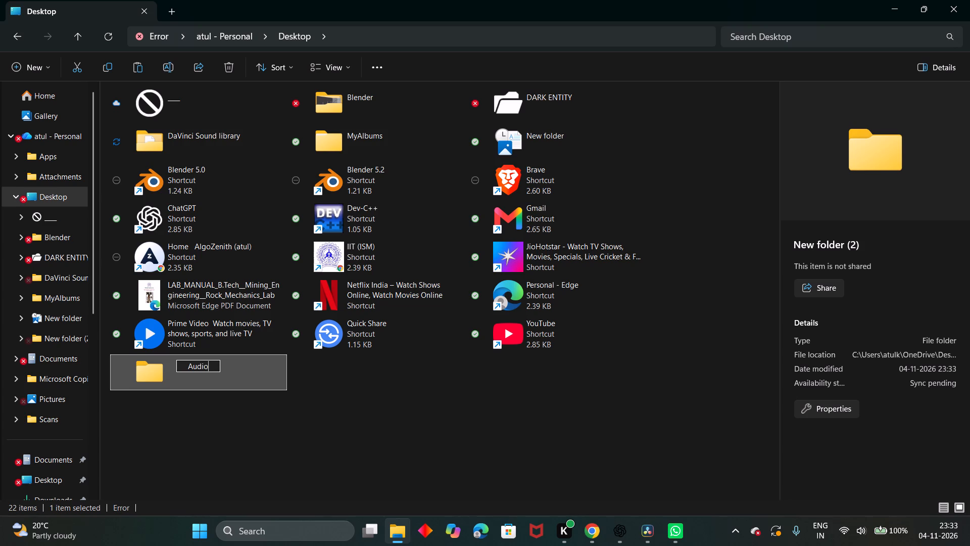
key("Return")
left_click(250, 449)
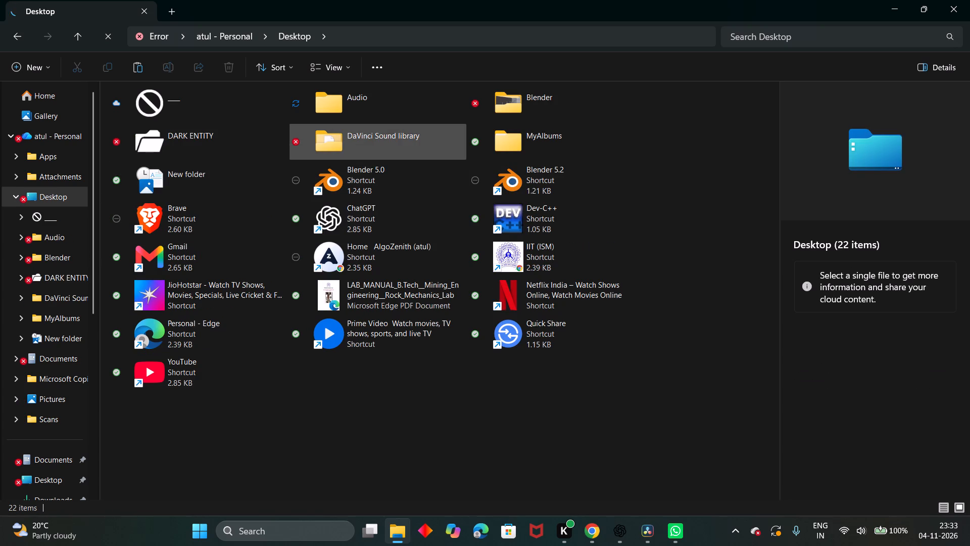
double_click(356, 116)
double_click(356, 116)
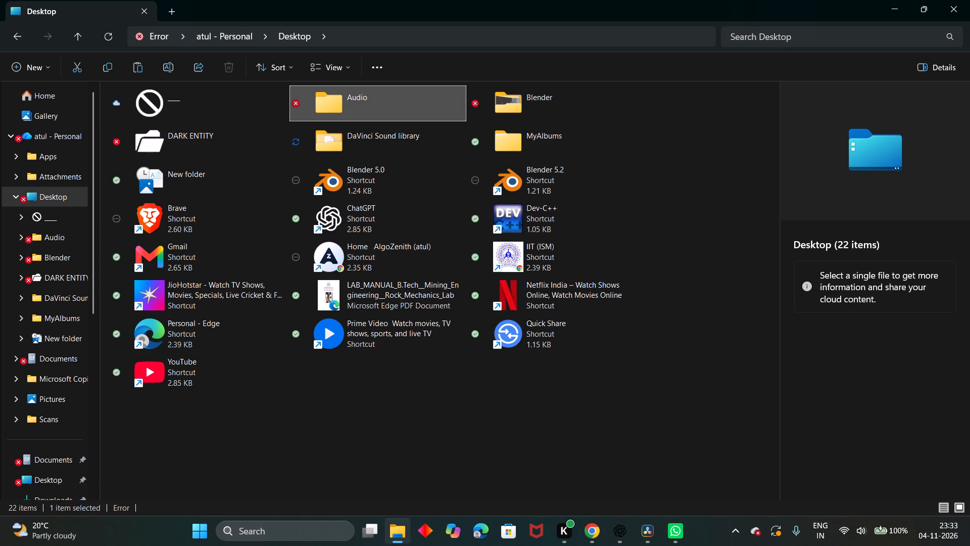
double_click(343, 108)
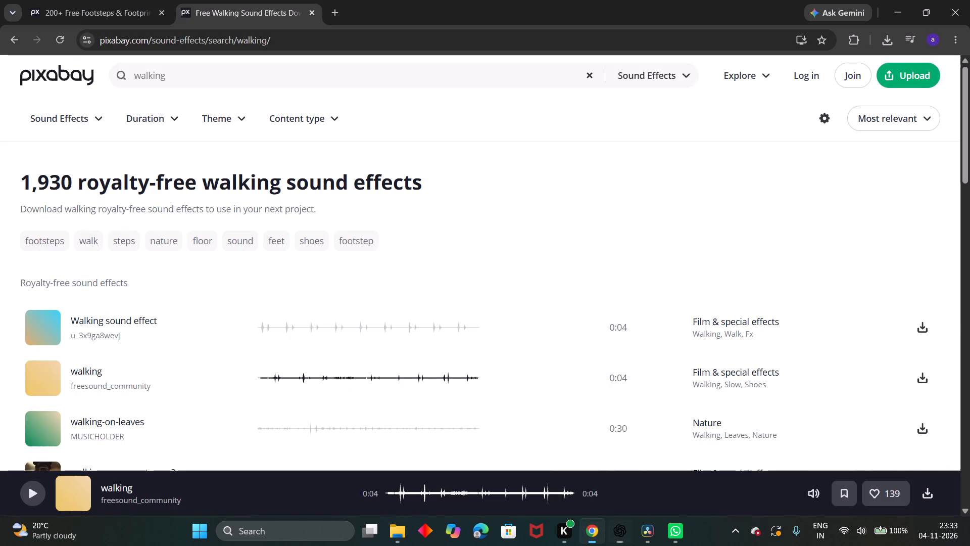
Switch from the Pixabay walking sound effects page to New Project 4 in DaVinci Resolve.
left_click(647, 536)
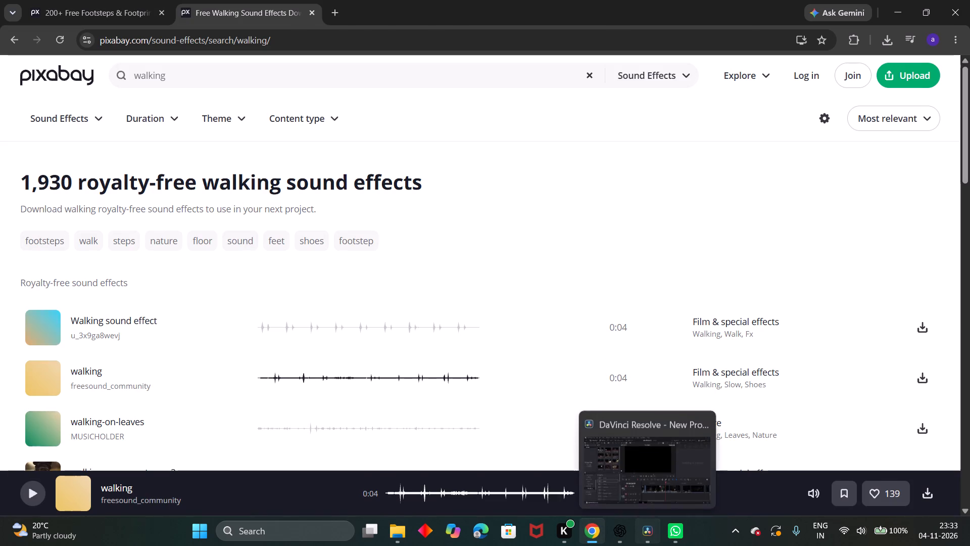
Close the WhatsApp window.
right_click(664, 537)
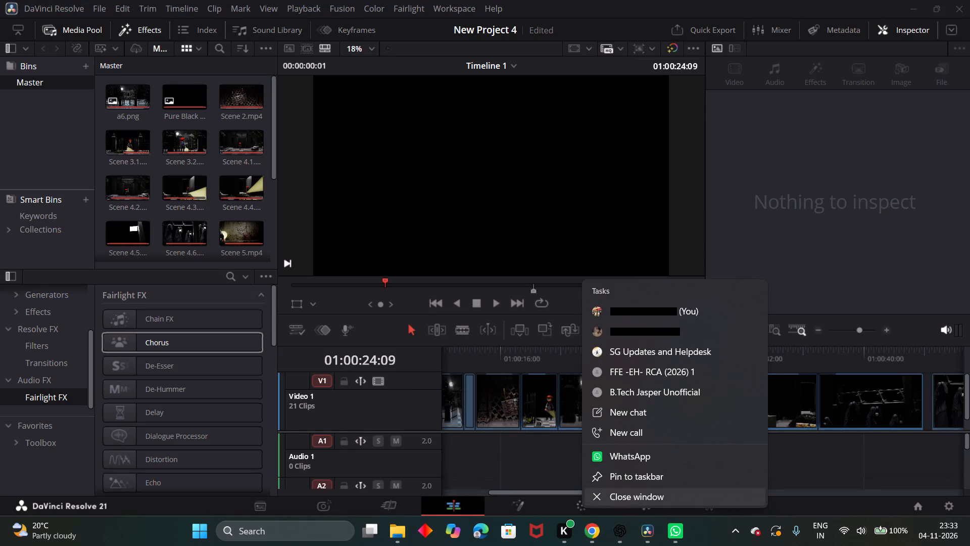
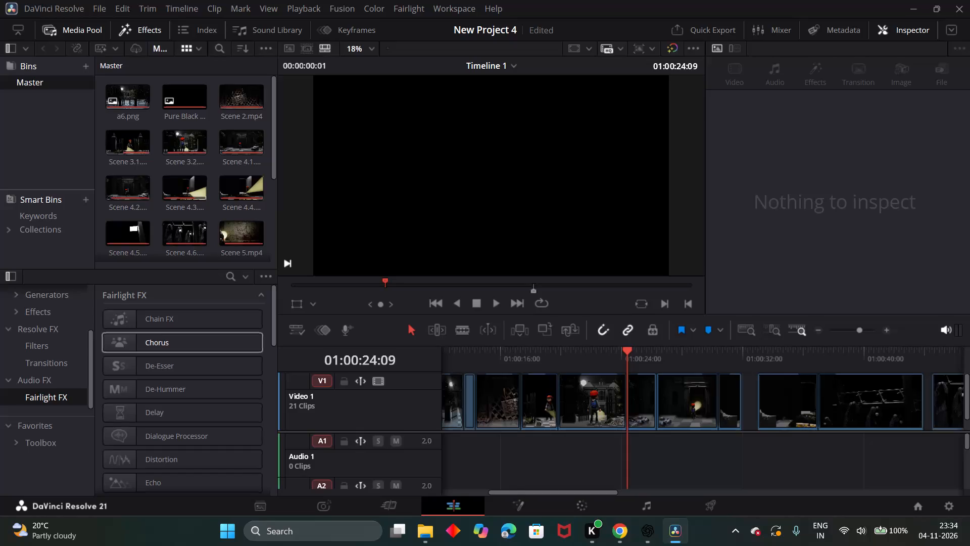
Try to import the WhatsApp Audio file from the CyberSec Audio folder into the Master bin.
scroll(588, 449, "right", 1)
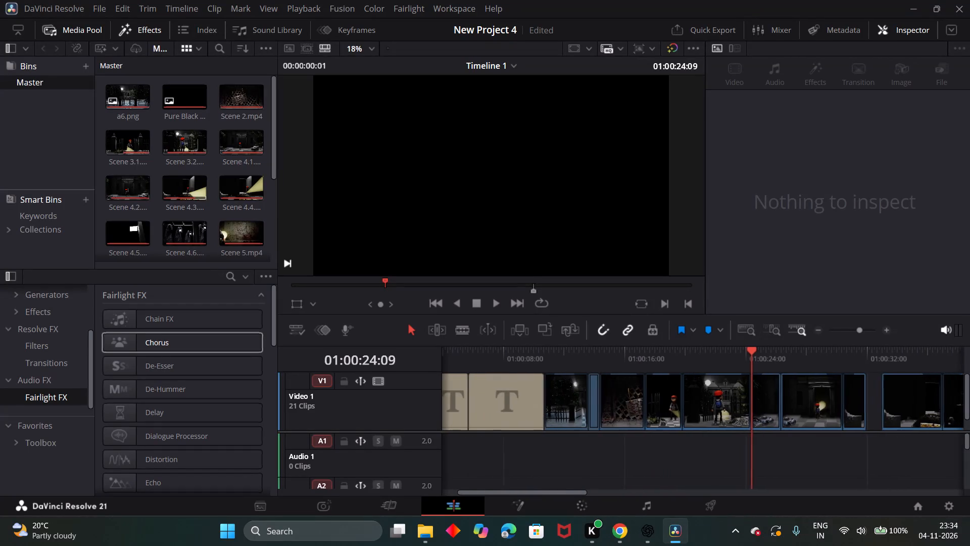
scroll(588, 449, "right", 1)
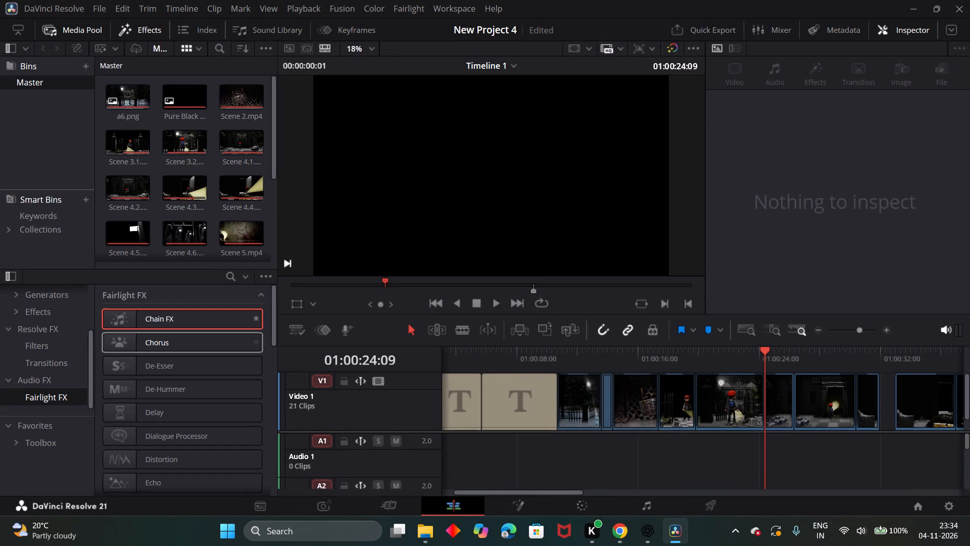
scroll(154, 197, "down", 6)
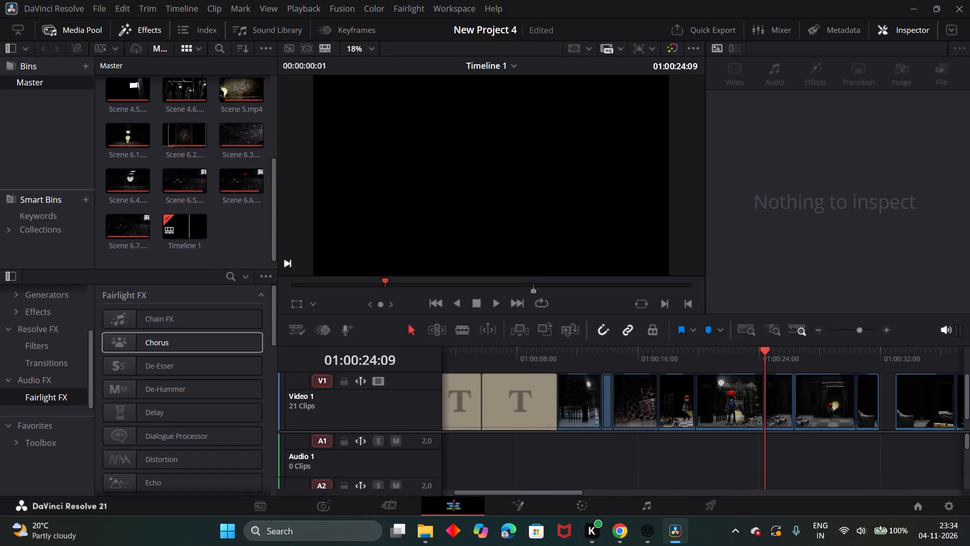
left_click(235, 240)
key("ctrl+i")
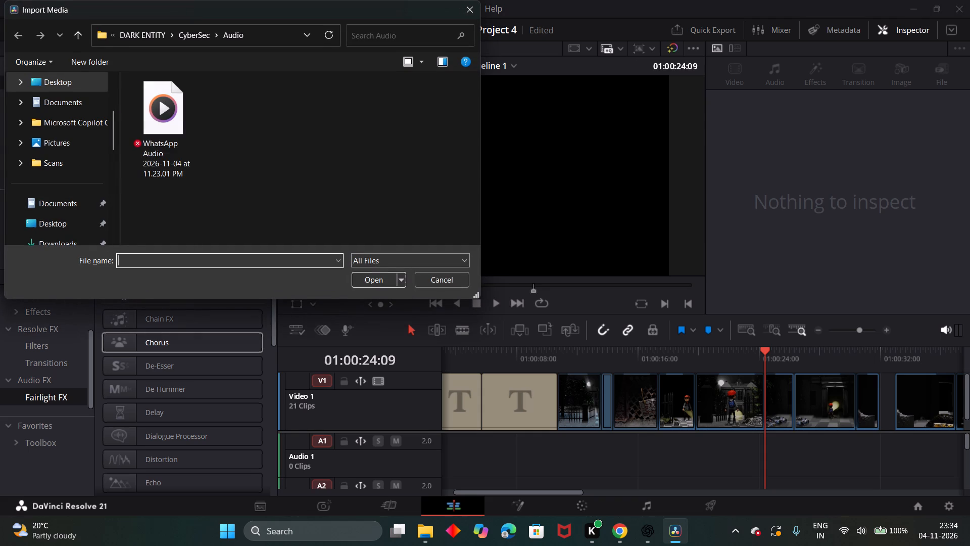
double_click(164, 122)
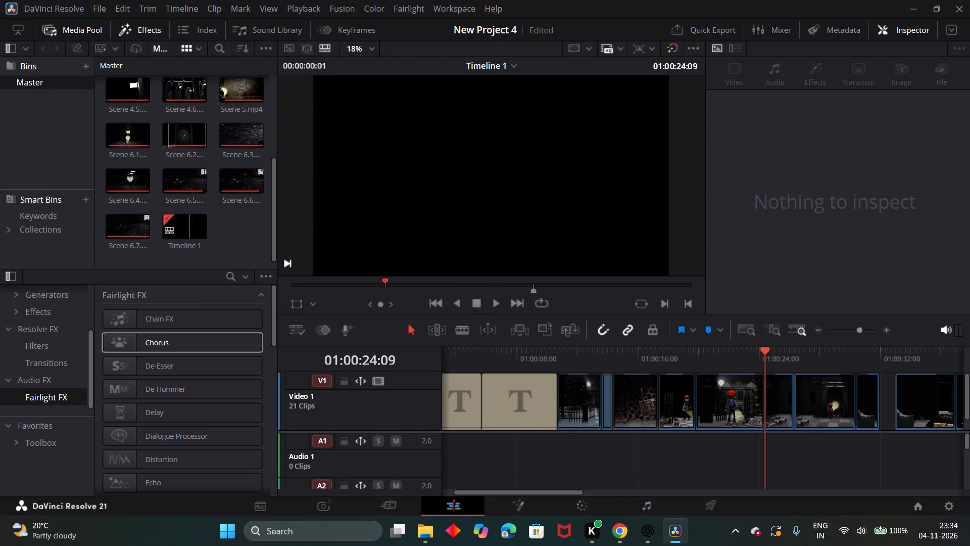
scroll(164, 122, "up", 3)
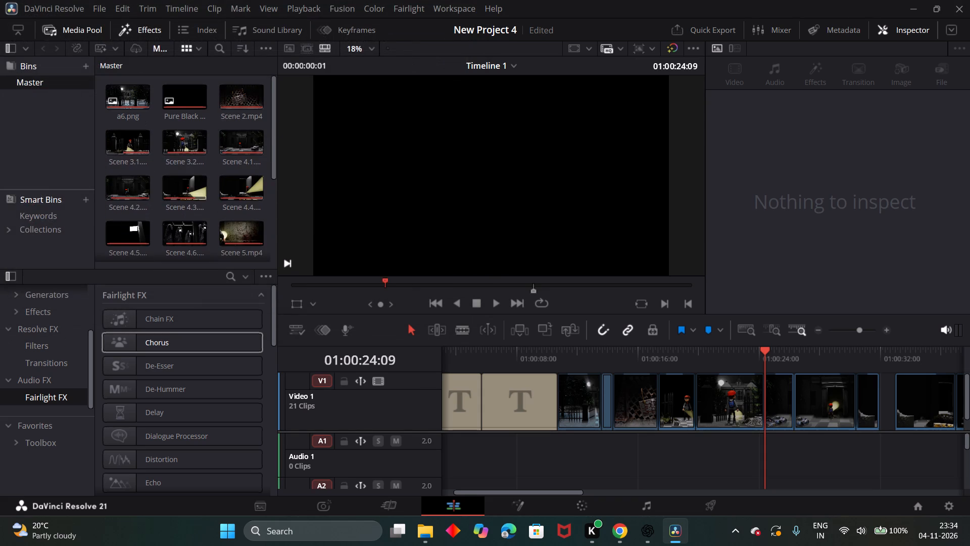
Open the media import dialog again for the Master bin.
scroll(164, 122, "down", 3)
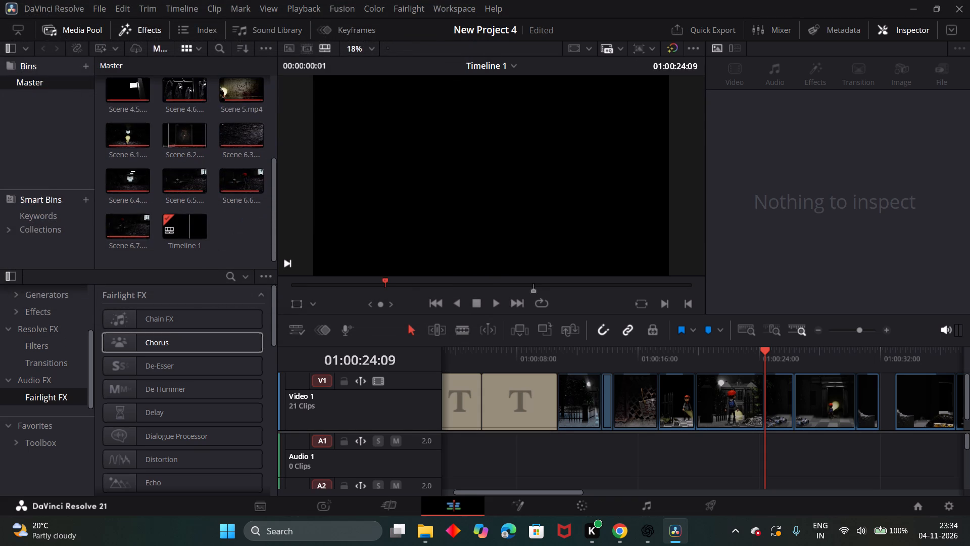
left_click(223, 237)
key("ctrl+i")
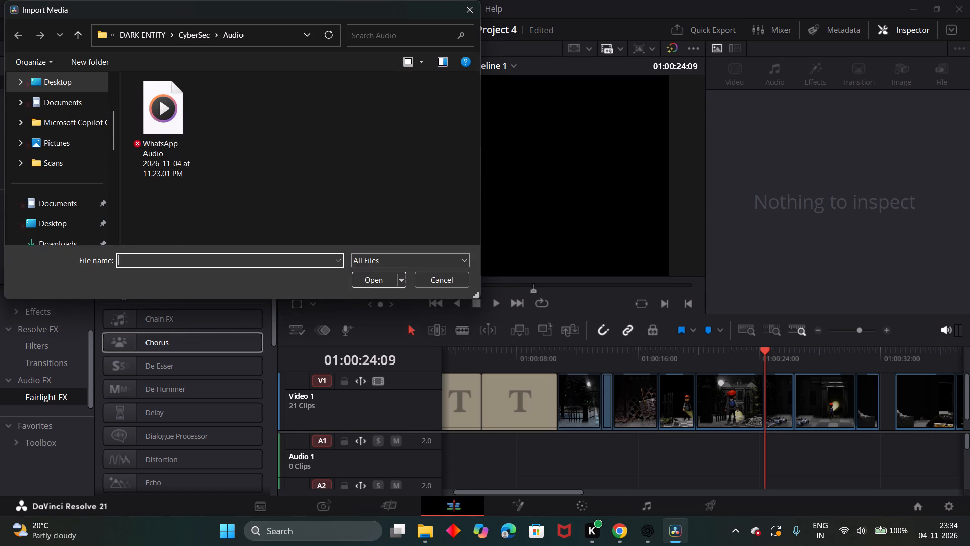
Import the freesound_community-walking-96582 MP3 from the Desktop's Audio folder into the media pool.
left_click(56, 88)
double_click(169, 127)
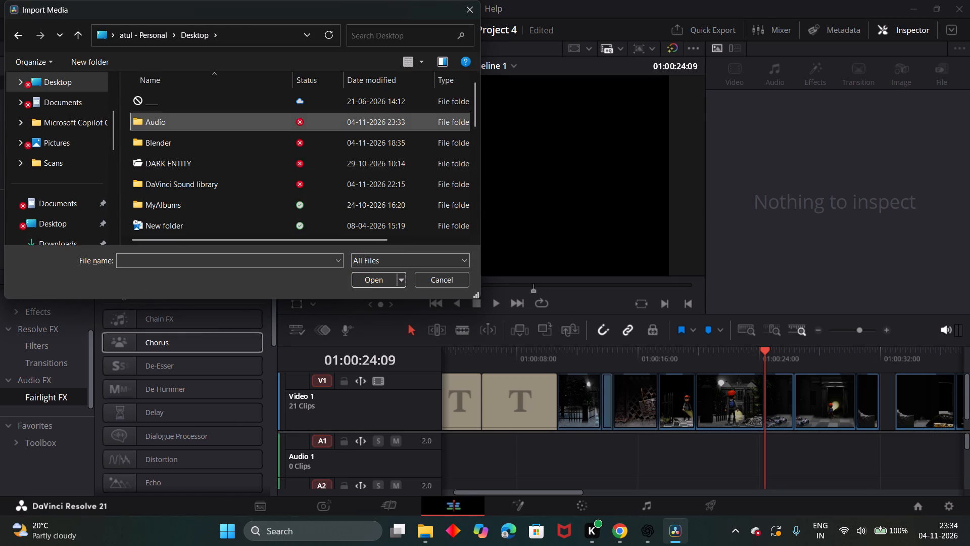
double_click(178, 102)
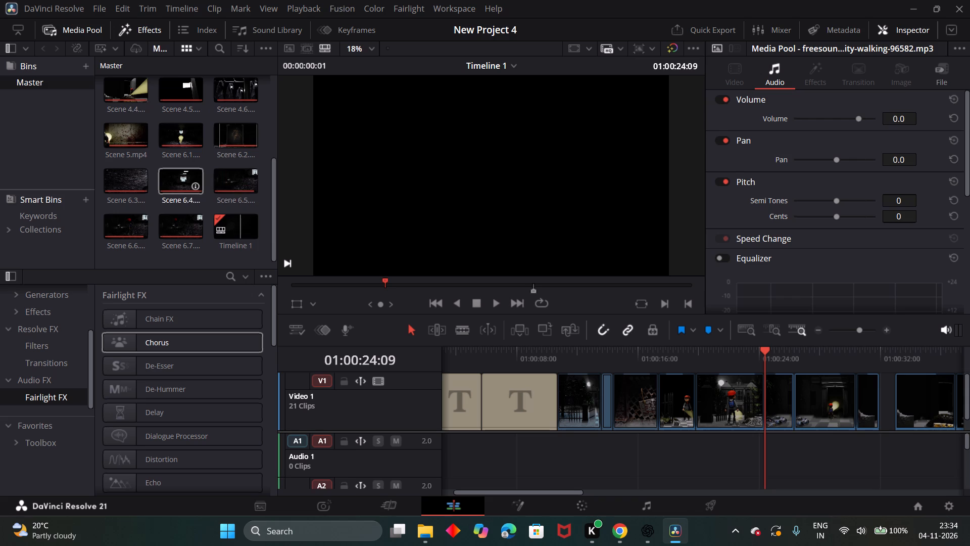
Place the freesound_community-walking-96582 clip on track Audio 1, starting at the playhead at 01:00:24:09.
scroll(186, 173, "up", 2)
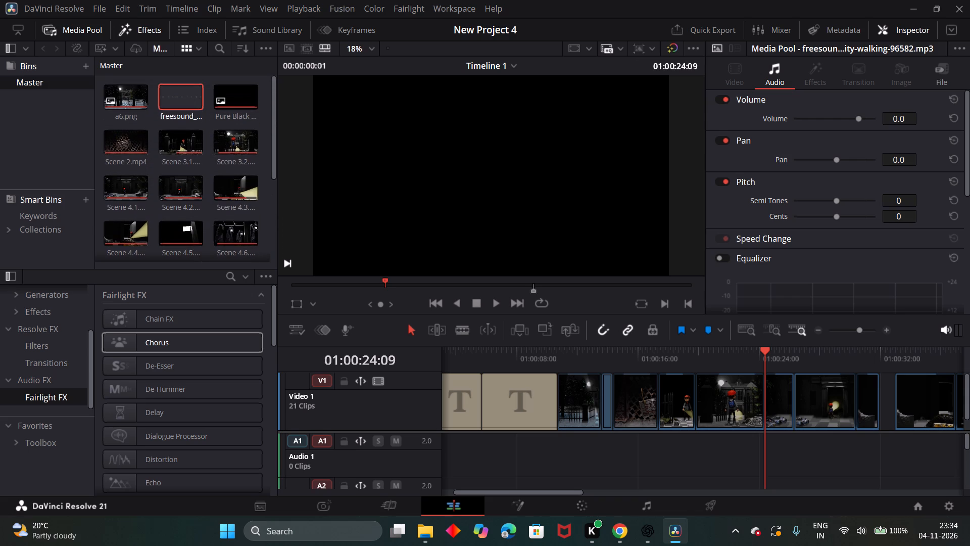
left_click_drag(171, 100, 540, 263)
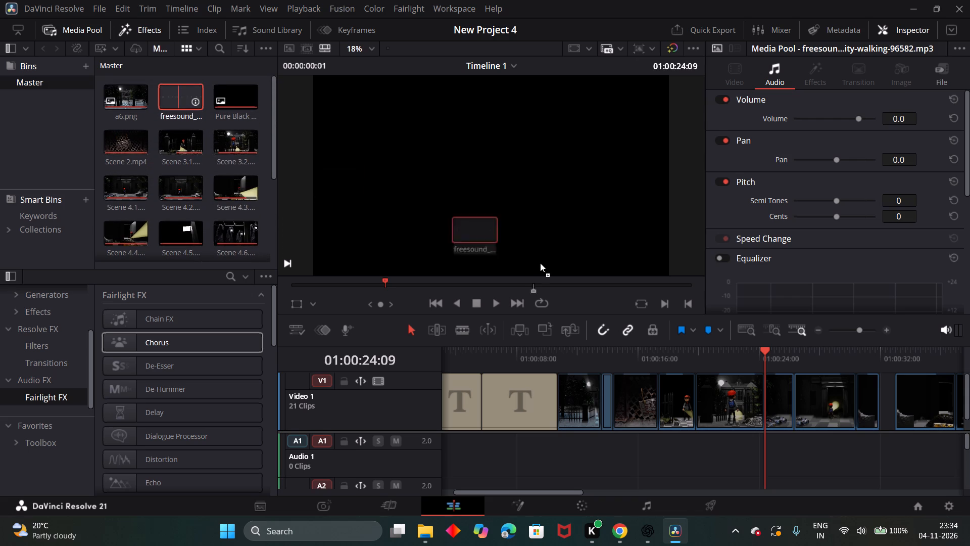
left_click_drag(540, 263, 766, 423)
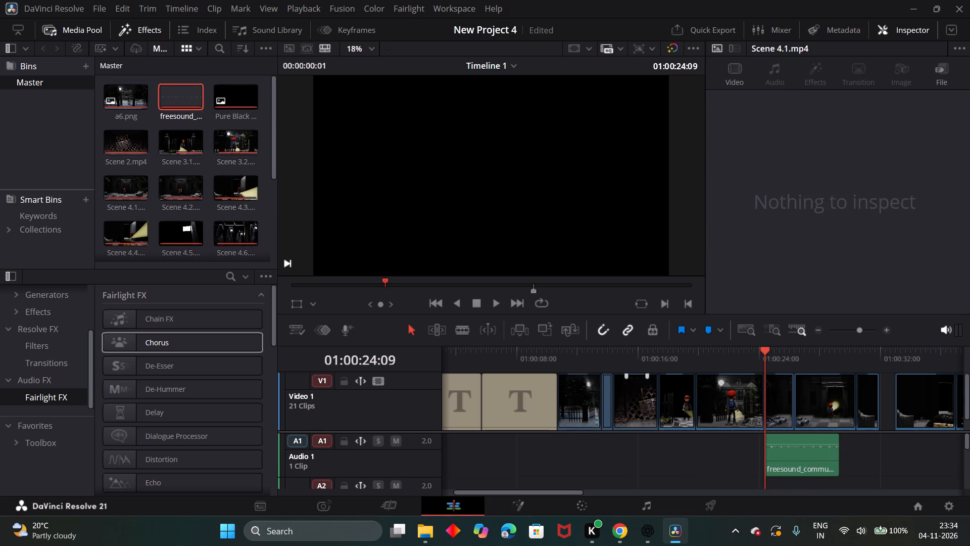
Play the timeline around the walking clip forwards and backwards to check the footsteps against the character's movement.
scroll(599, 438, "left", 1)
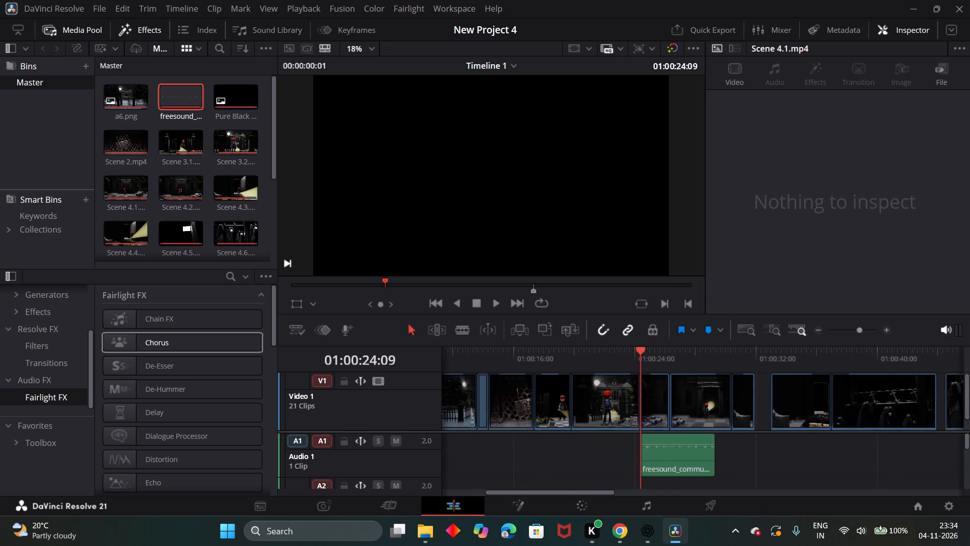
scroll(599, 438, "left", 1)
left_click(491, 303)
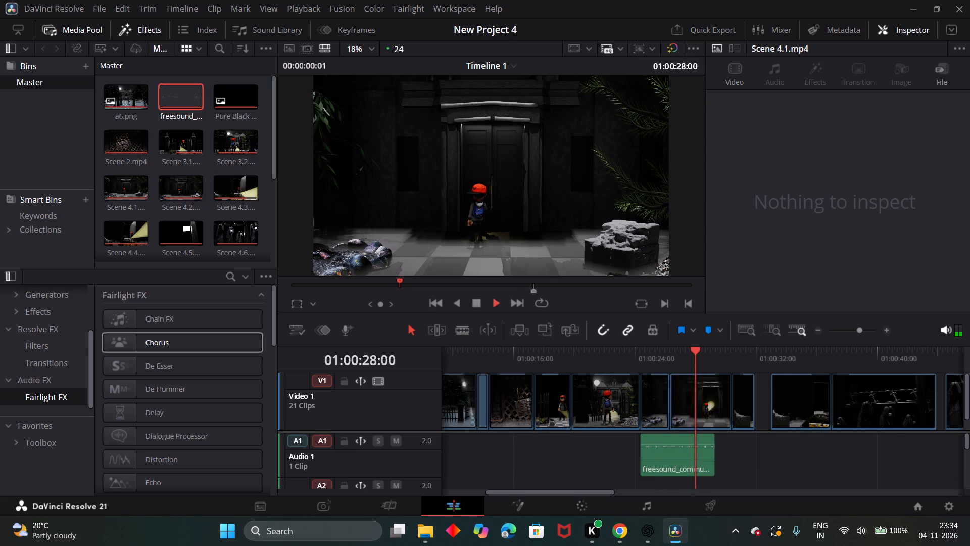
left_click(477, 304)
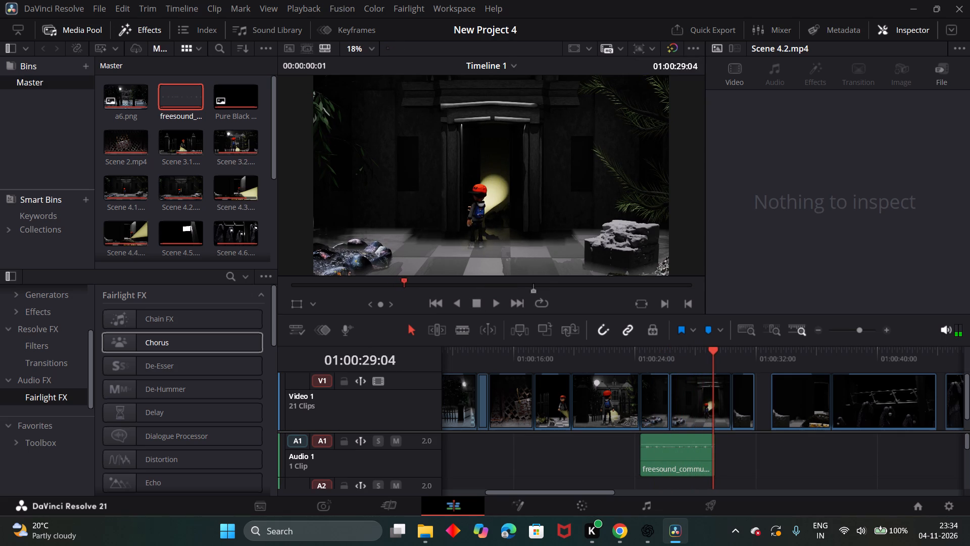
left_click(462, 304)
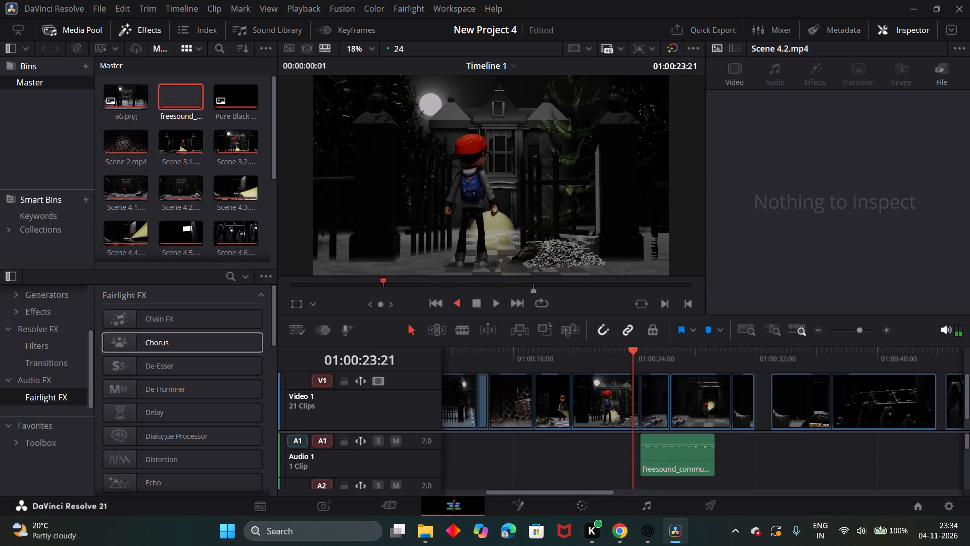
left_click(473, 303)
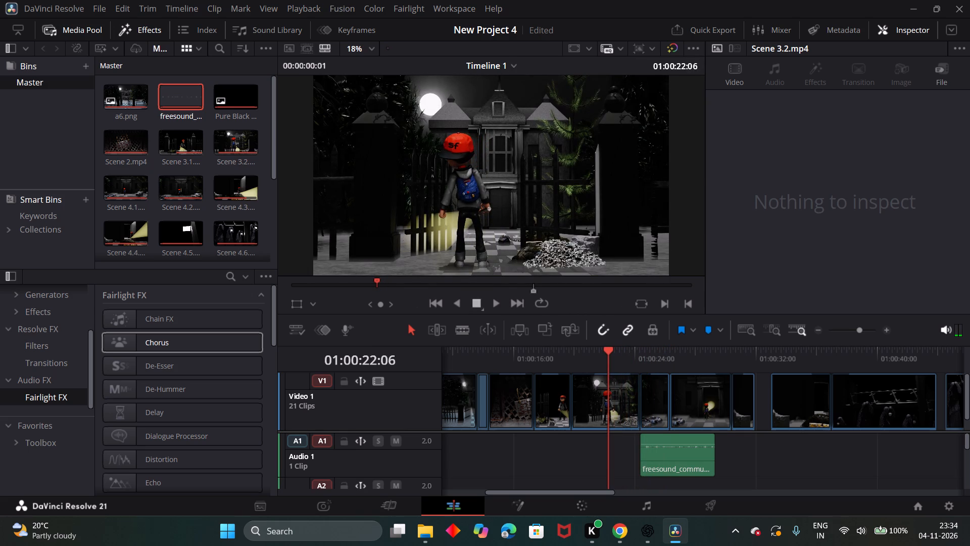
left_click(496, 303)
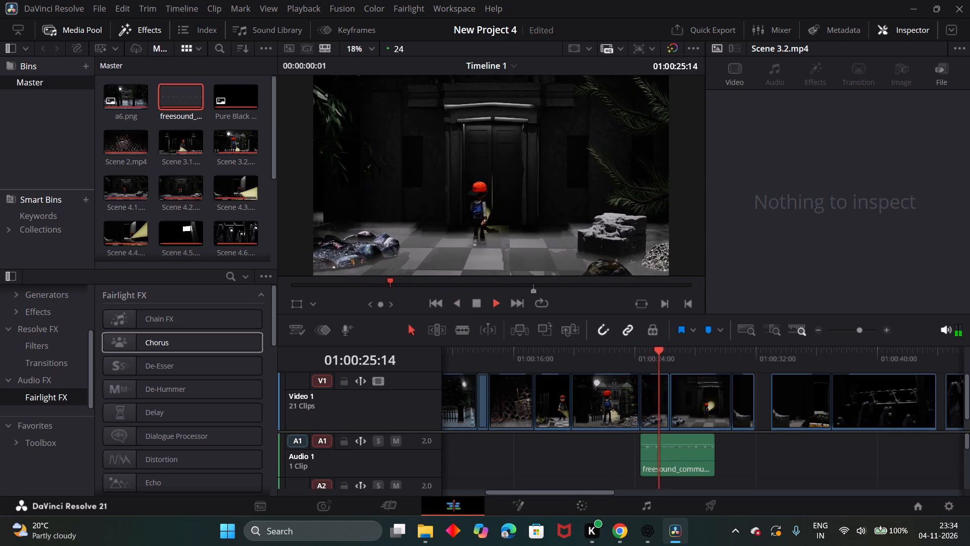
left_click(478, 303)
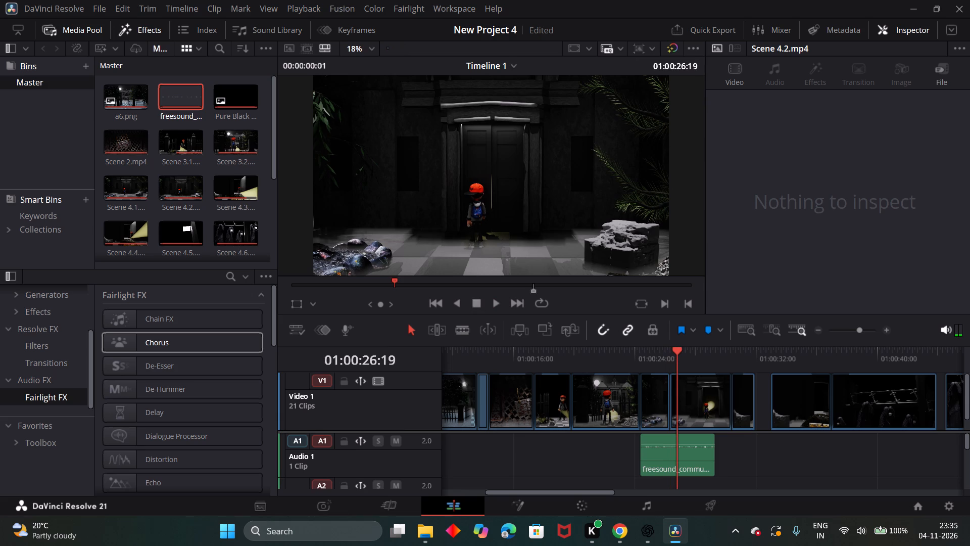
Split the walking audio clip on Audio 1 at 01:00:26:08.
left_click(673, 350)
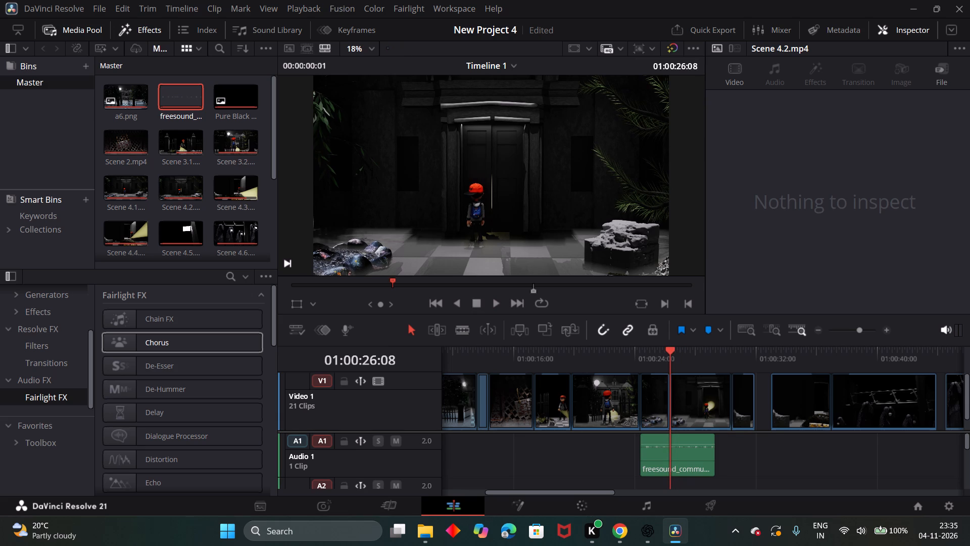
left_click(461, 330)
left_click(666, 439)
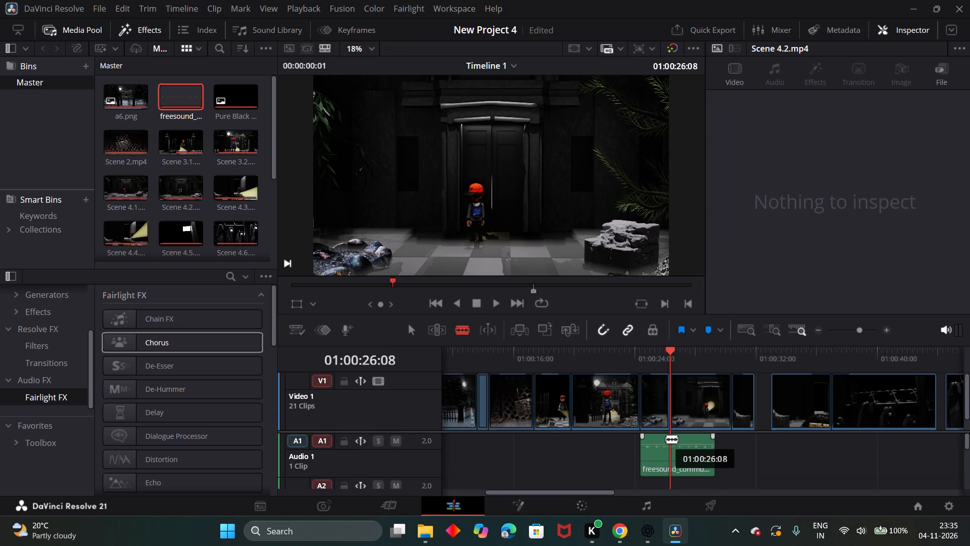
left_click(476, 306)
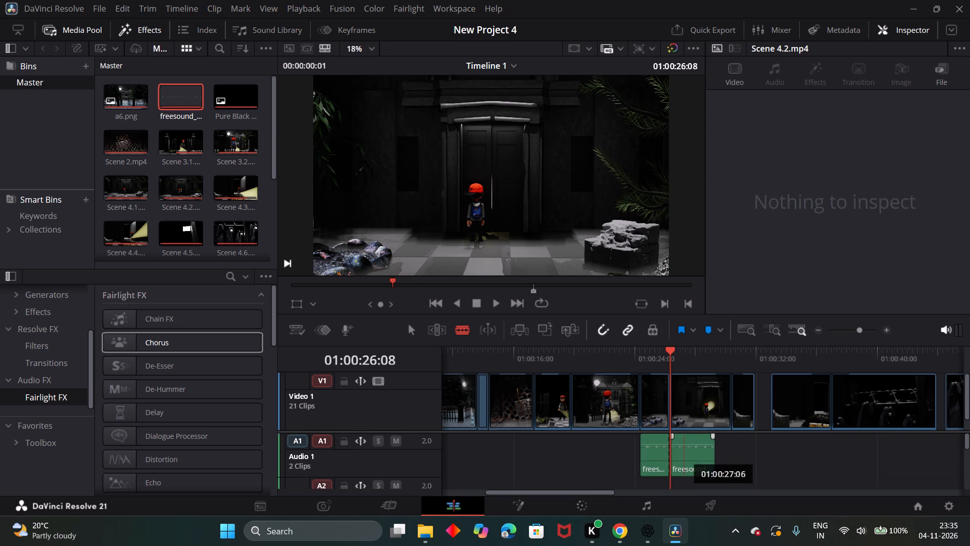
left_click(409, 327)
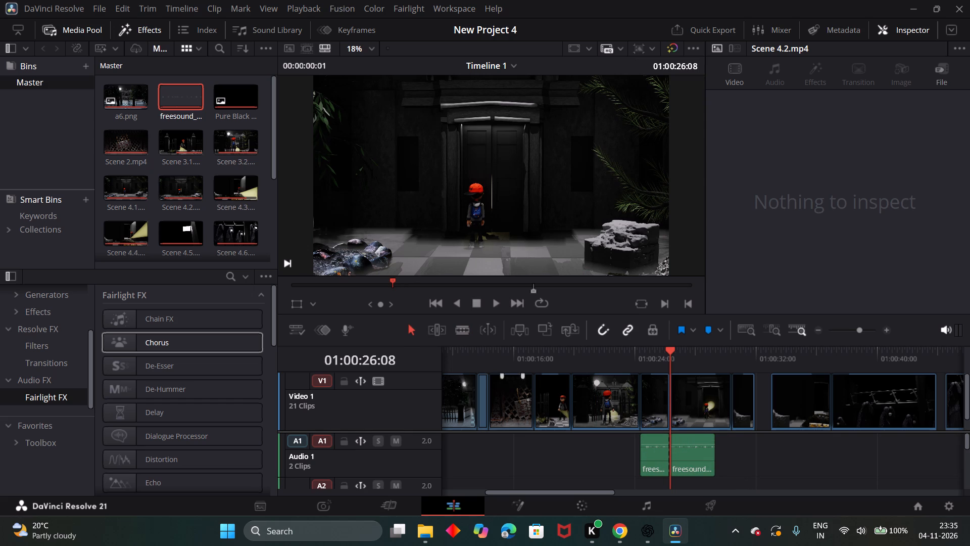
Review the scenes following 01:00:26:08 to find where the remaining walking sound should go.
left_click(681, 454)
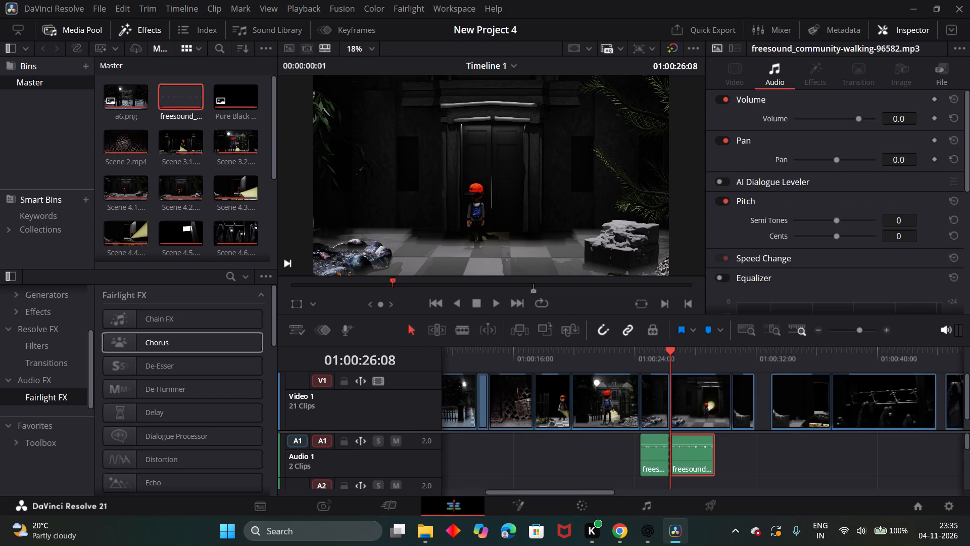
scroll(729, 465, "left", 1)
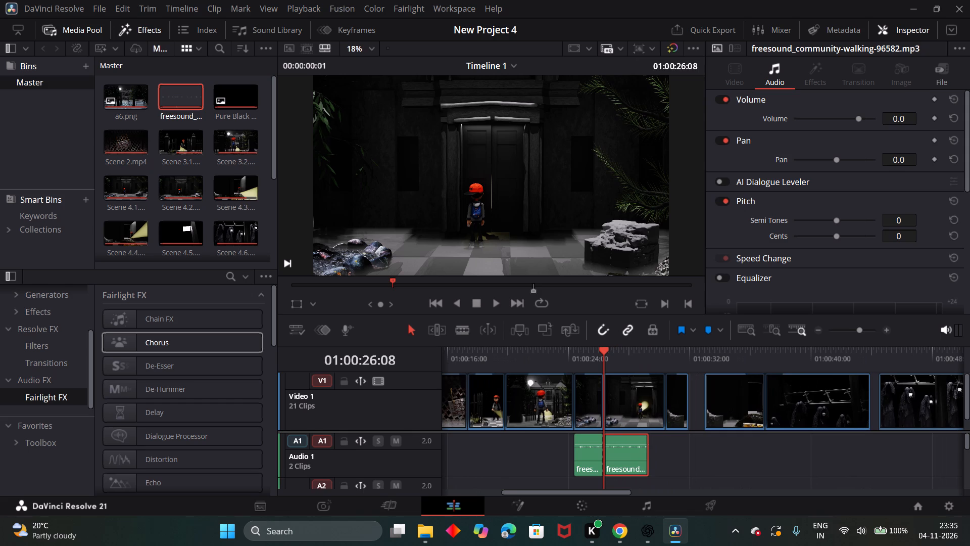
scroll(729, 465, "left", 1)
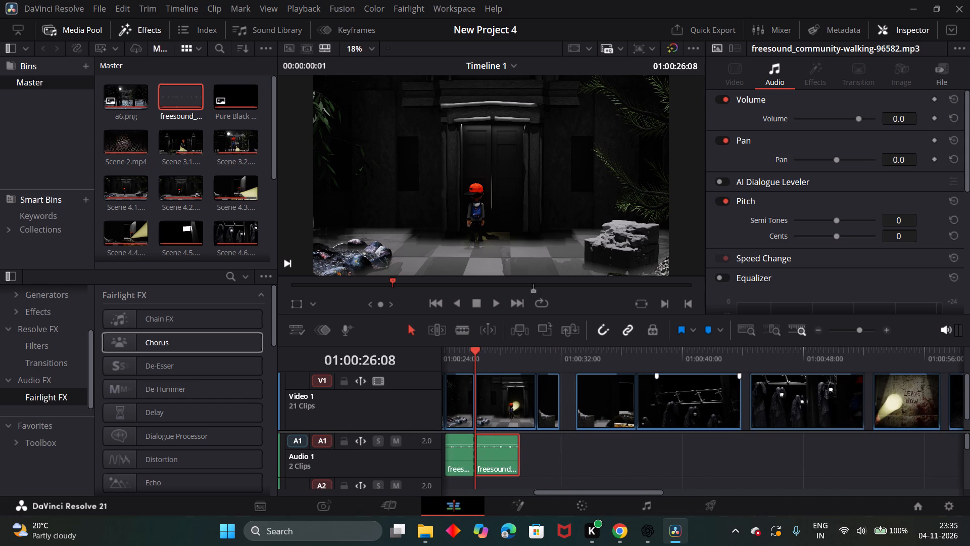
left_click(553, 411)
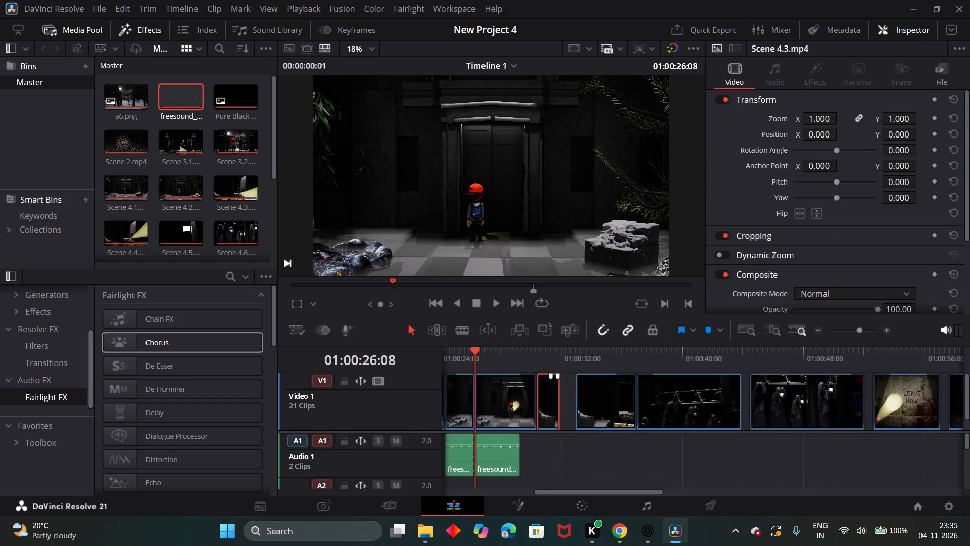
left_click(585, 411)
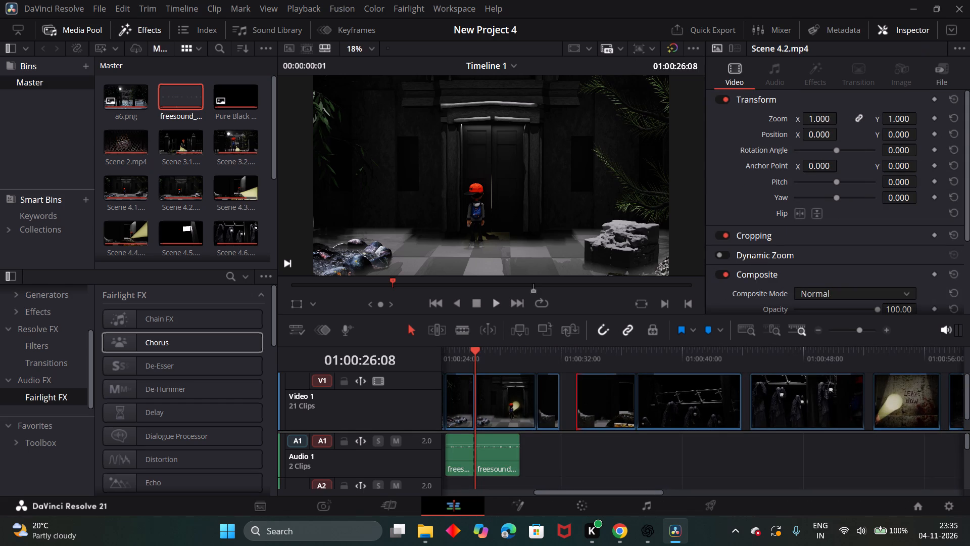
left_click(492, 307)
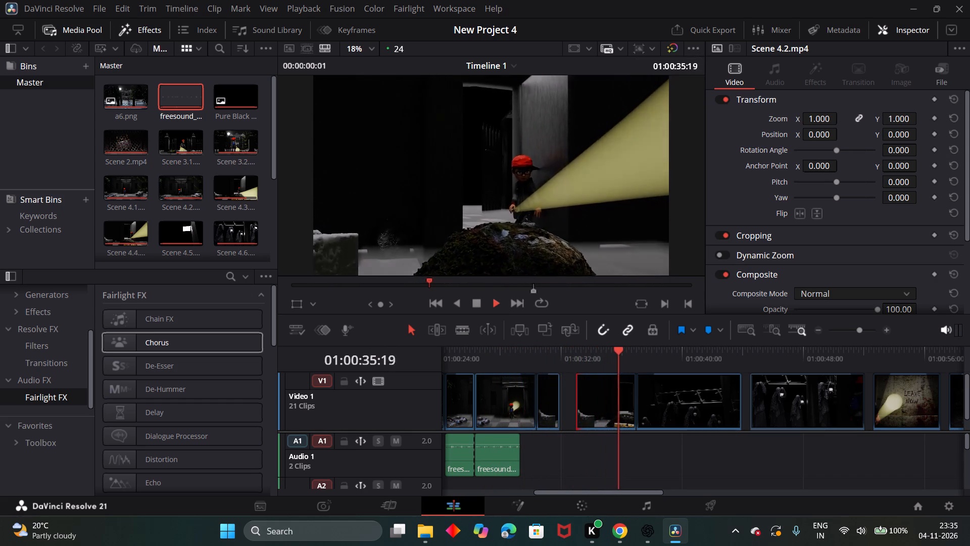
left_click(478, 304)
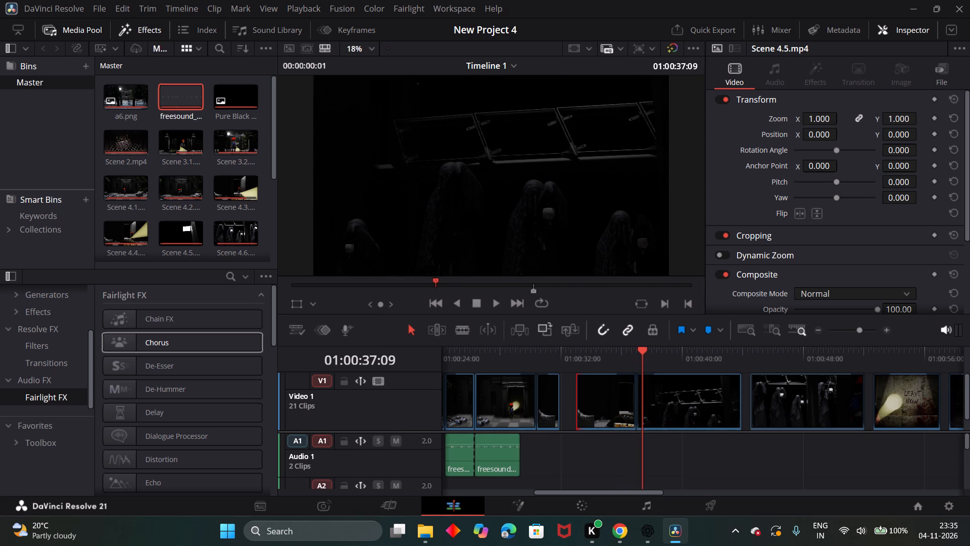
left_click_drag(641, 351, 550, 350)
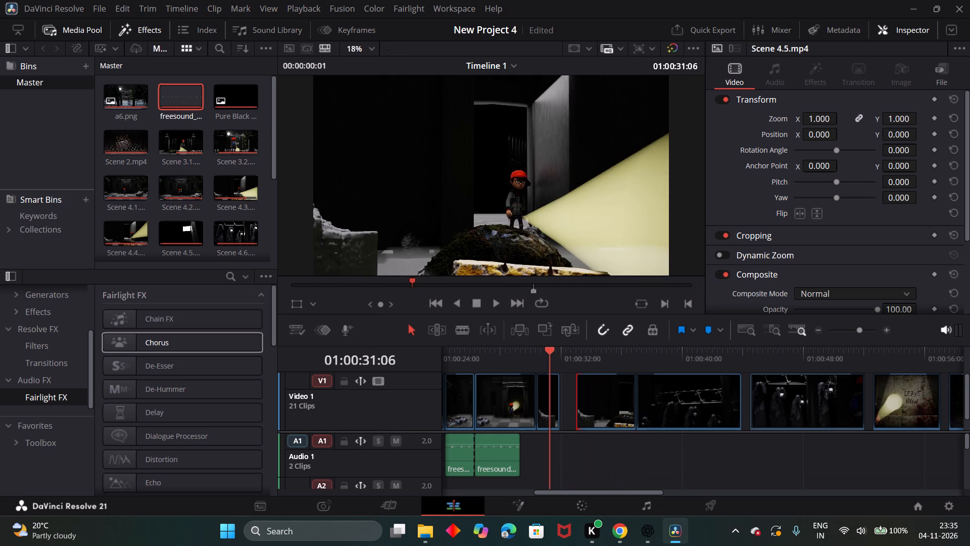
left_click_drag(550, 350, 542, 353)
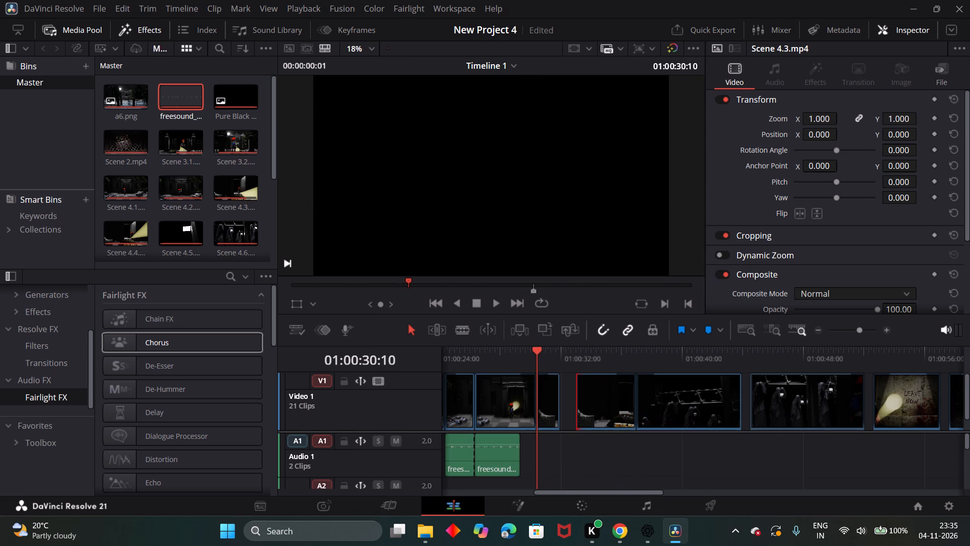
left_click_drag(537, 357, 526, 355)
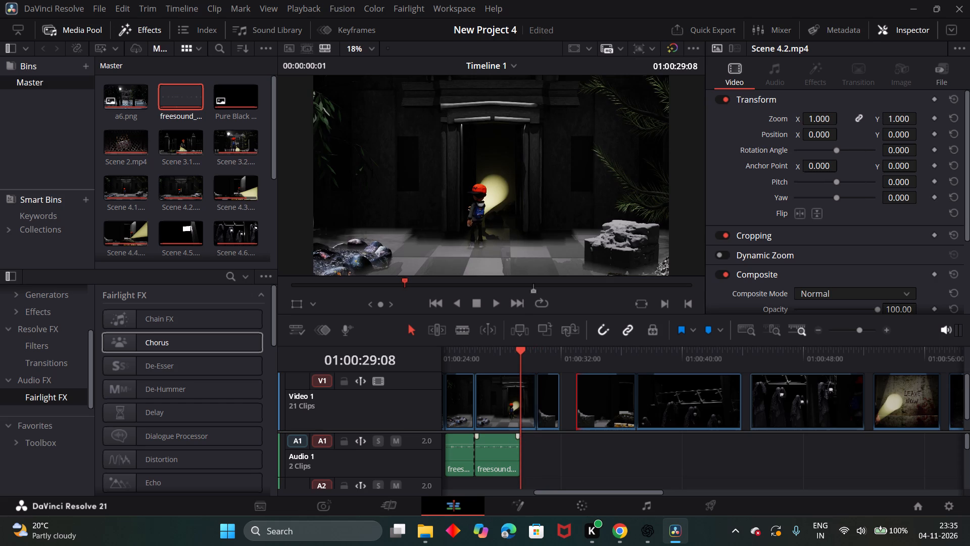
Move the second piece of the walking audio along Audio 1 to the start of the Scene 4.3 video clip.
left_click(497, 447)
left_click_drag(497, 447, 551, 447)
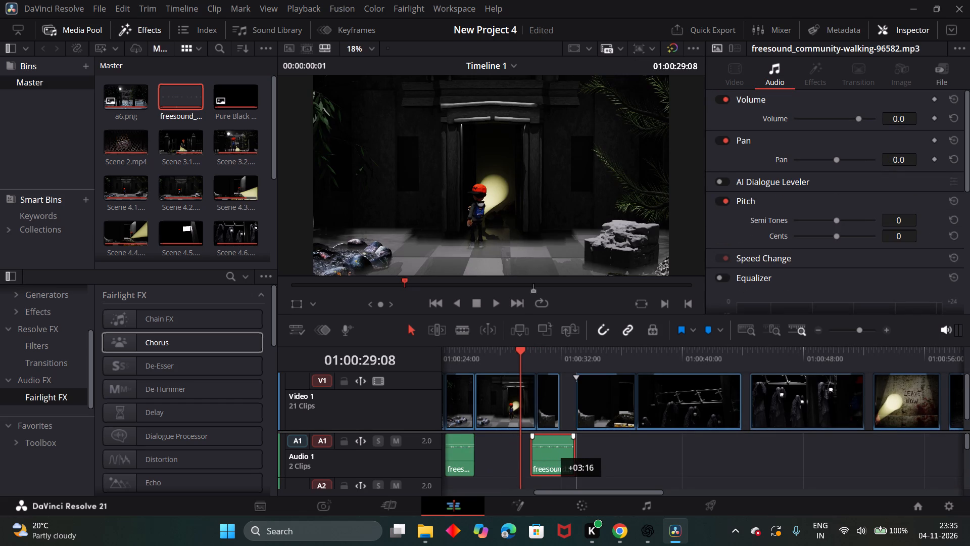
left_click_drag(551, 447, 557, 449)
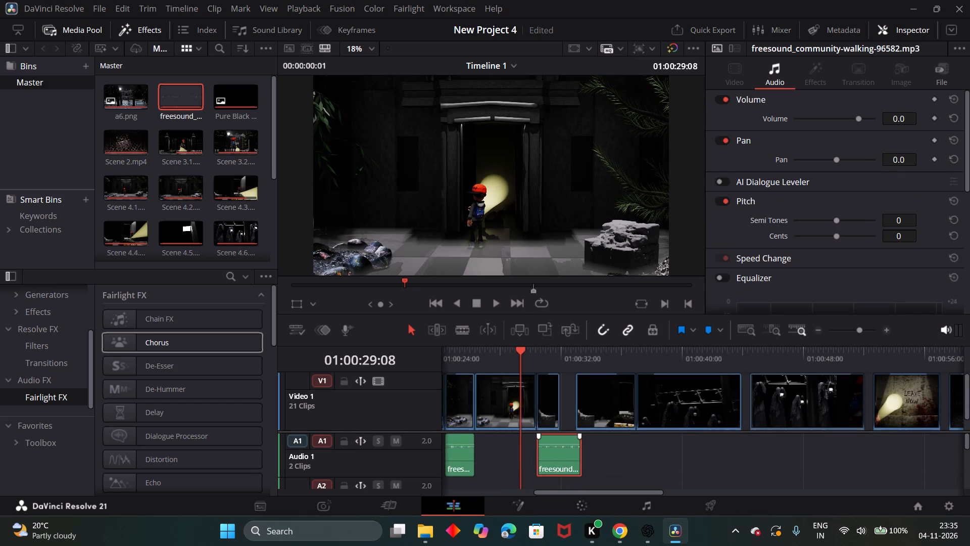
Play back the moved walking audio piece and split it at 01:00:33:00.
left_click(495, 306)
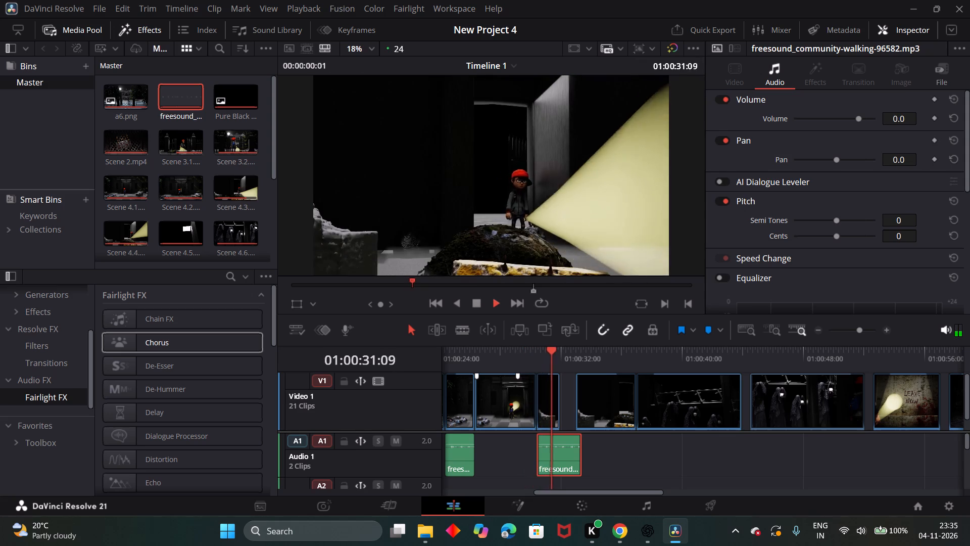
left_click(475, 303)
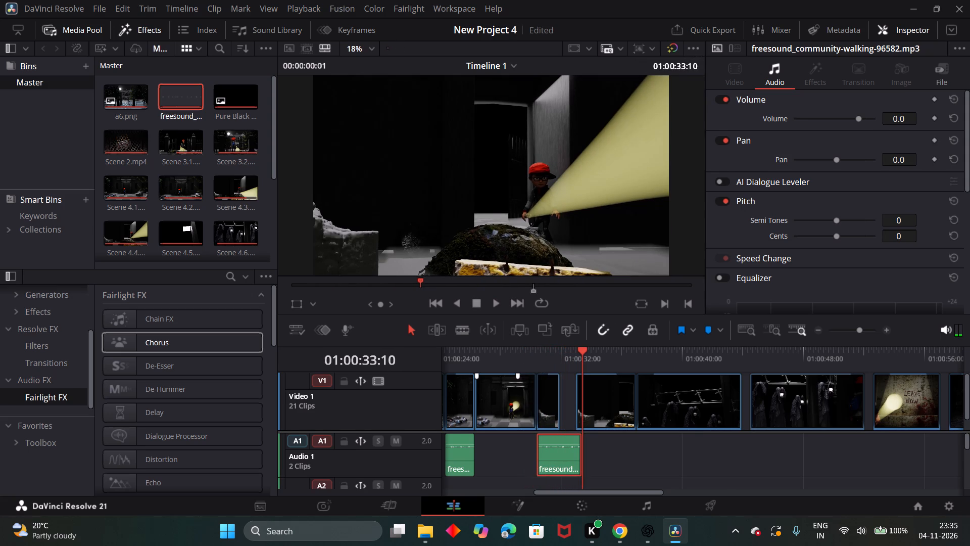
left_click_drag(584, 352, 578, 352)
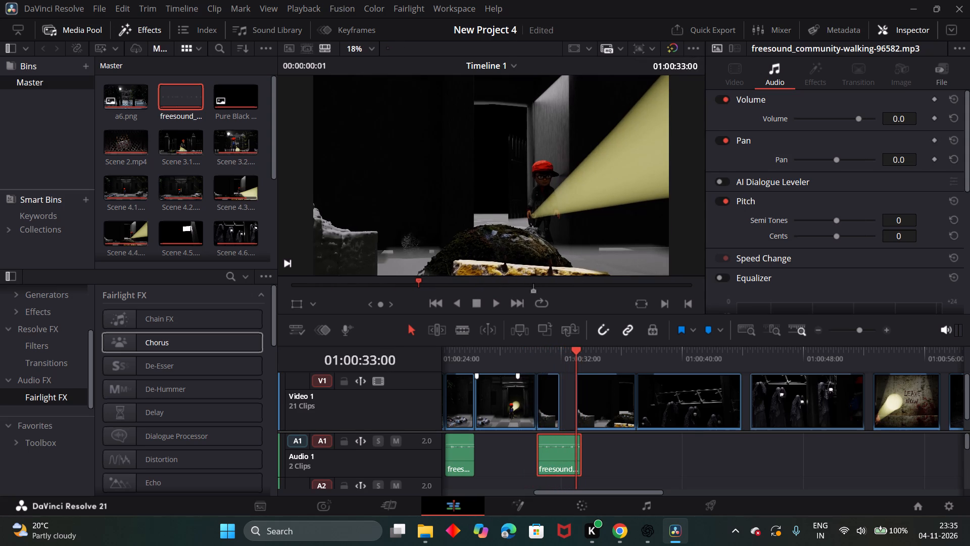
left_click(459, 330)
left_click(576, 453)
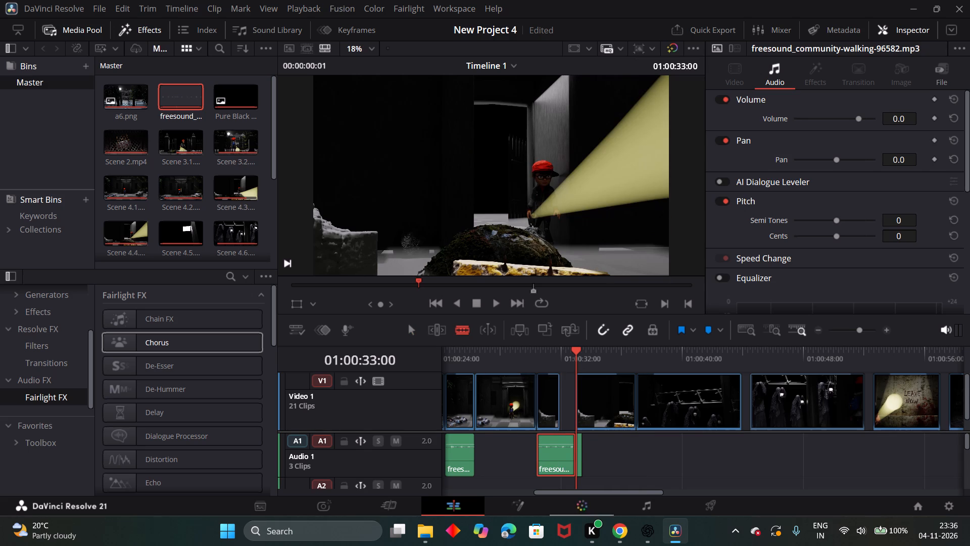
Delete the short leftover walking audio piece after the 01:00:33:00 cut on Audio 1.
left_click(412, 325)
left_click(580, 457)
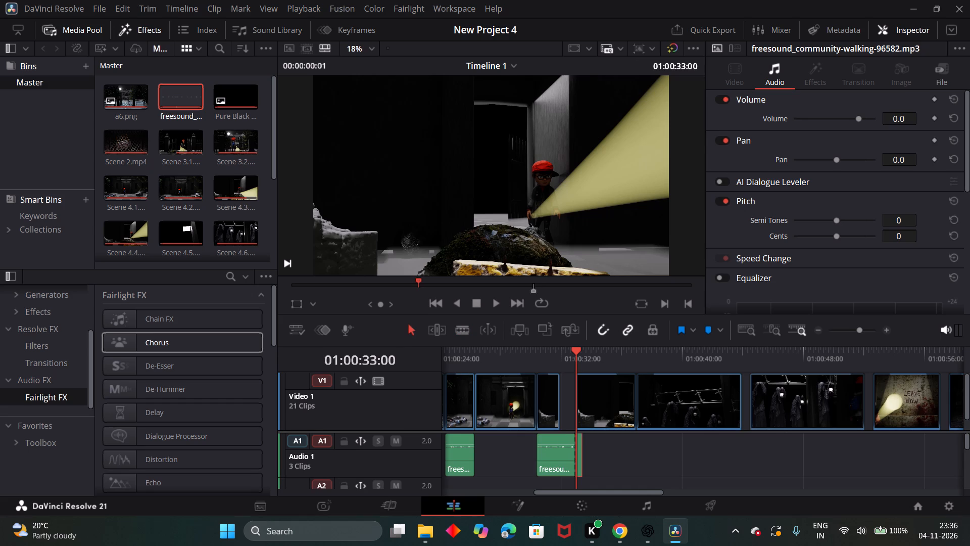
key("Delete")
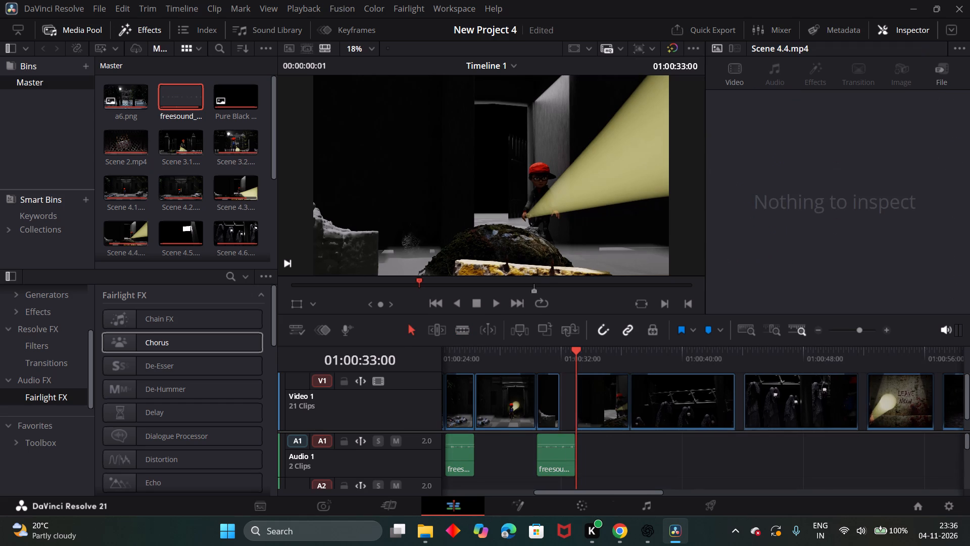
Duplicate the walking audio piece under Scene 4.3 and place the copy on Audio 1 so it ends with the Scene 4.4 video clip.
left_click_drag(574, 355, 544, 357)
left_click(493, 304)
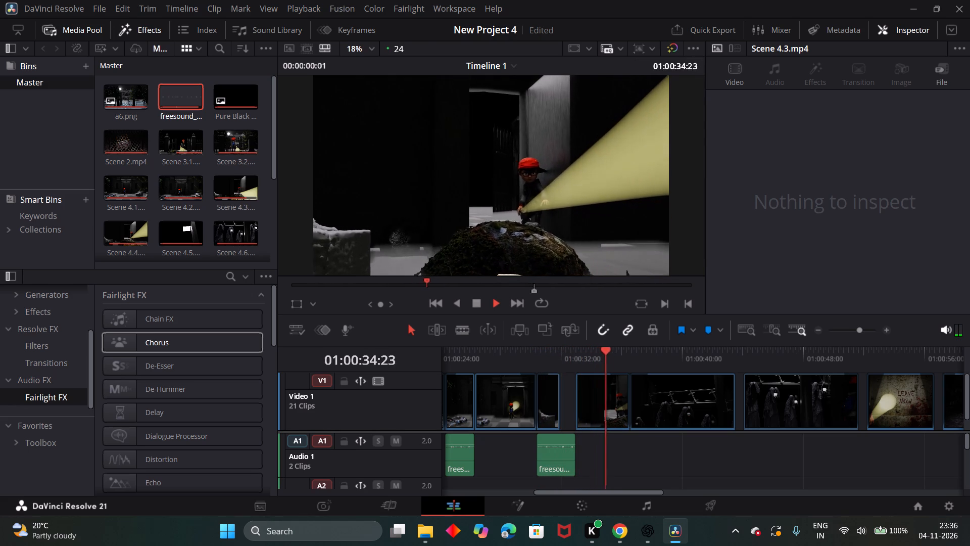
left_click(480, 301)
left_click(553, 457)
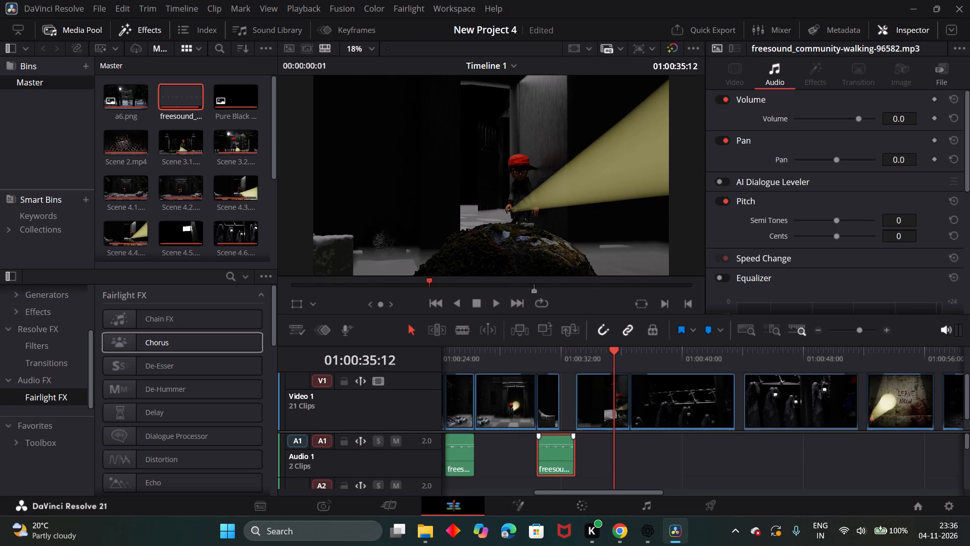
key("ctrl+c")
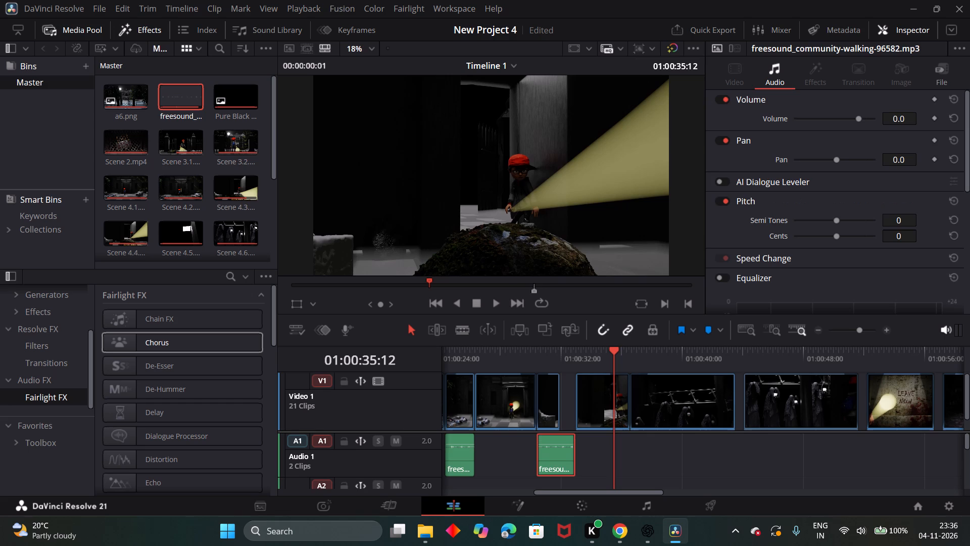
left_click(583, 458)
key("ctrl+v")
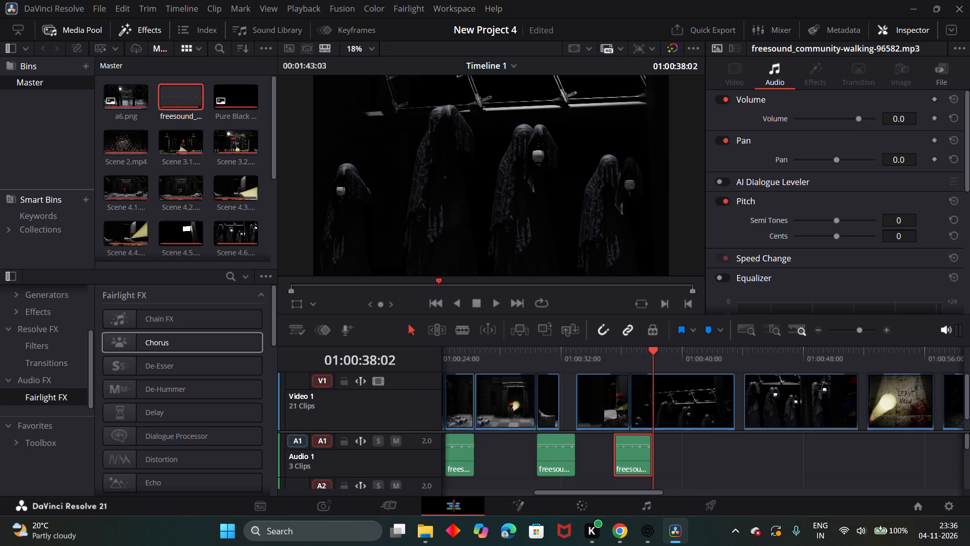
left_click_drag(627, 454, 603, 454)
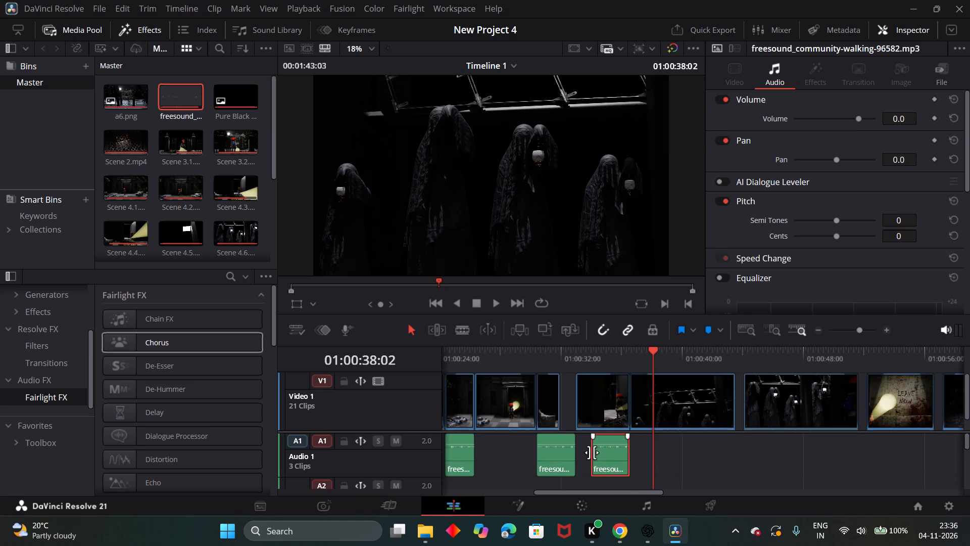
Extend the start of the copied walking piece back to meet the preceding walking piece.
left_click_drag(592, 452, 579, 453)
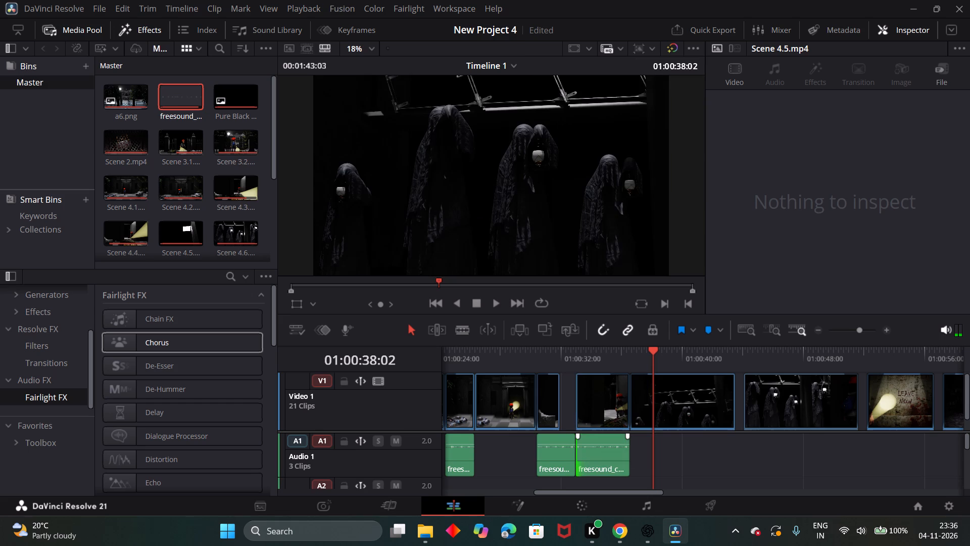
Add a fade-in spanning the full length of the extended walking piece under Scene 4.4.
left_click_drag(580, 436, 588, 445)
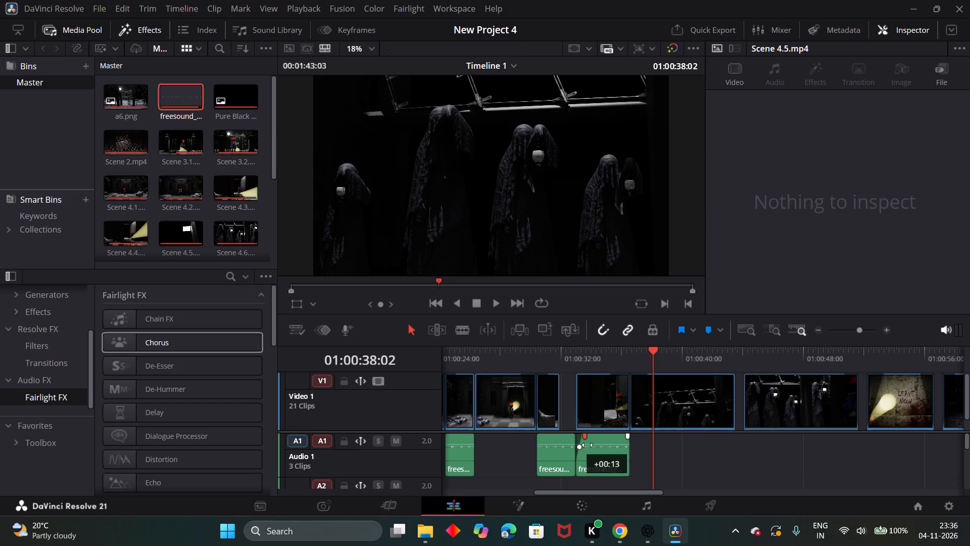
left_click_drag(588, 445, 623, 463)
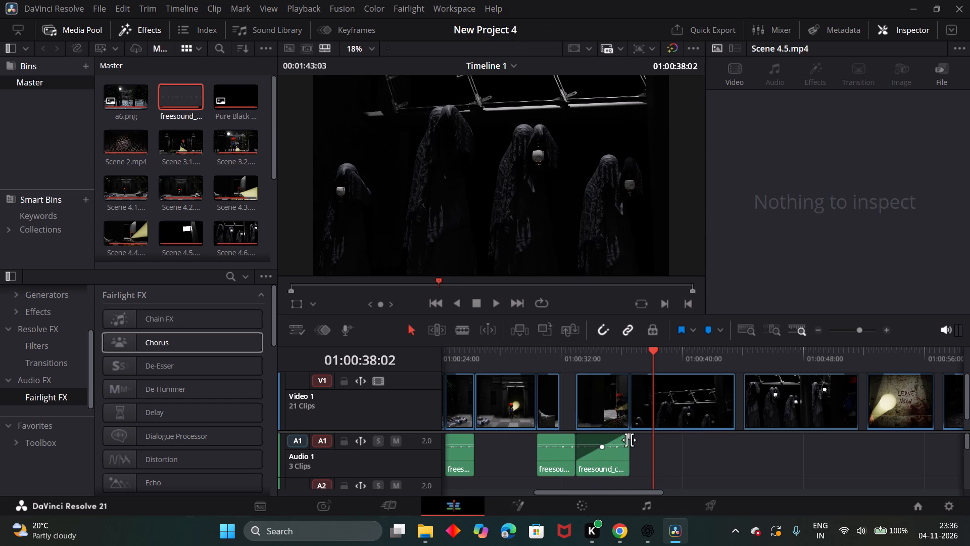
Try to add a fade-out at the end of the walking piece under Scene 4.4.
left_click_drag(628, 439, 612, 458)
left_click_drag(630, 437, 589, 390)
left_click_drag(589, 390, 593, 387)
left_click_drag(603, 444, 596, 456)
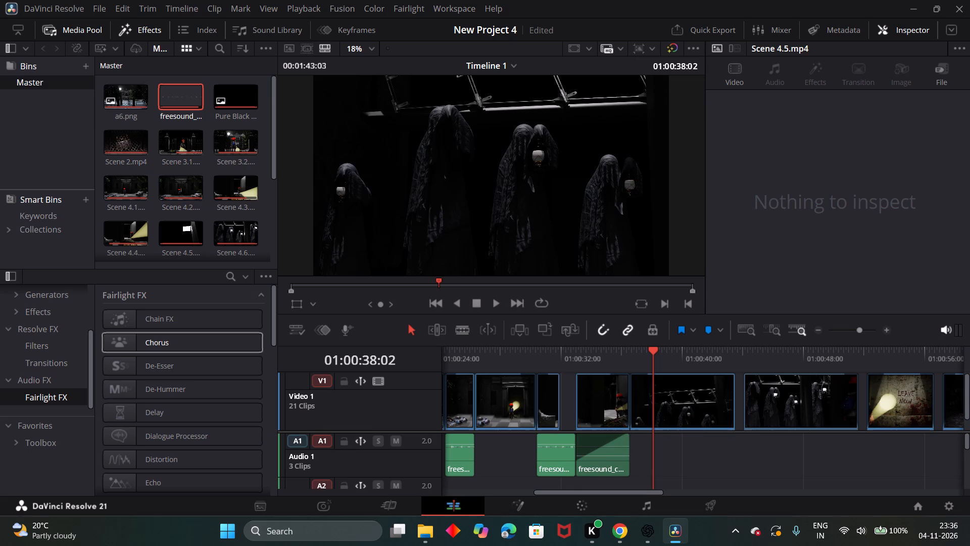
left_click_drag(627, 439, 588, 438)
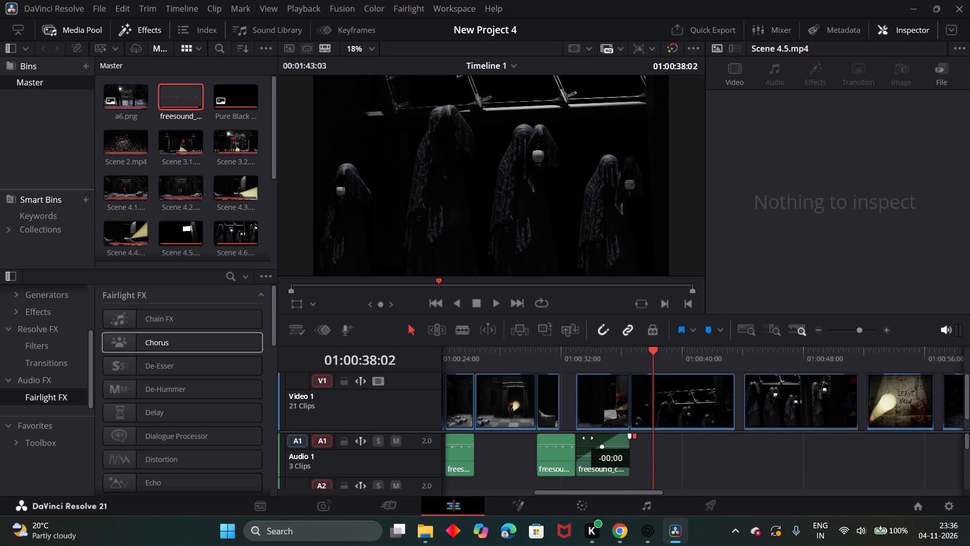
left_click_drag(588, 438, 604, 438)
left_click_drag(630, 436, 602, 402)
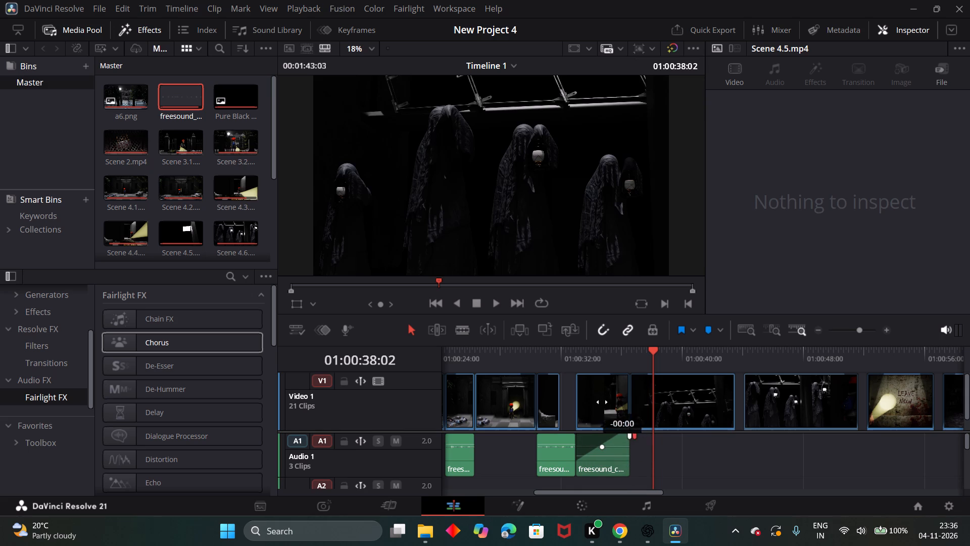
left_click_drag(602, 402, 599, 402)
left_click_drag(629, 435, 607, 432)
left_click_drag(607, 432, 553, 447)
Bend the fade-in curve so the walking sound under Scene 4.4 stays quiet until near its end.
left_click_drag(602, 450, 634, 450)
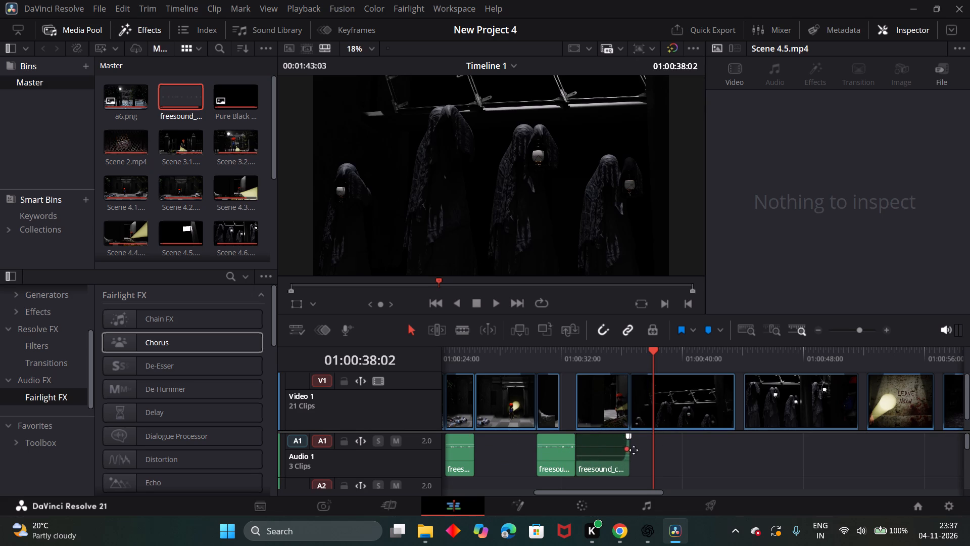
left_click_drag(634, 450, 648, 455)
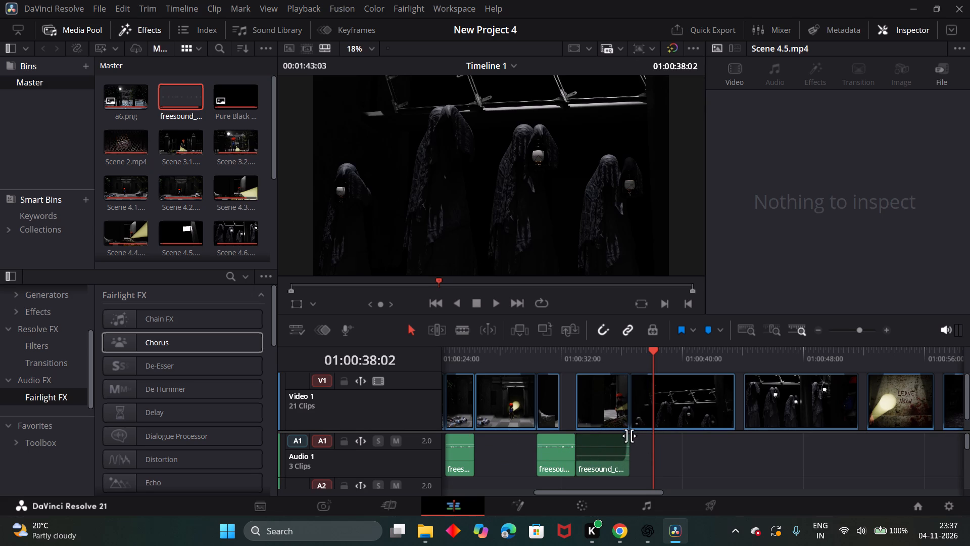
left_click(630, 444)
Play back the walking audio under Scene 4.4 to check the fade-in.
left_click_drag(654, 350, 572, 369)
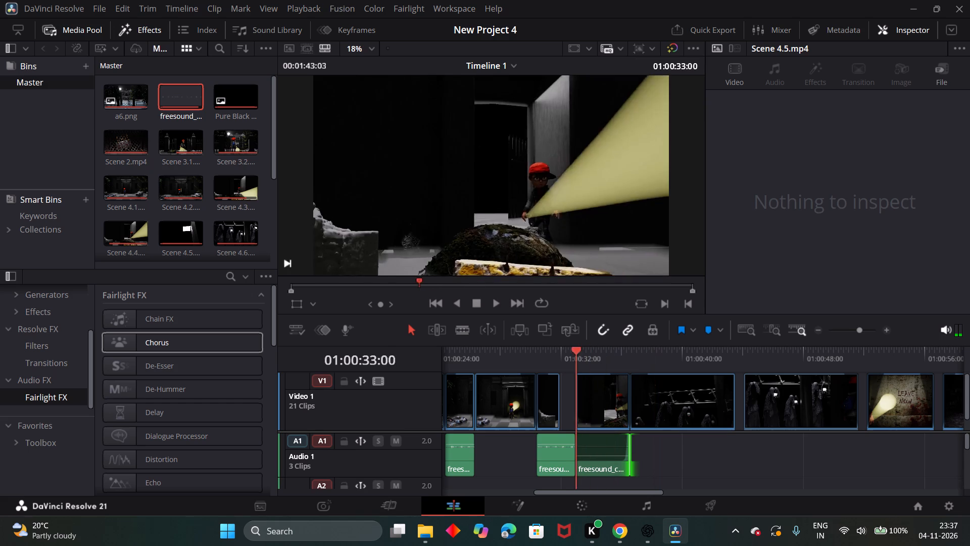
left_click_drag(572, 369, 557, 374)
left_click(497, 306)
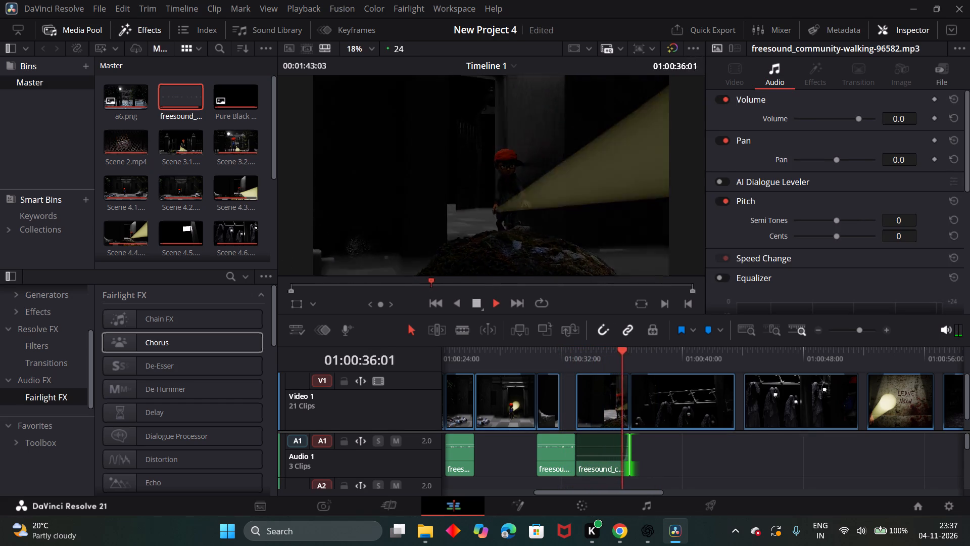
left_click_drag(644, 358, 624, 358)
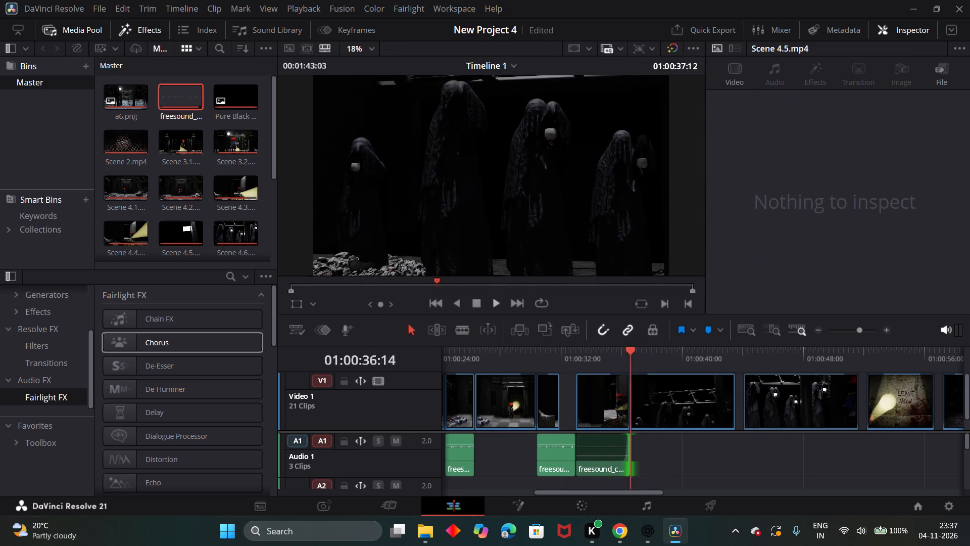
left_click_drag(624, 358, 568, 367)
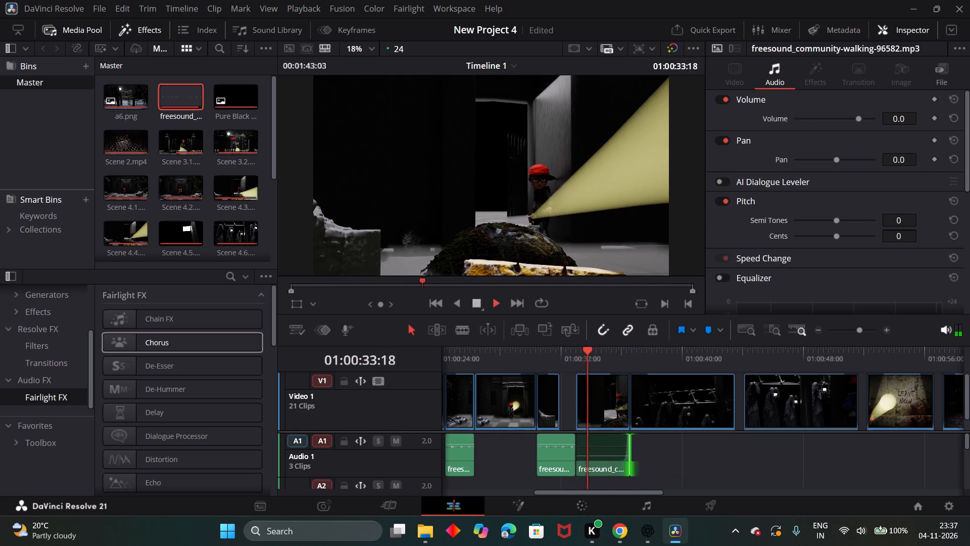
left_click(481, 305)
left_click_drag(594, 352, 562, 352)
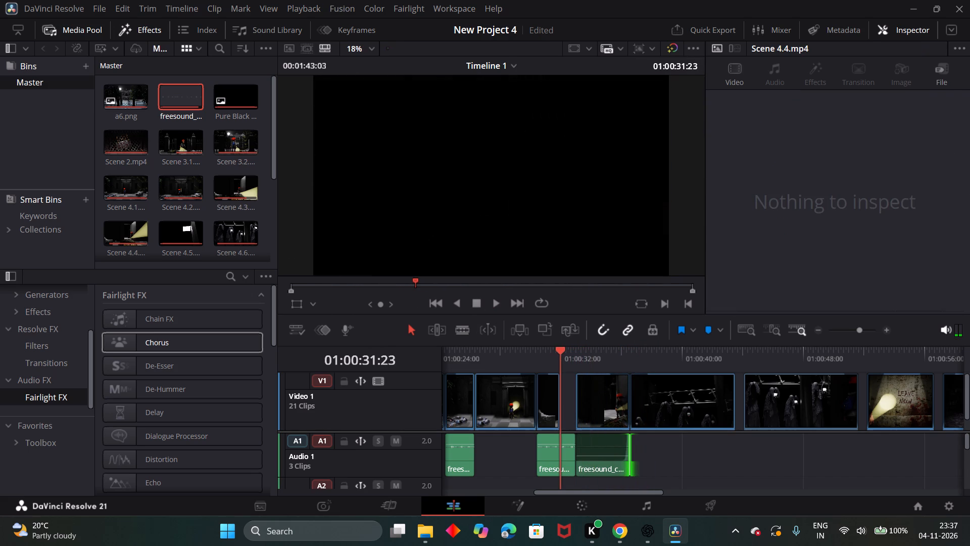
left_click_drag(562, 352, 557, 354)
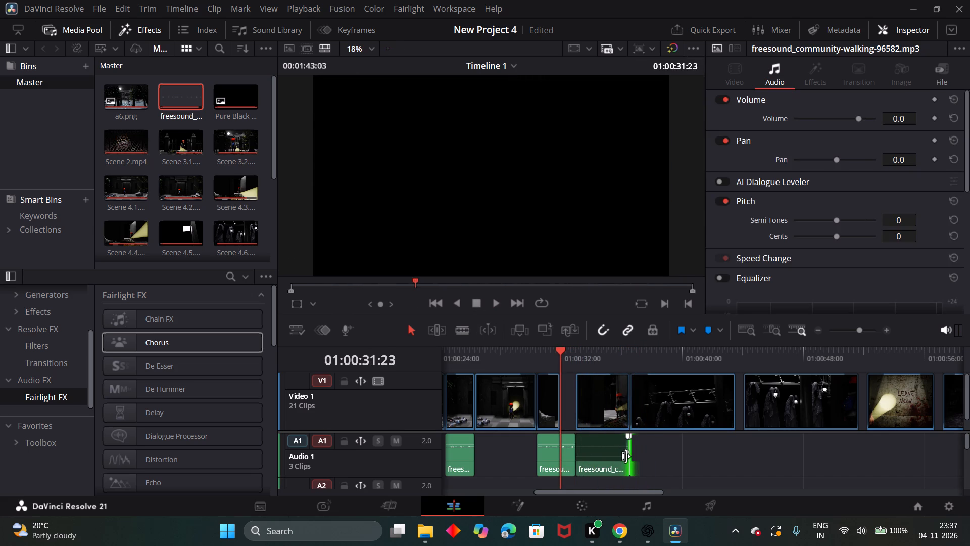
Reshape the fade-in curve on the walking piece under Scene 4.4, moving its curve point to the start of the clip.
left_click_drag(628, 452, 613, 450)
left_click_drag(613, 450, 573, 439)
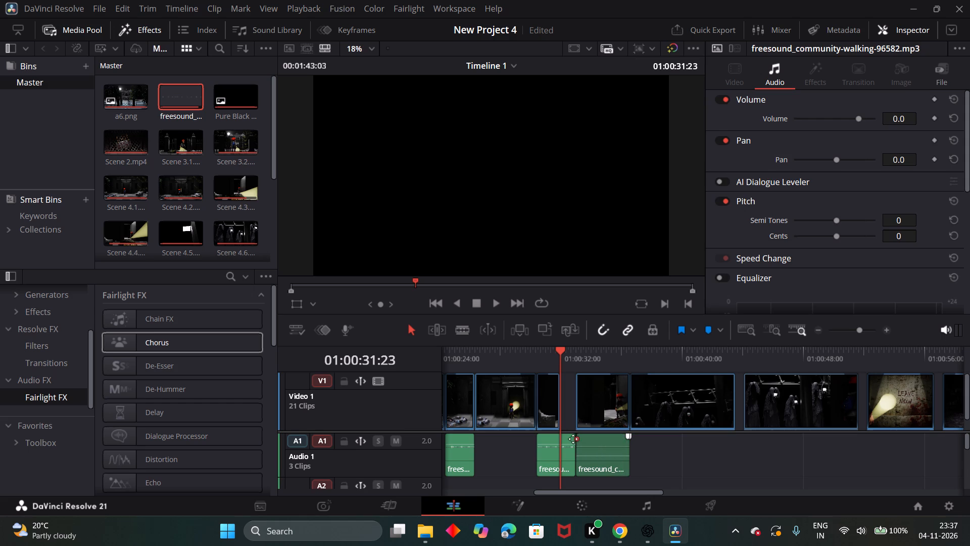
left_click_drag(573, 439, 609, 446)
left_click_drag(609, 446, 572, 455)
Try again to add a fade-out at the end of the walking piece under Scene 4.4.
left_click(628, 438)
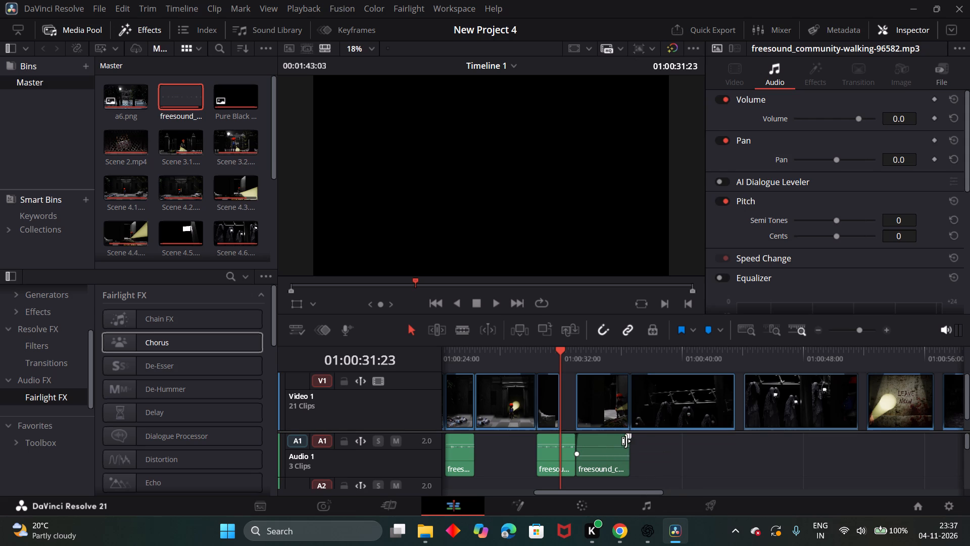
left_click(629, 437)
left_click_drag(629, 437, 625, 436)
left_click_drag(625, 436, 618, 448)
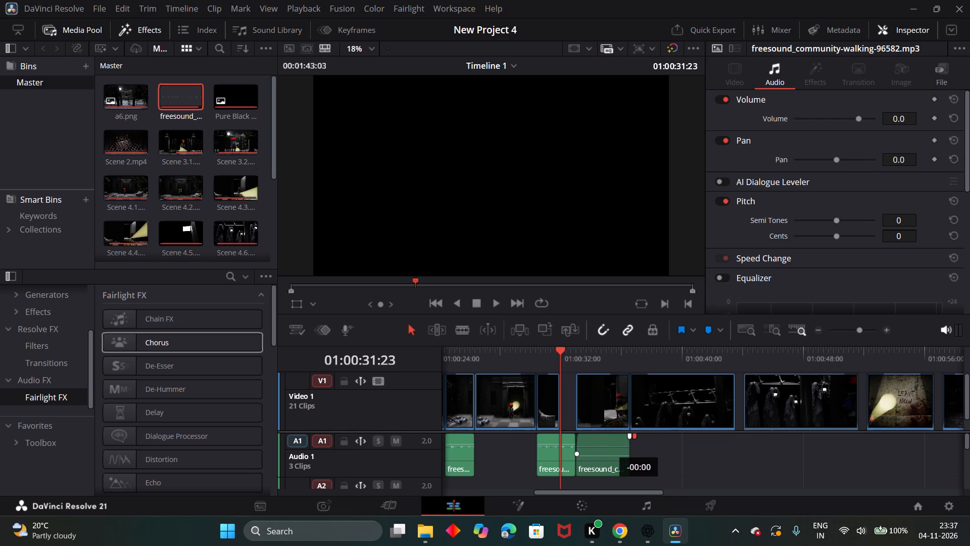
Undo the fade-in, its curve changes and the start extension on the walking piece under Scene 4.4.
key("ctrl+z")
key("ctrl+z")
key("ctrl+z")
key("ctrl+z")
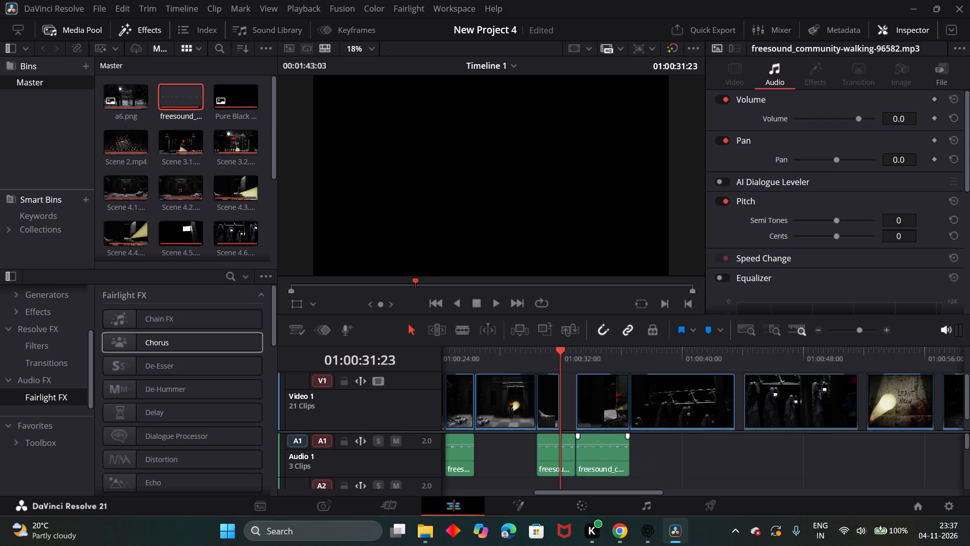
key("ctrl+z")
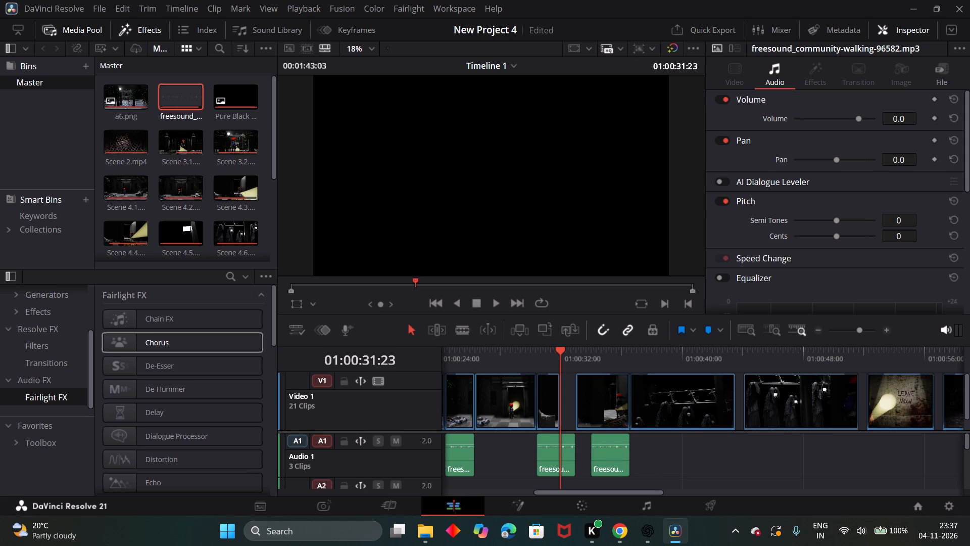
Extend the start of the walking piece under Scene 4.4 back to the end of the preceding walking piece.
left_click_drag(592, 453, 578, 454)
Add a fade-in and a fade-out to the walking piece under Scene 4.4, meeting near the middle of the clip.
left_click_drag(578, 437, 601, 446)
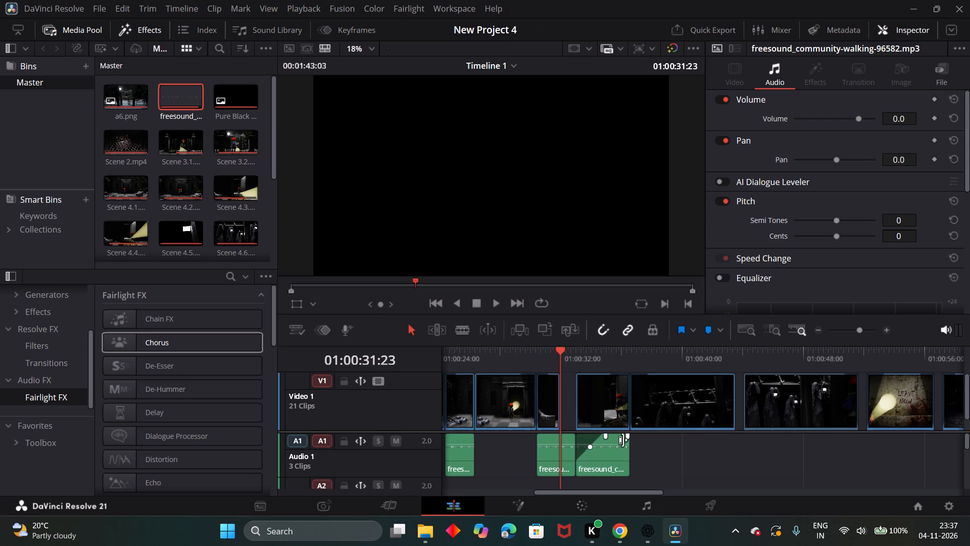
left_click_drag(628, 437, 627, 438)
left_click_drag(627, 438, 613, 458)
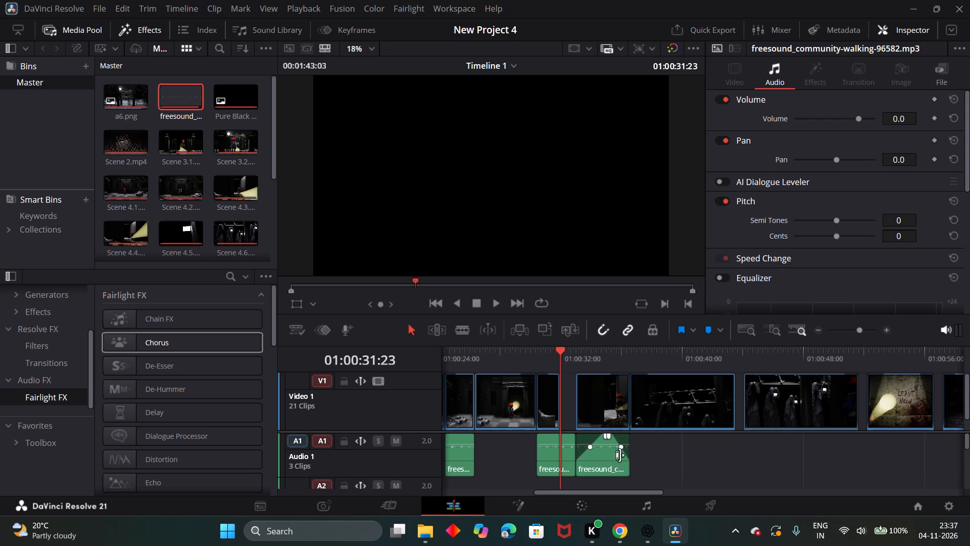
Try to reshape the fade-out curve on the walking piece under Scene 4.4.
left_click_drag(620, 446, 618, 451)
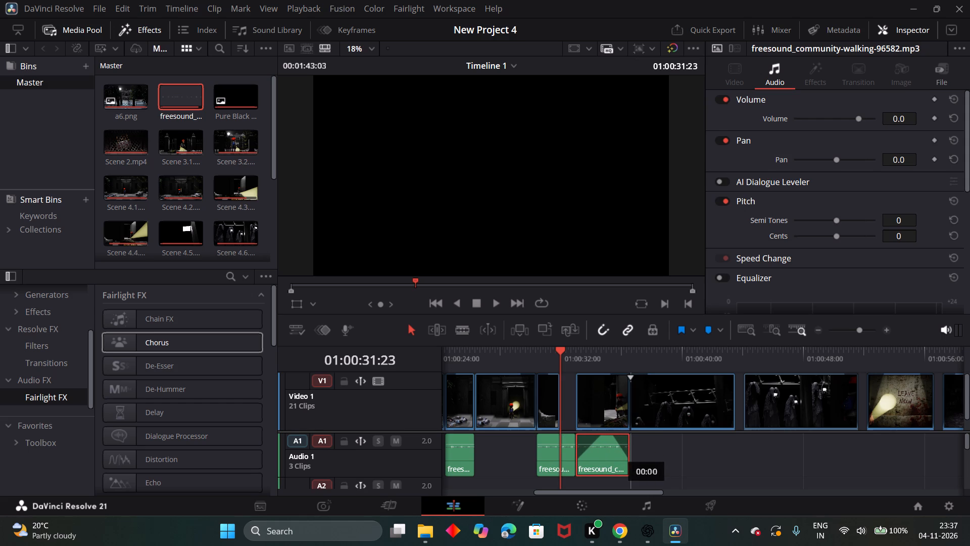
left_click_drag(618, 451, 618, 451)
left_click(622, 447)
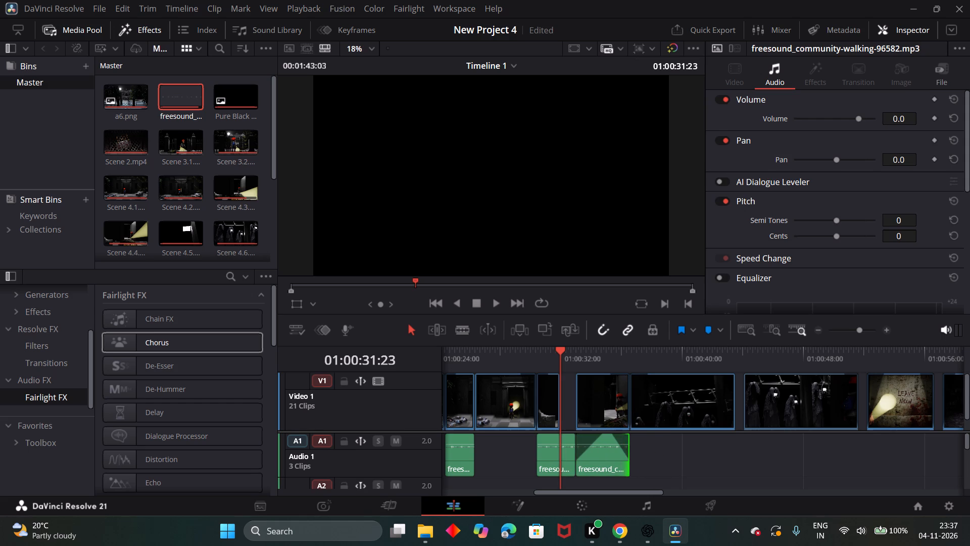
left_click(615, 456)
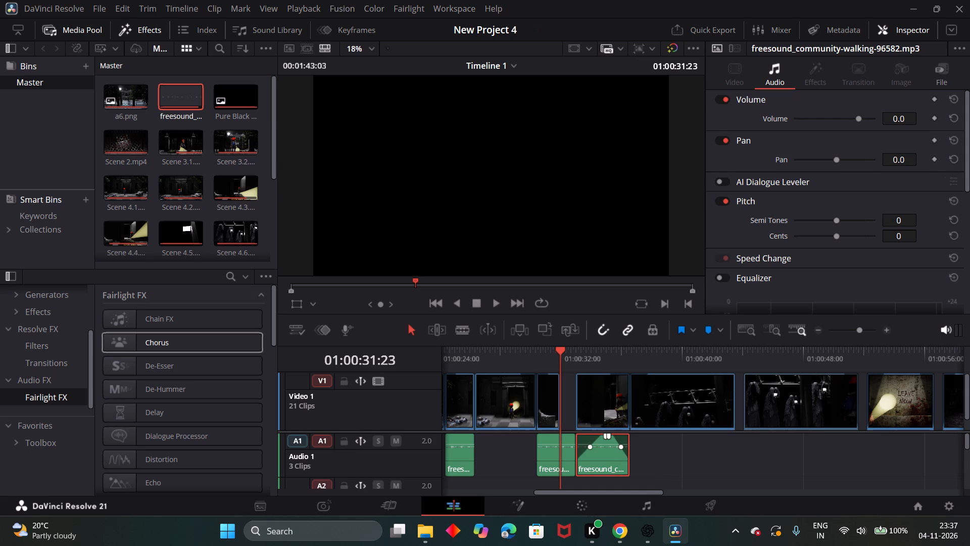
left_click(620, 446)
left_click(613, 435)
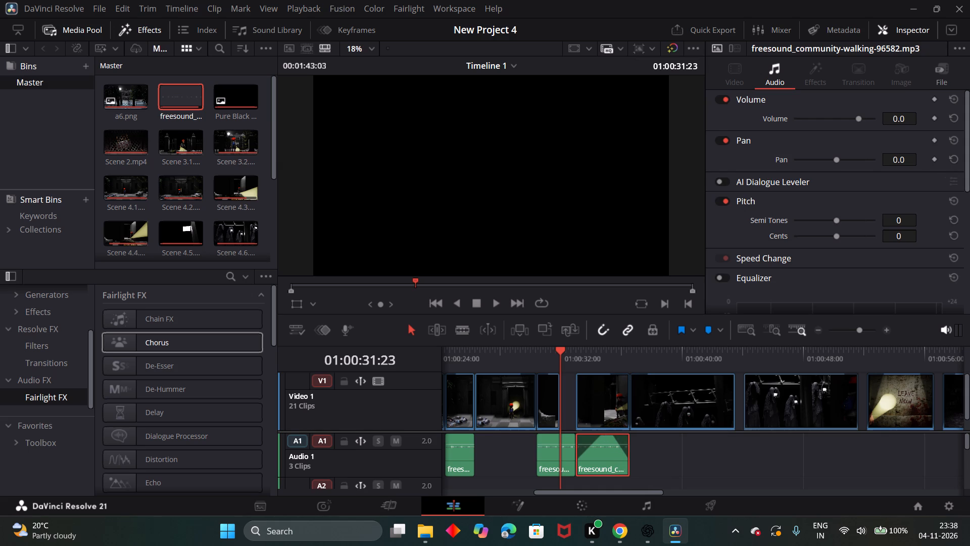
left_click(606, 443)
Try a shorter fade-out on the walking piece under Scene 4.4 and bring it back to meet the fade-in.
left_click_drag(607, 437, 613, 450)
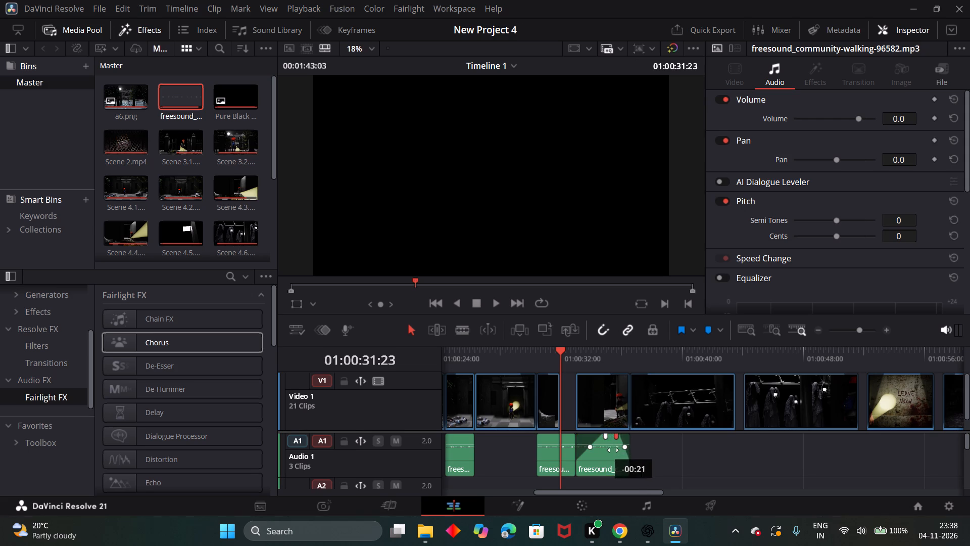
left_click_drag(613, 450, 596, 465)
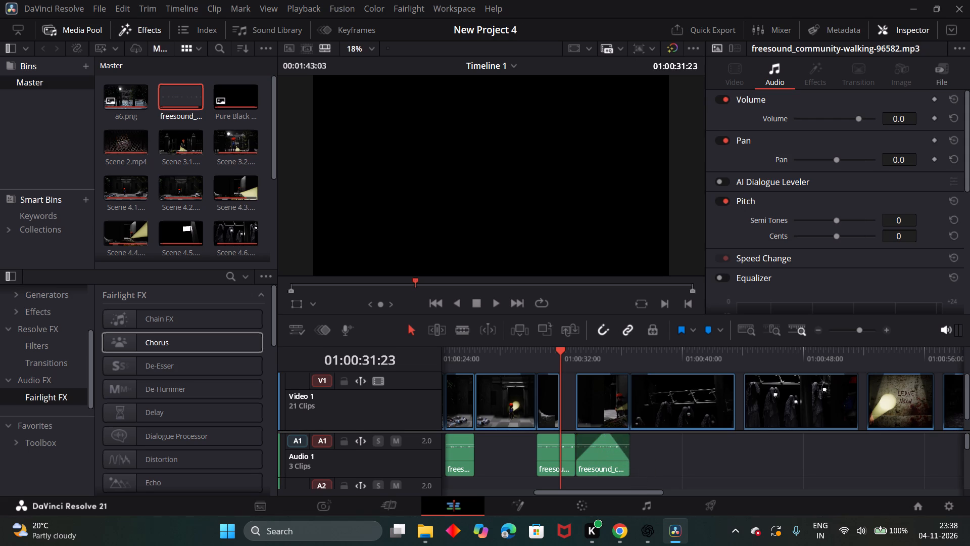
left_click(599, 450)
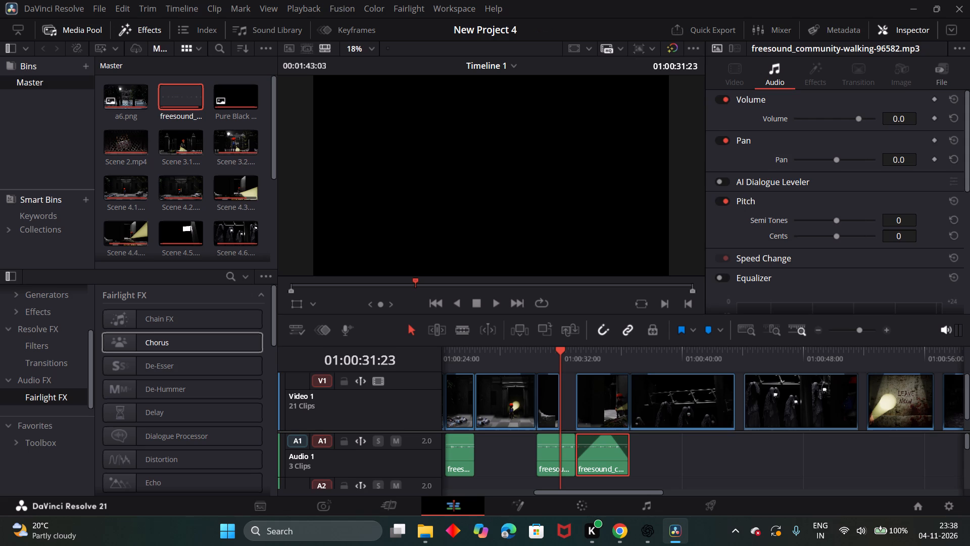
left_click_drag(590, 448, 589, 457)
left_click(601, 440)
Play back the walking audio under Scene 4.4 to check its fade-in and fade-out.
left_click_drag(560, 351, 565, 353)
left_click(497, 303)
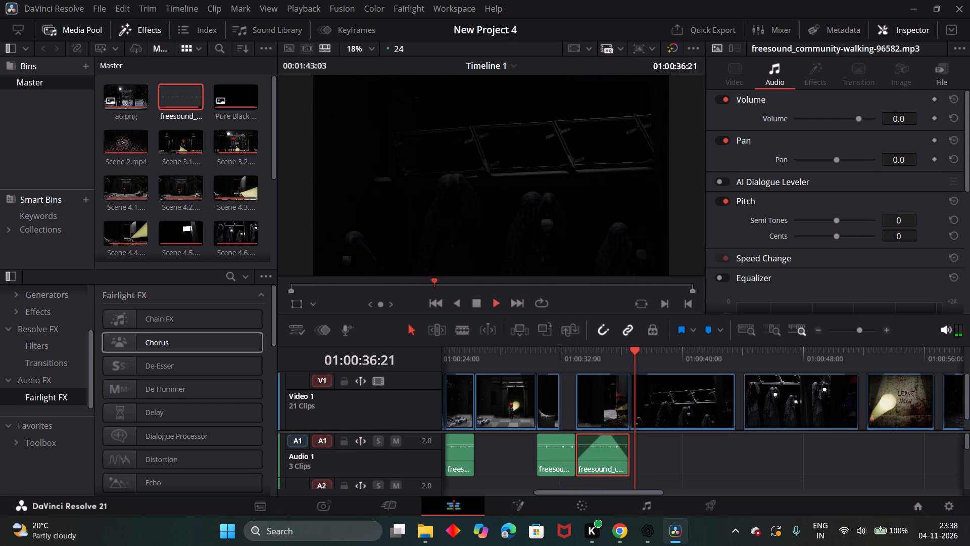
left_click(477, 304)
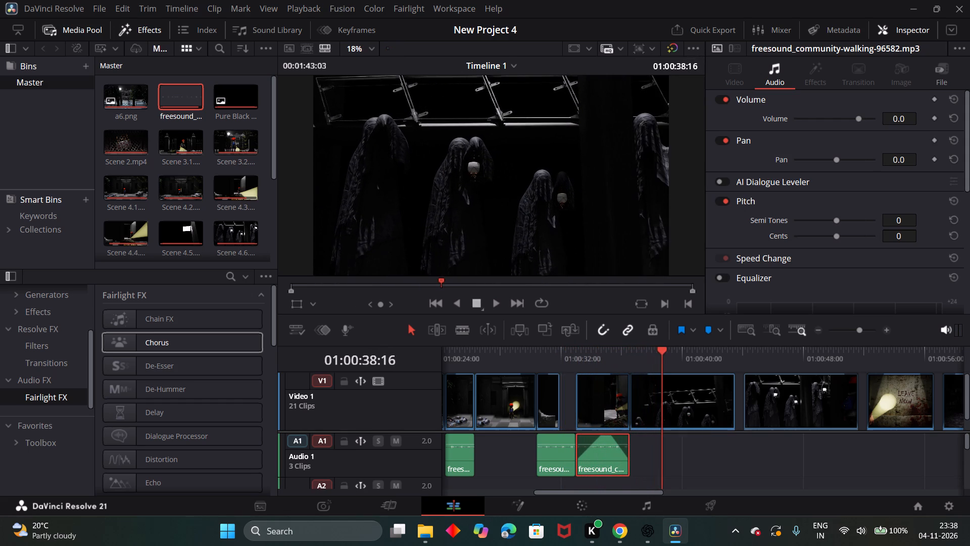
left_click(626, 346)
Reshape the fade-out and fade-in curves on the walking piece under Scene 4.4, moving both curve points toward the clip's middle.
left_click_drag(606, 438, 613, 442)
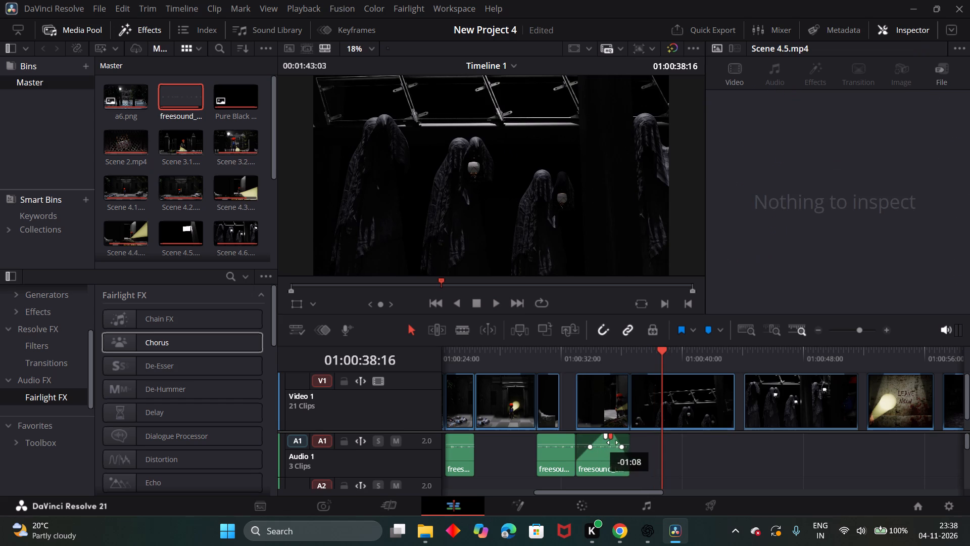
left_click_drag(613, 442, 542, 443)
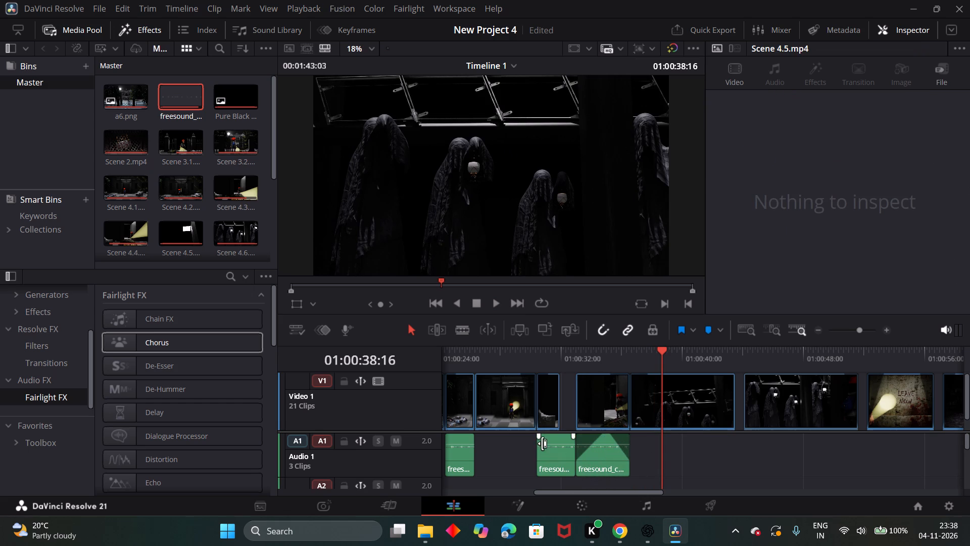
left_click_drag(620, 448, 613, 451)
left_click_drag(613, 451, 613, 441)
left_click_drag(613, 441, 612, 441)
left_click_drag(590, 445, 594, 450)
left_click(594, 450)
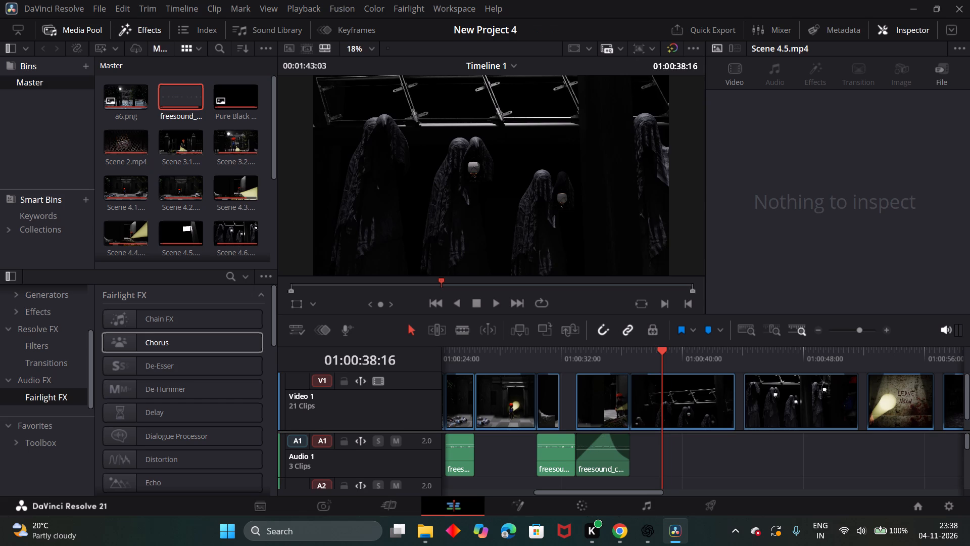
Play back the walking audio around Scene 4.4 to check the reshaped fades.
left_click_drag(663, 349, 556, 353)
left_click(496, 304)
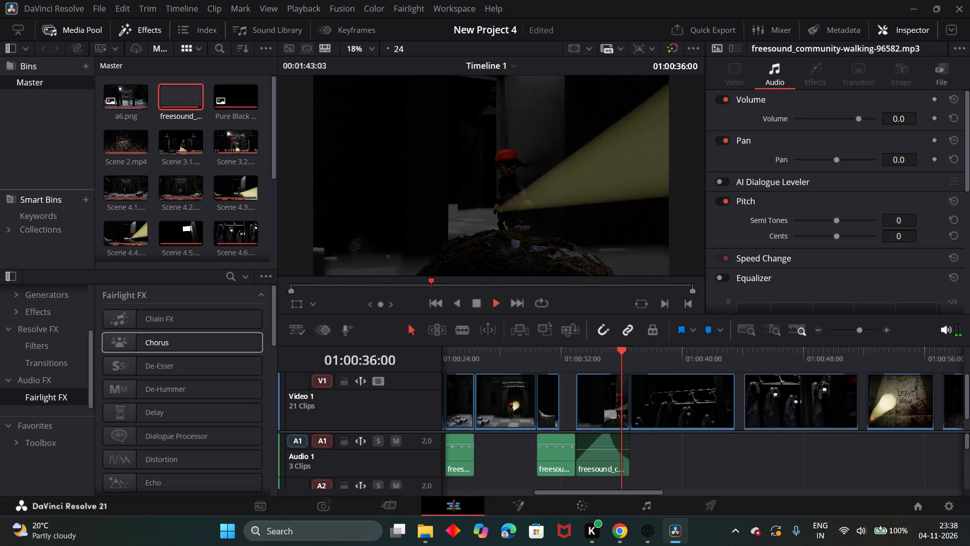
left_click(455, 299)
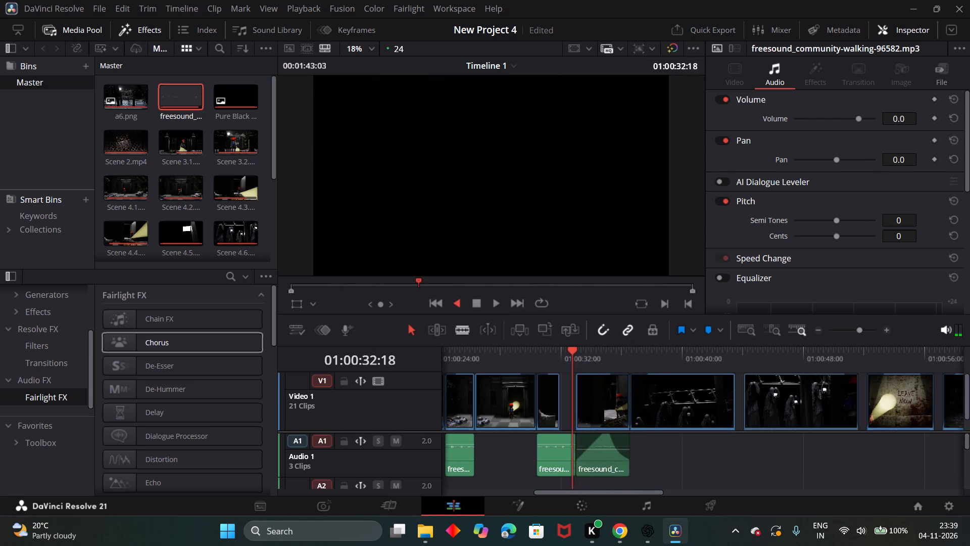
left_click(493, 306)
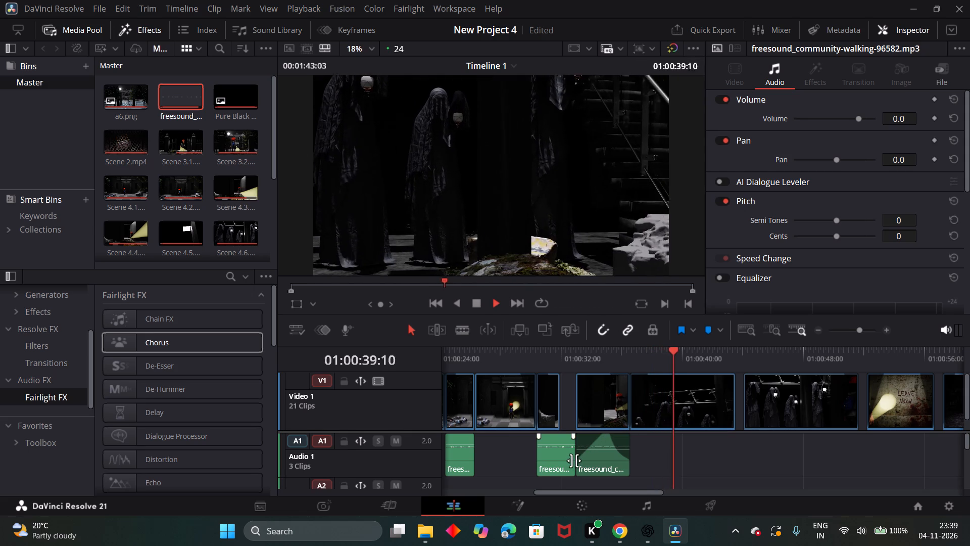
Roll the cut between the two adjoining walking pieces at the start of Scene 4.4 about 10 frames later.
left_click_drag(574, 460, 583, 462)
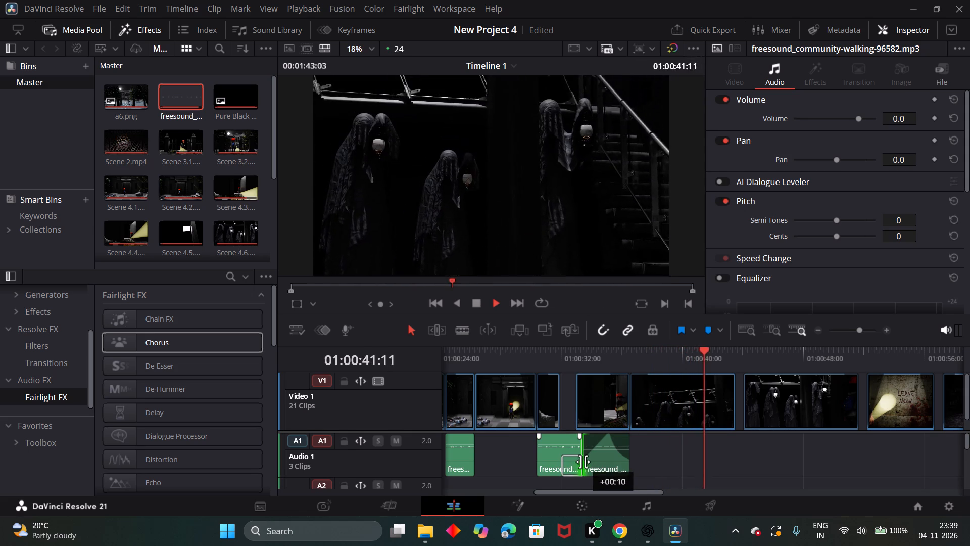
left_click_drag(583, 462, 583, 462)
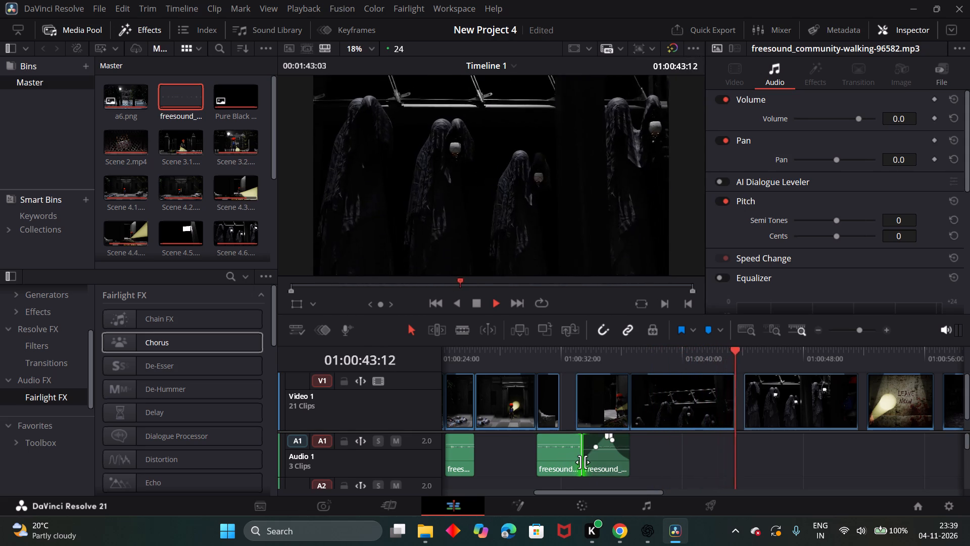
Play back from the preceding walking piece through Scene 4.4 to check the shifted cut.
left_click_drag(753, 349, 601, 378)
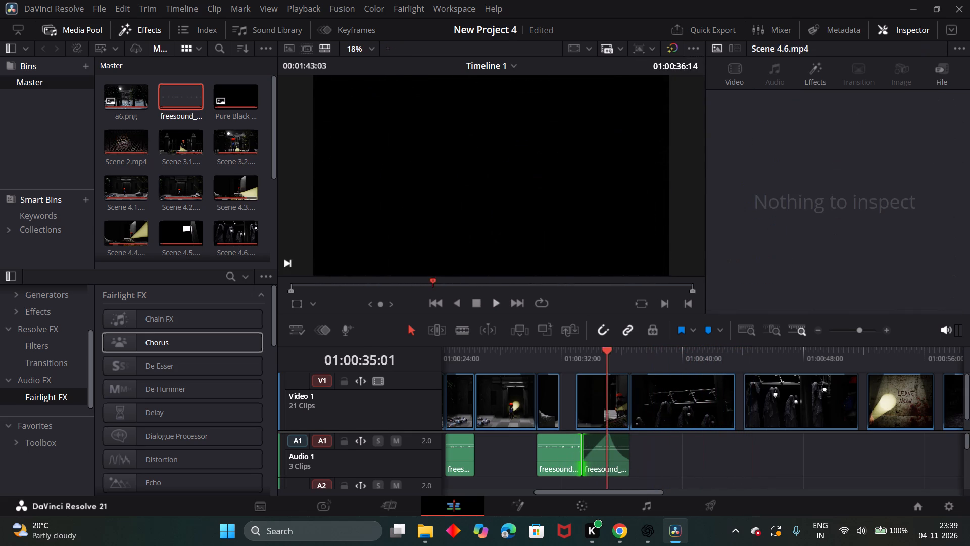
left_click_drag(601, 378, 545, 392)
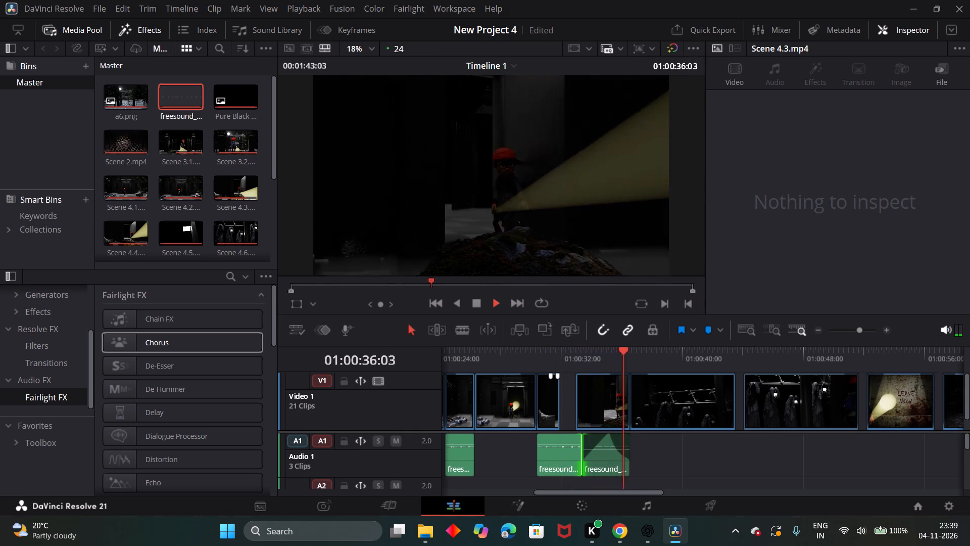
left_click(481, 303)
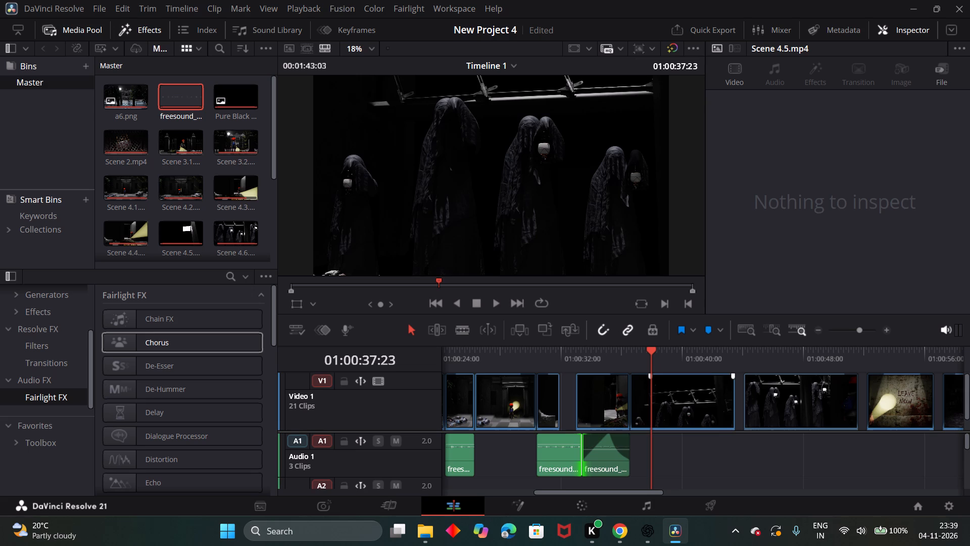
Scrub through Scene 4.5 to 01:00:41:16 and select the Scene 4.6 clip.
left_click_drag(649, 354, 677, 375)
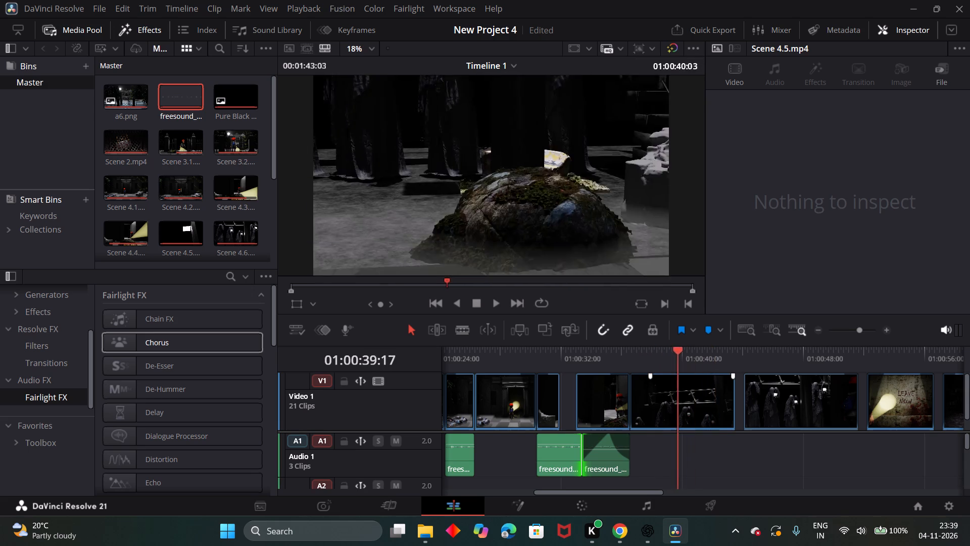
left_click_drag(677, 375, 707, 386)
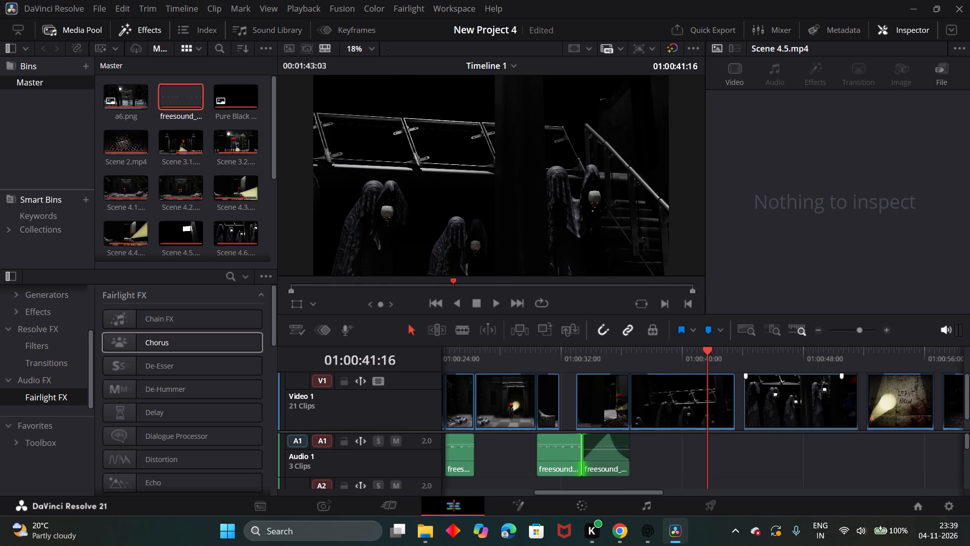
left_click(795, 417)
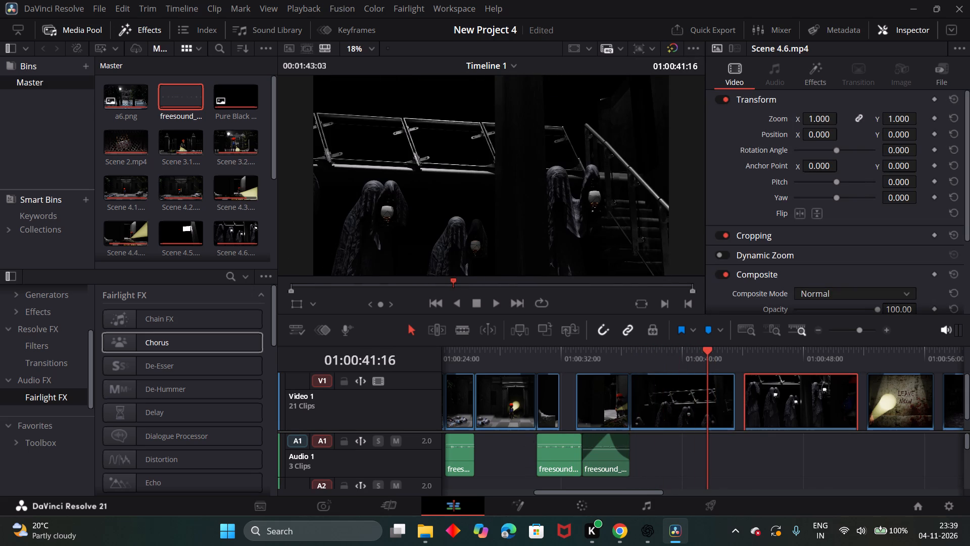
Play back from 01:00:41:16 through Scene 4.6 and on into the flashlight corridor walking scene.
scroll(522, 440, "left", 1)
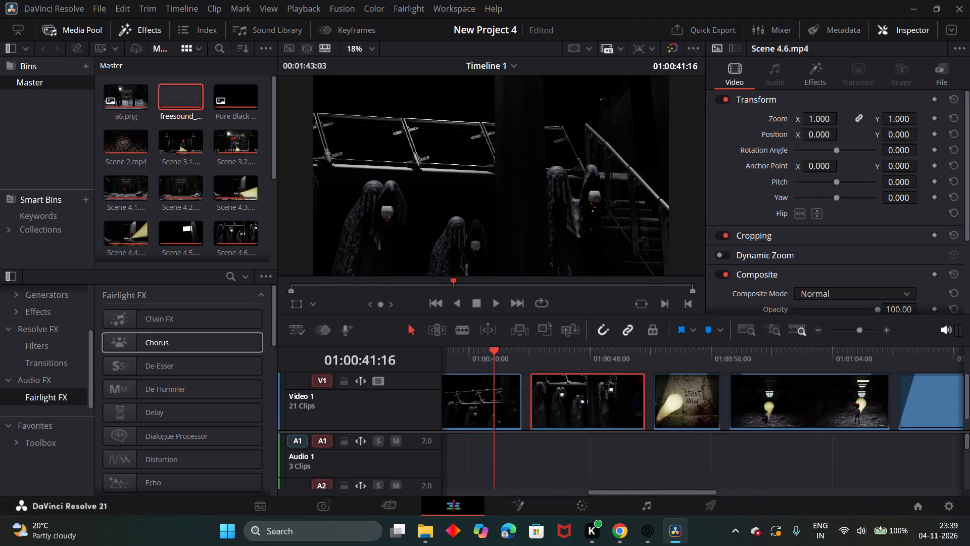
scroll(522, 440, "left", 1)
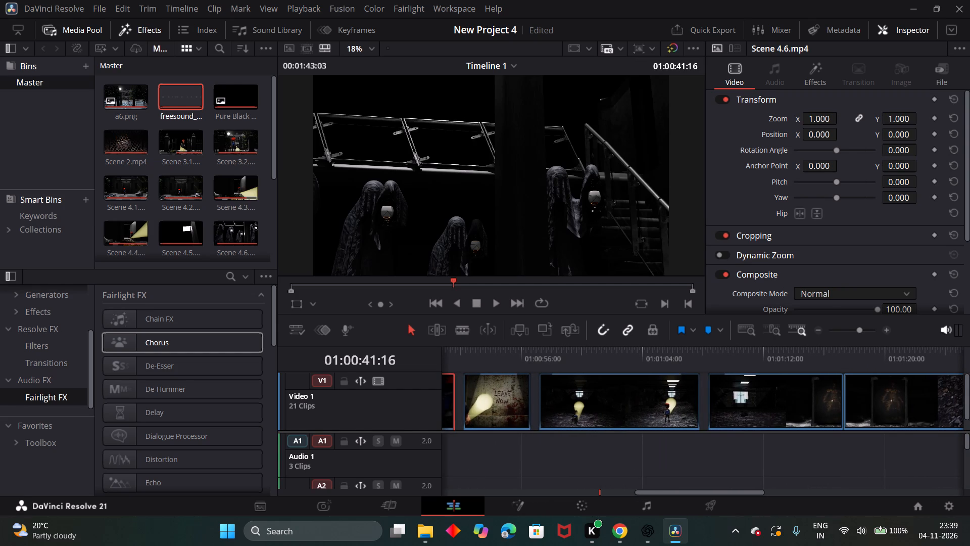
left_click(496, 305)
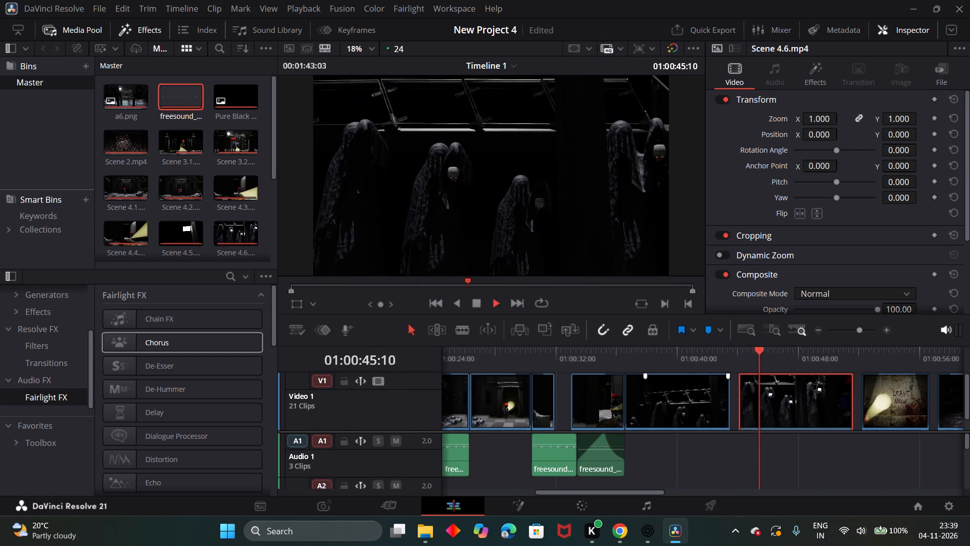
scroll(804, 439, "left", 1)
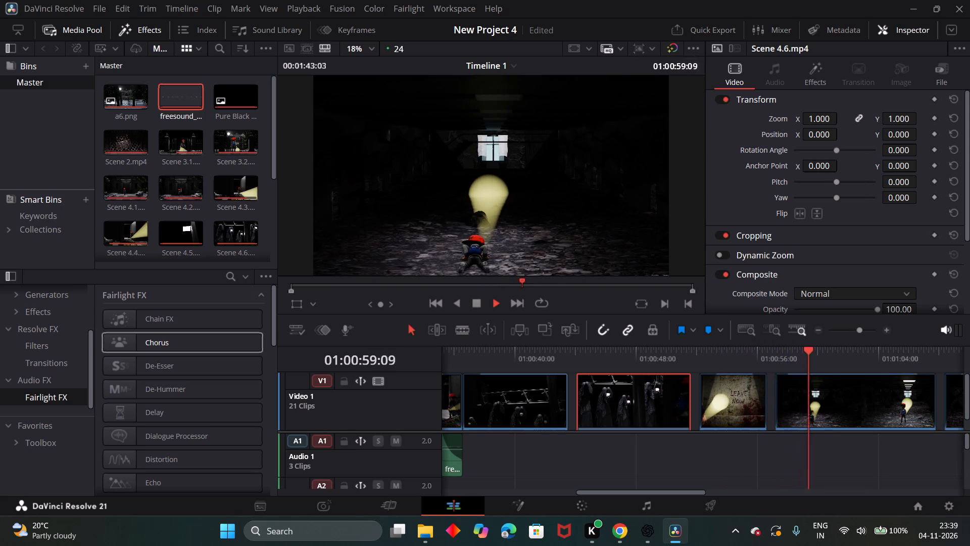
left_click(478, 308)
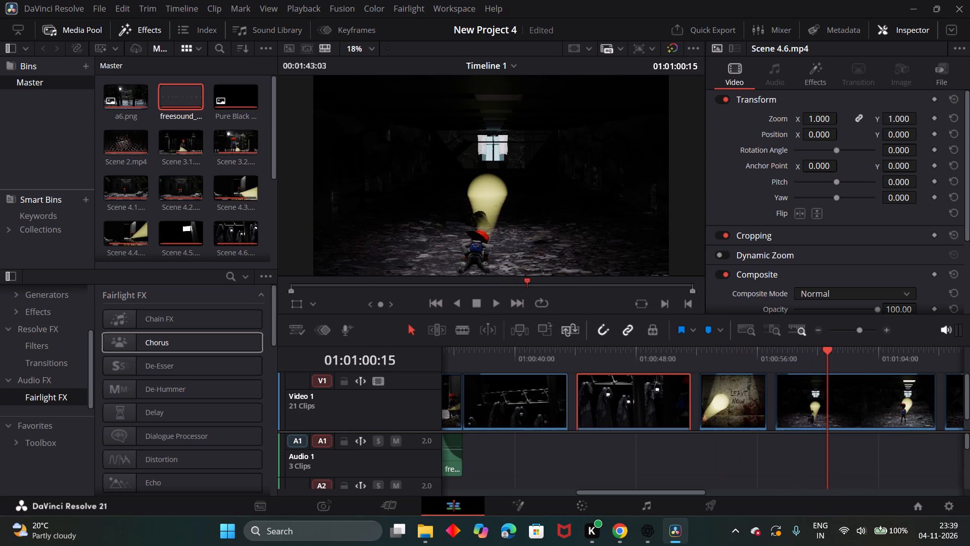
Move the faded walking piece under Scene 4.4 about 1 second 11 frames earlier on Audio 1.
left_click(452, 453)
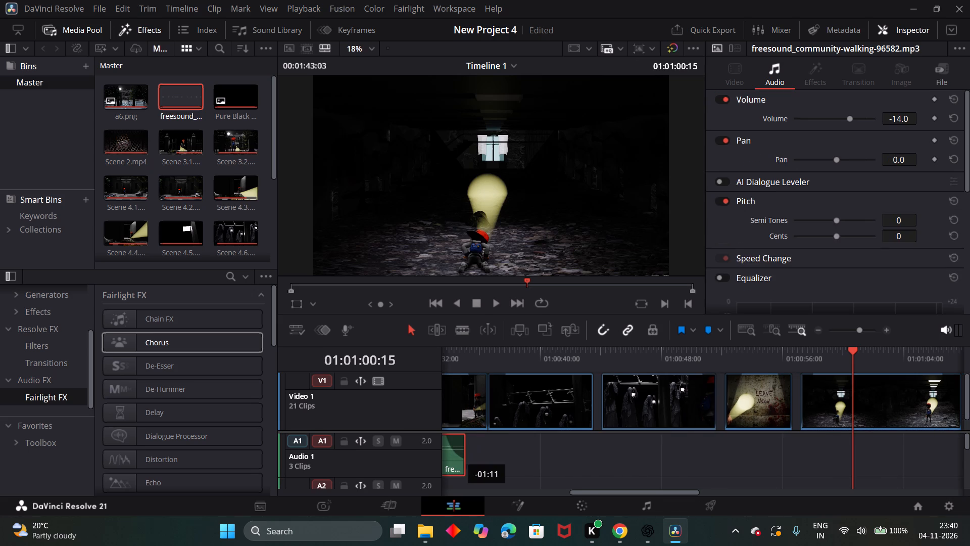
Play back the walking audio from 01:00:29:03 through Scene 4.4 to check the moved piece.
scroll(525, 462, "right", 1)
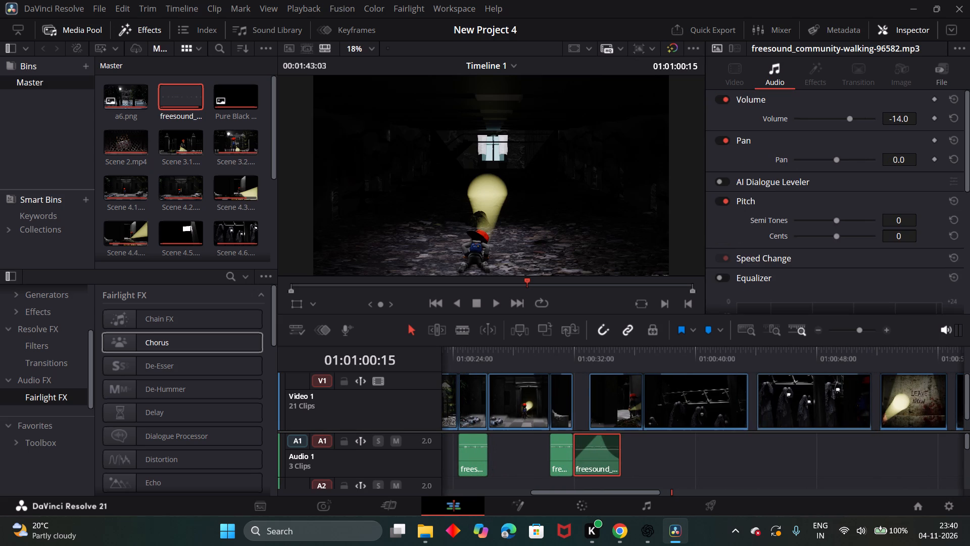
scroll(774, 414, "left", 1)
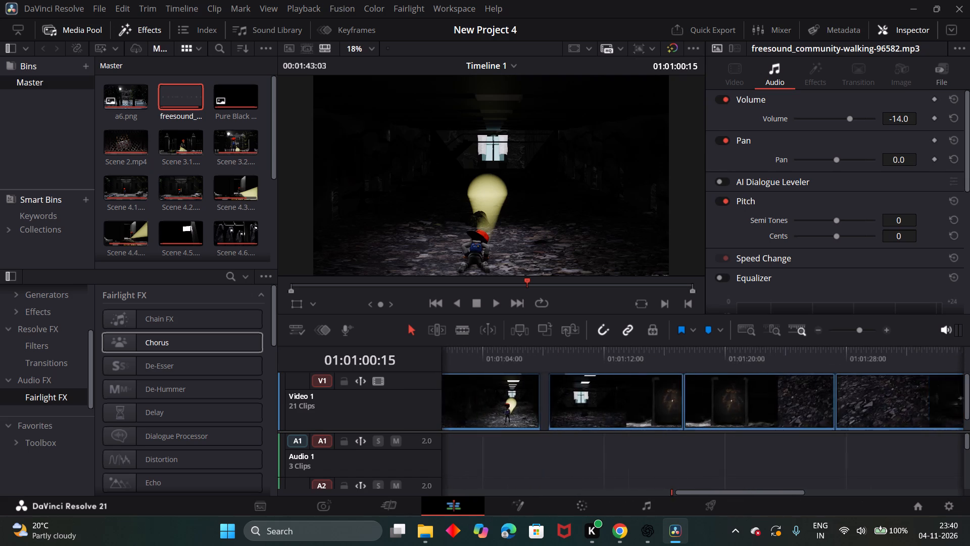
scroll(774, 414, "left", 1)
left_click_drag(599, 352, 829, 428)
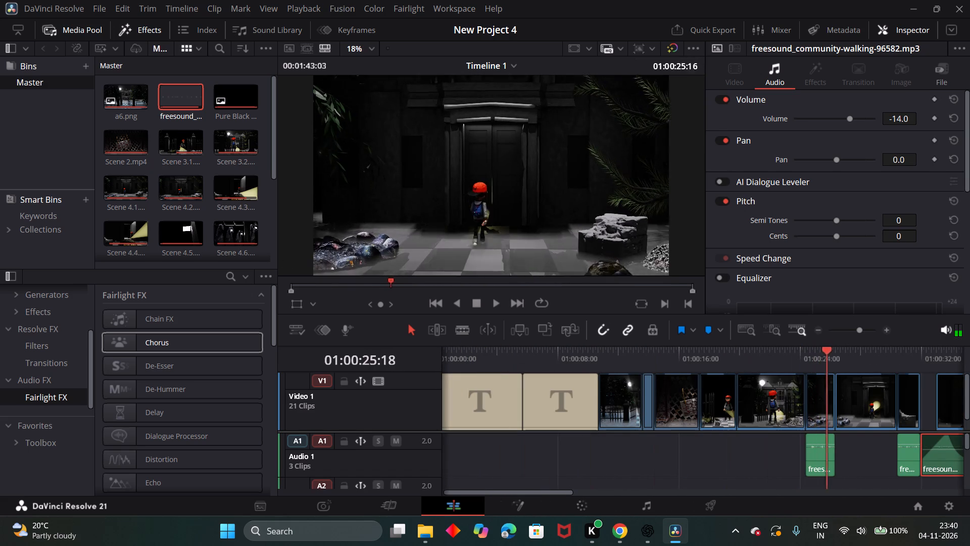
left_click_drag(829, 428, 878, 438)
scroll(732, 405, "left", 1)
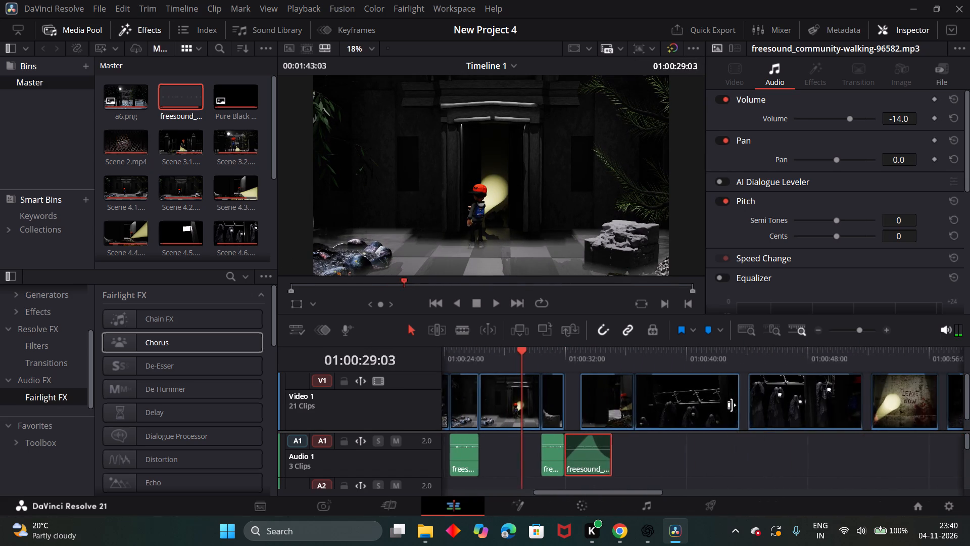
scroll(732, 405, "left", 1)
left_click(494, 304)
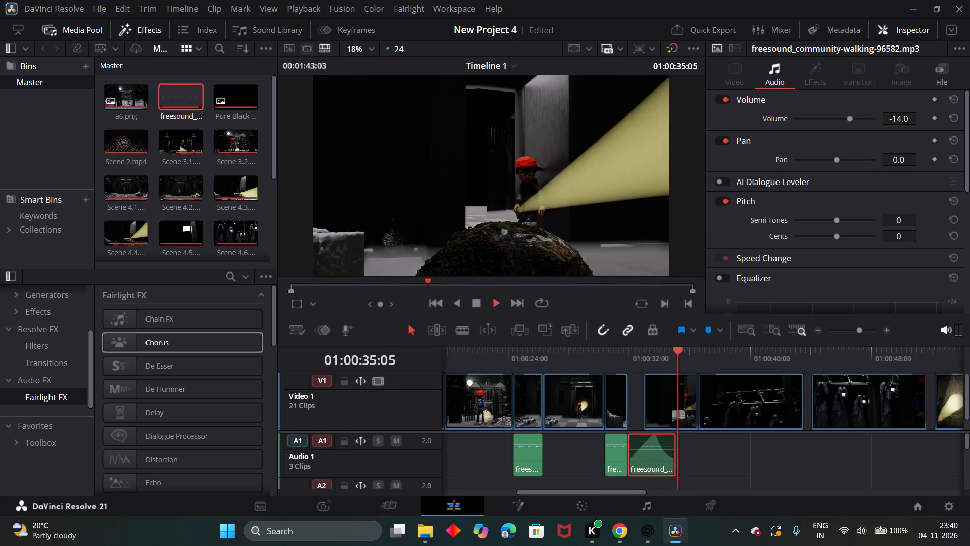
left_click(478, 302)
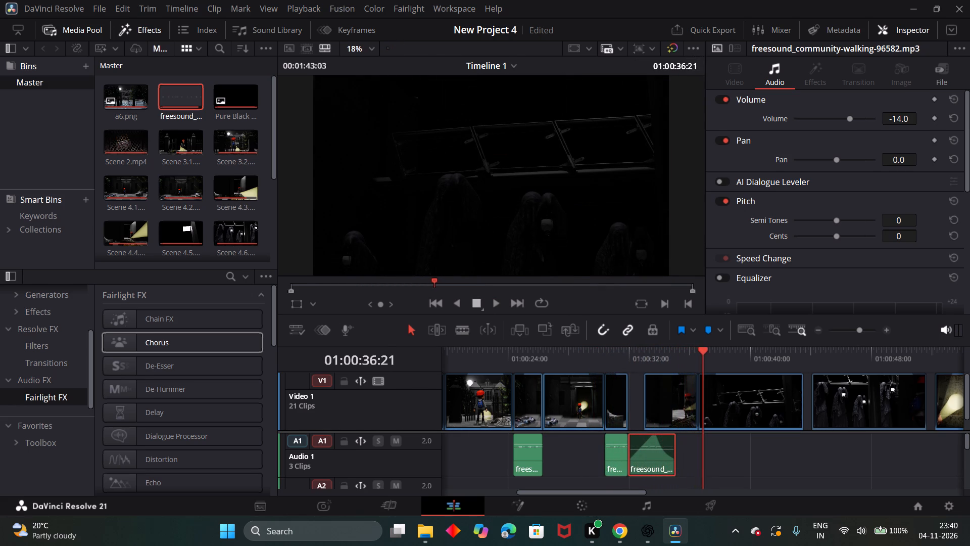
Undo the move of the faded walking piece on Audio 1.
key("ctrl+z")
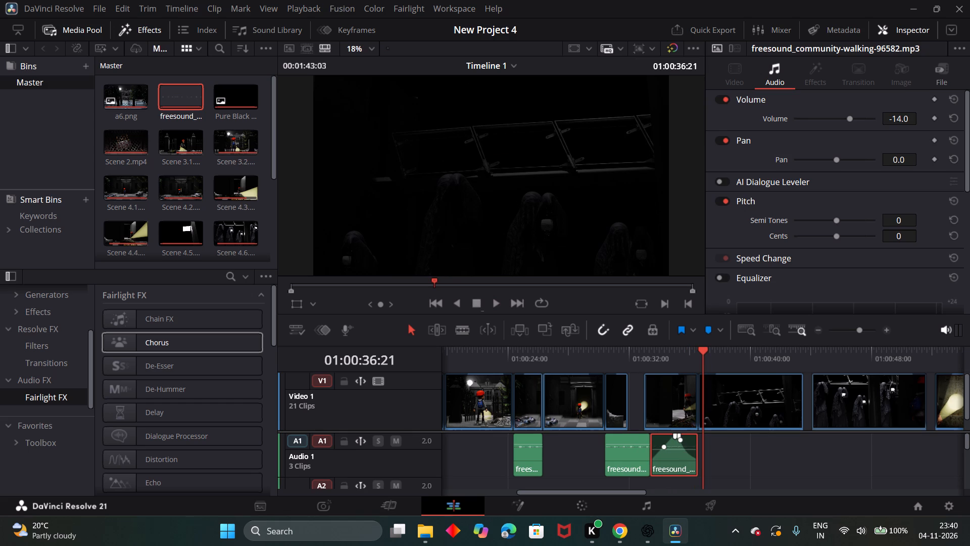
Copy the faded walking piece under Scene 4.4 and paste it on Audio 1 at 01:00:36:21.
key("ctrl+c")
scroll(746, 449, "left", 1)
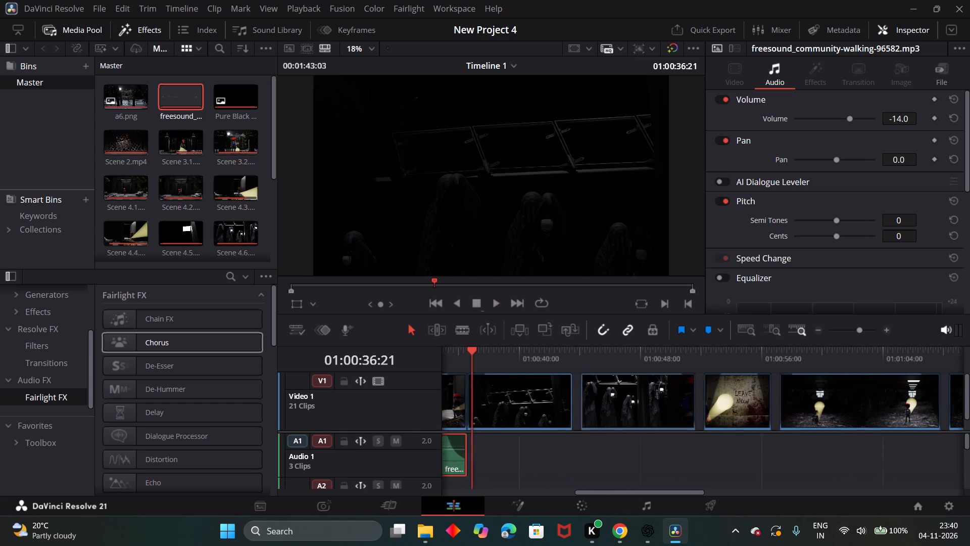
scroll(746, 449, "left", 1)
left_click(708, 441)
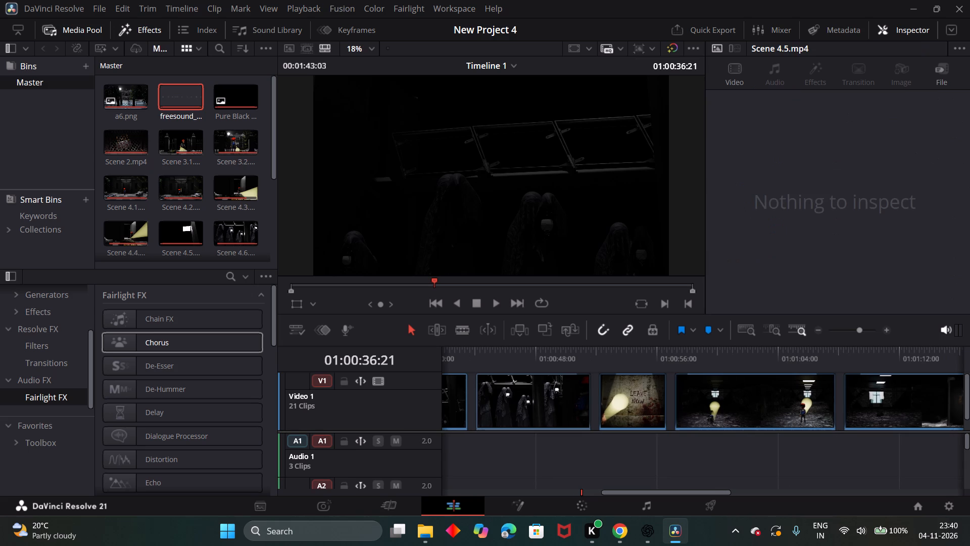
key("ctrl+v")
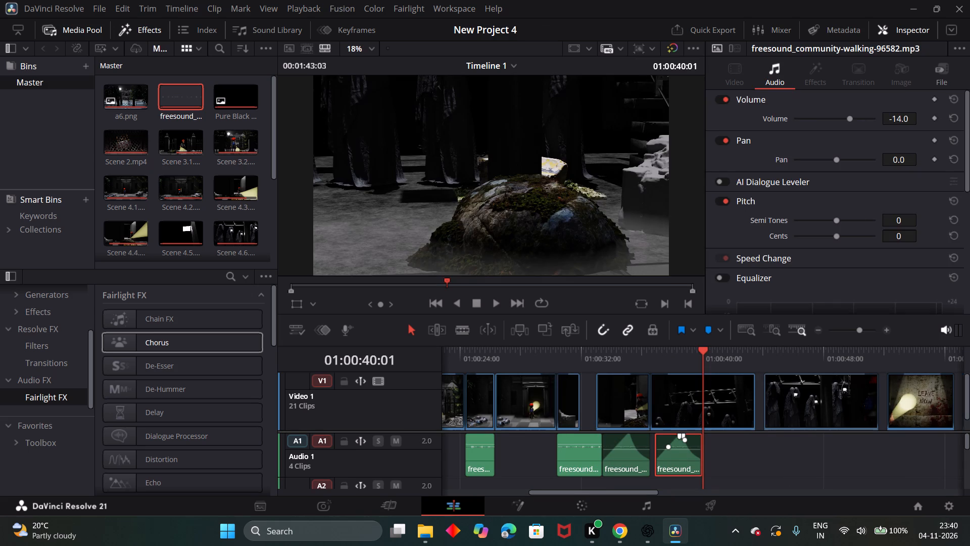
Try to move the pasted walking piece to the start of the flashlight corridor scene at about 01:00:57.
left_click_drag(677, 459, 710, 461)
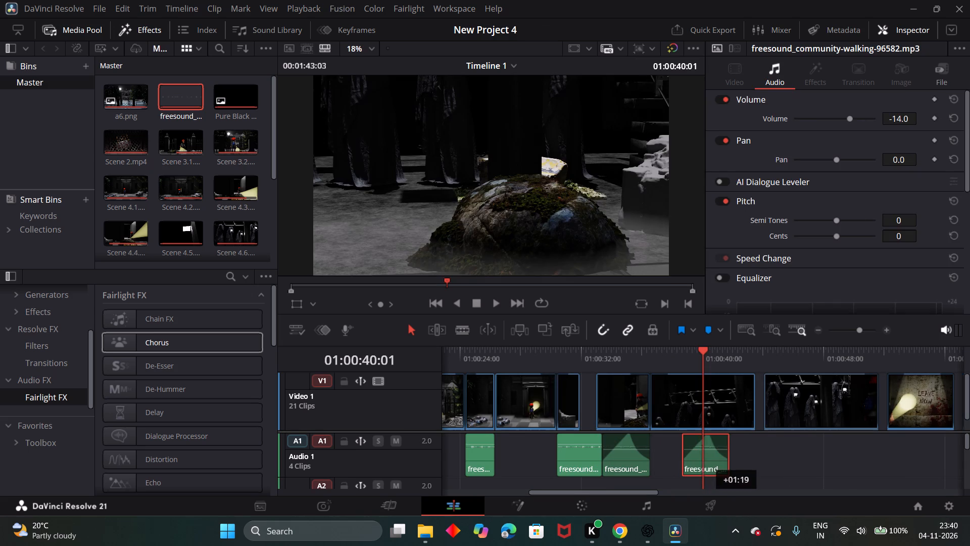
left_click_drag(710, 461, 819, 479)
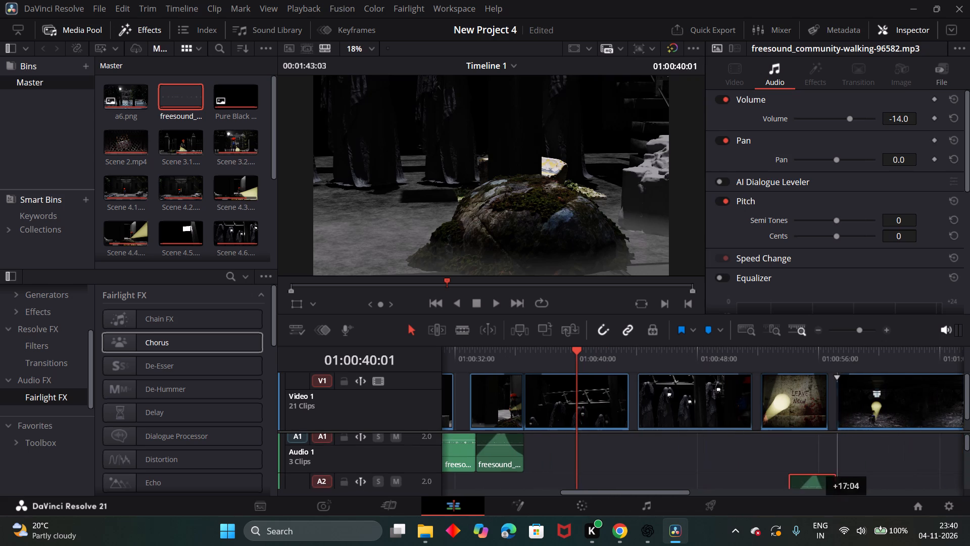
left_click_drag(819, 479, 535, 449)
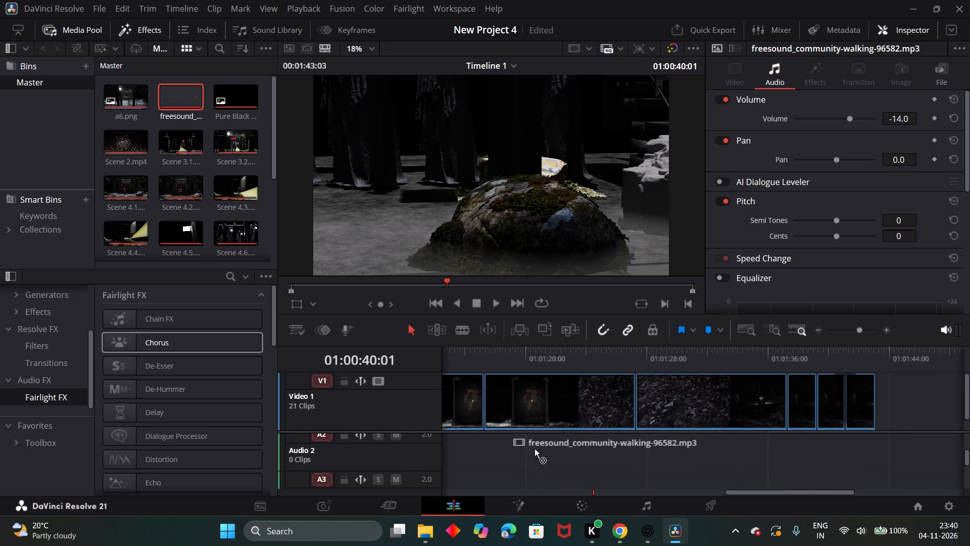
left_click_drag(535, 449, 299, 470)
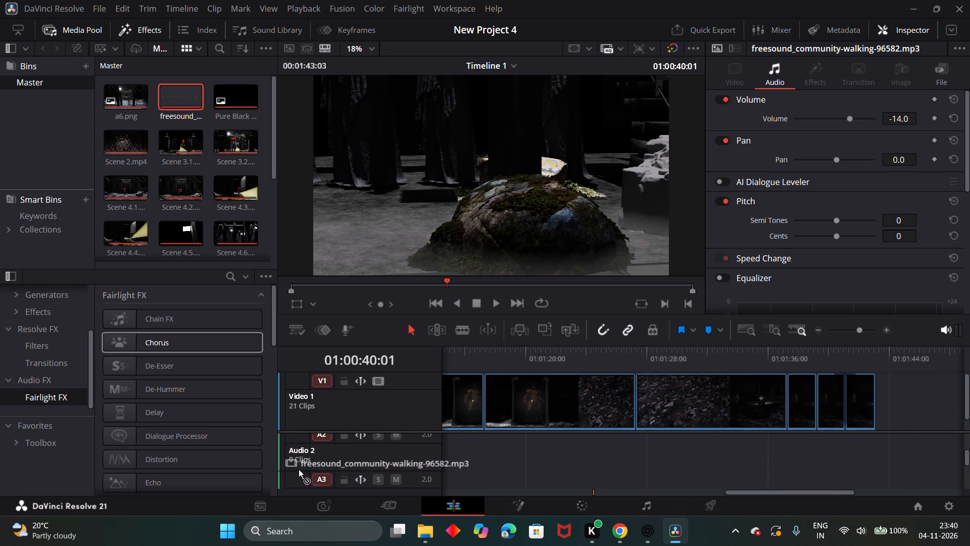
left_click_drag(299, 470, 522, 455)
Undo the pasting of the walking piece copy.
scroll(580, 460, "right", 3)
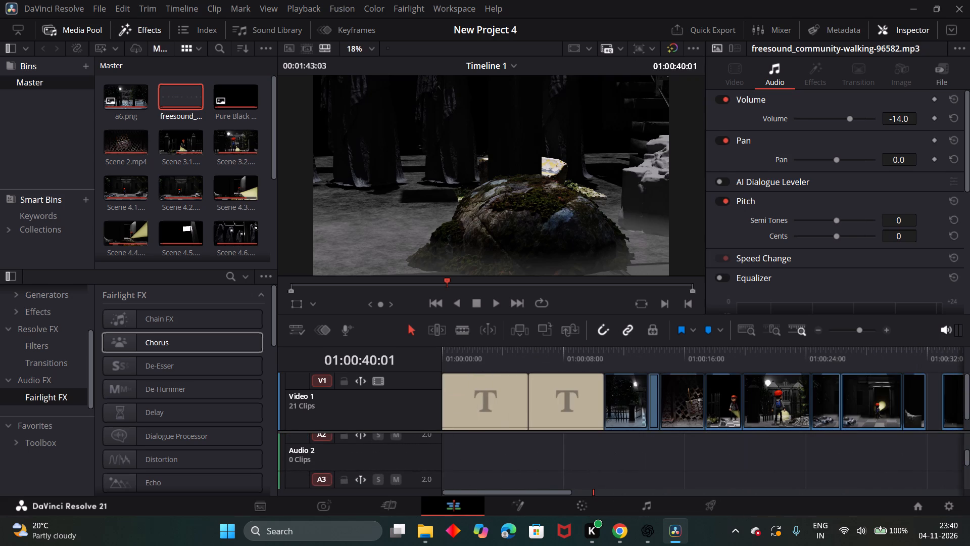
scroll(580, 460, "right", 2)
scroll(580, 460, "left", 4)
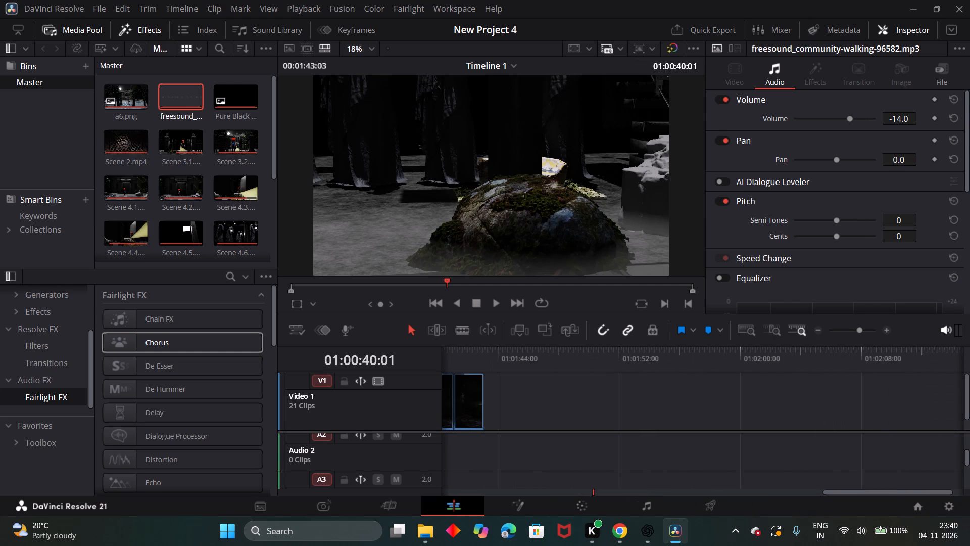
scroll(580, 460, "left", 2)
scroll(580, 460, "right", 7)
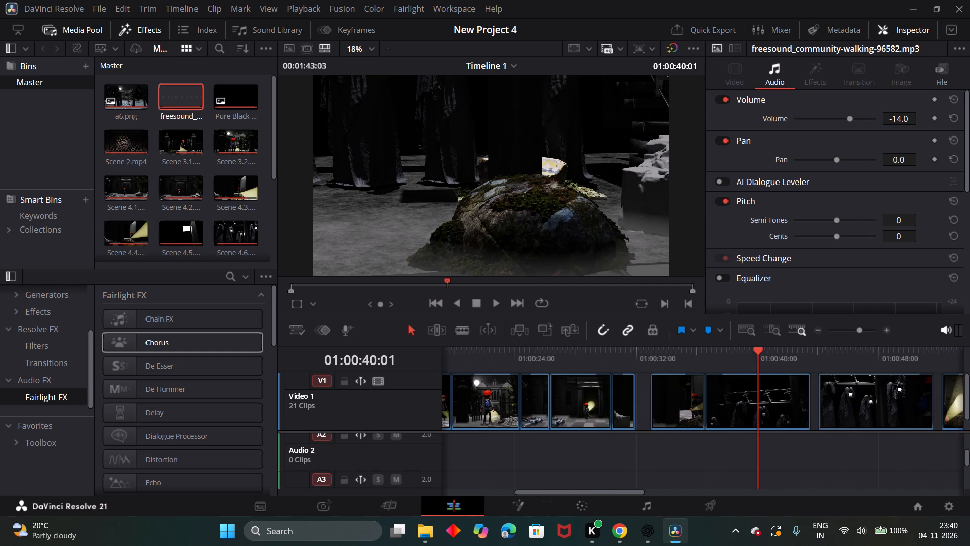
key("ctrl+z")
Undo the recent walking-audio edits around Scene 4.4, back to before the rolled cut and reshaped fades.
scroll(593, 462, "right", 2)
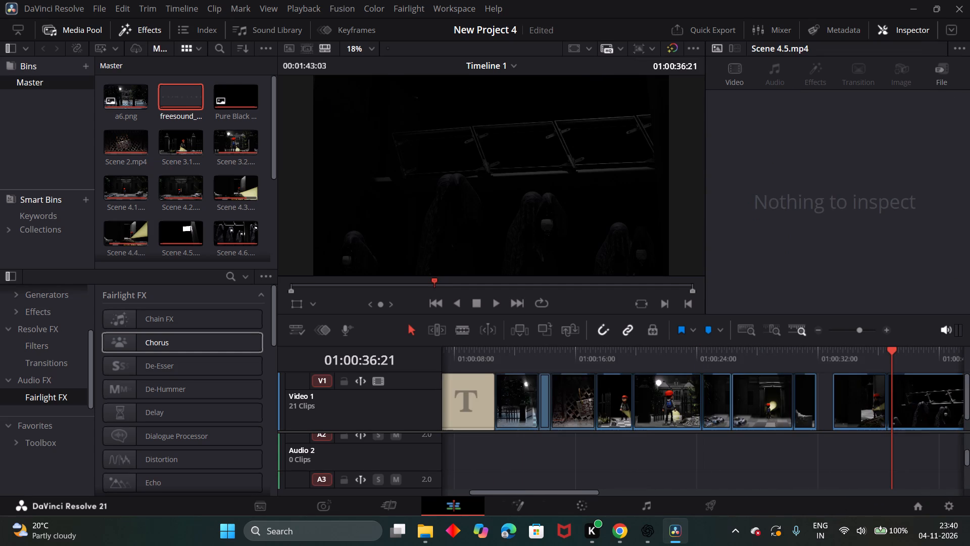
scroll(593, 462, "left", 7)
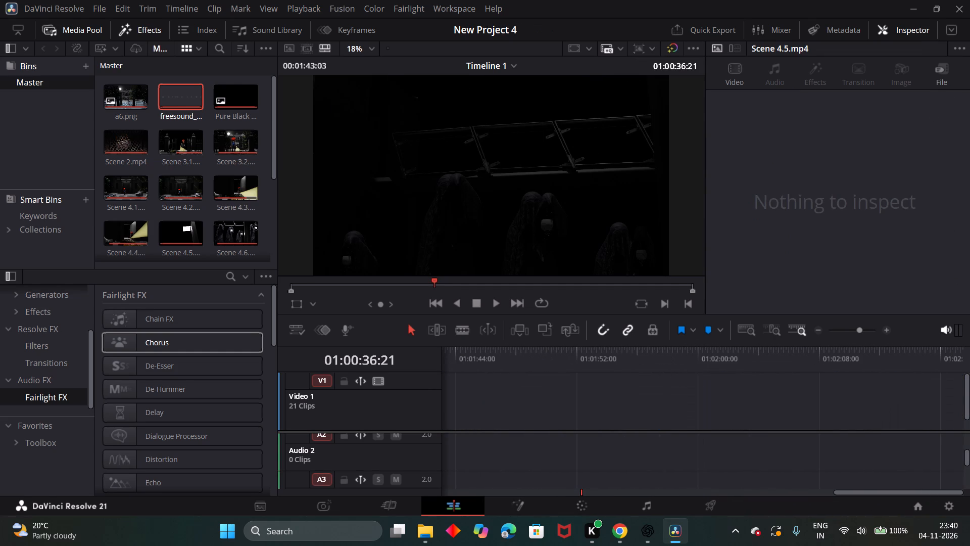
scroll(593, 462, "right", 9)
key("ctrl+z")
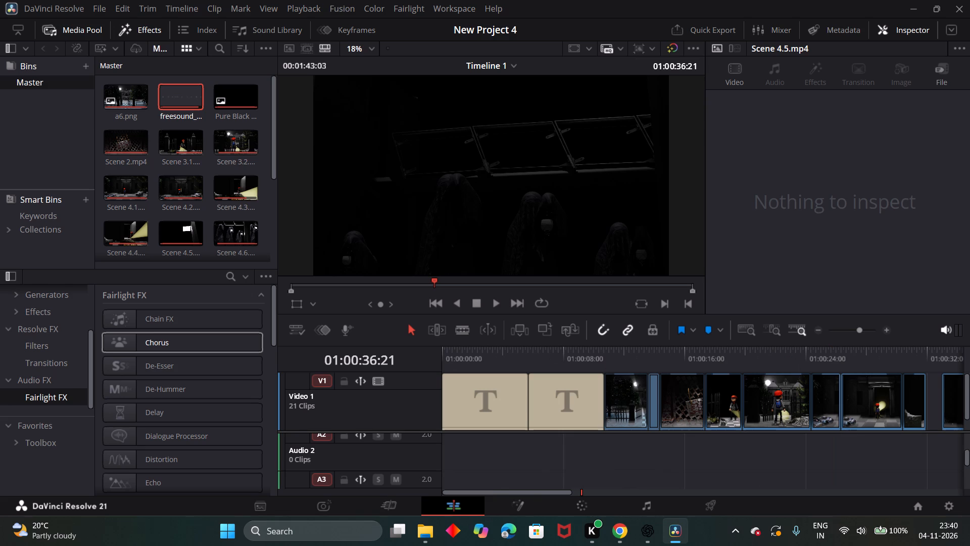
key("ctrl+z")
key("ctrl+z")
key("ctrl+z")
key("ctrl+z")
key("ctrl+z")
Play back the two adjoining walking pieces from about 01:00:30 to the end of Scene 4.4.
scroll(666, 466, "left", 2)
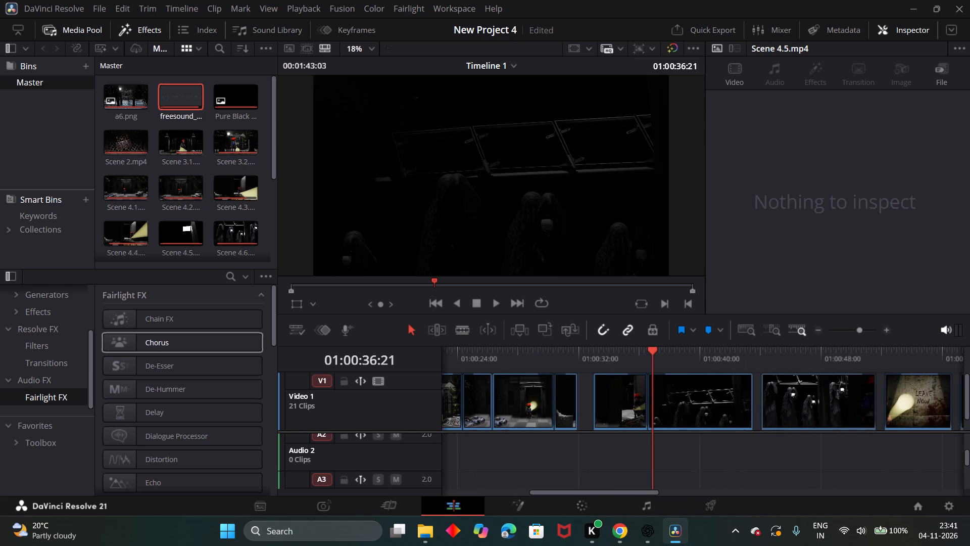
scroll(739, 462, "left", 1)
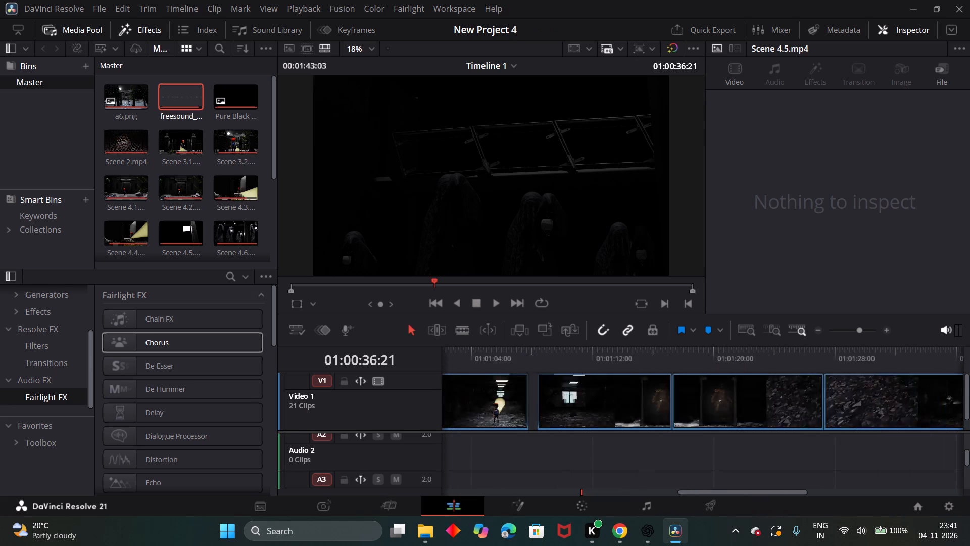
scroll(739, 462, "left", 4)
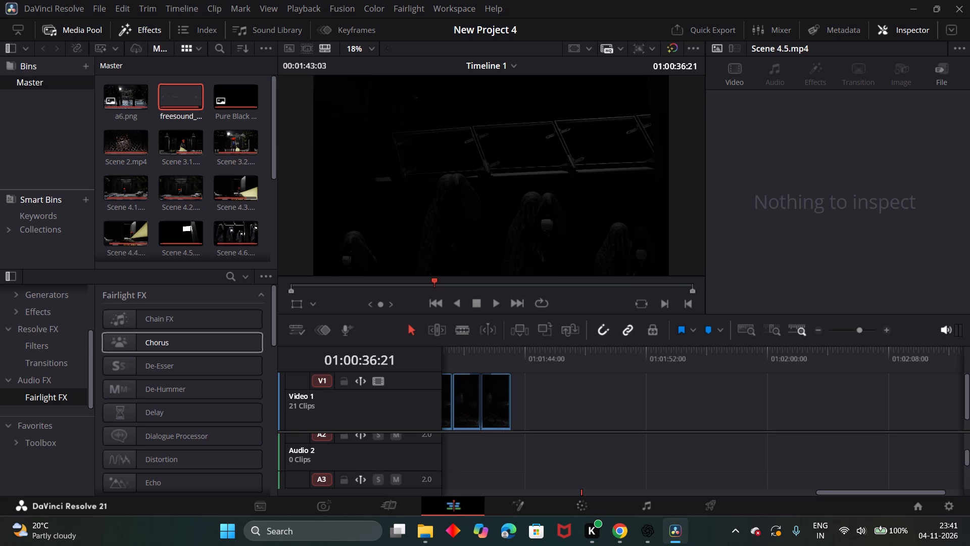
scroll(385, 453, "up", 2)
scroll(507, 464, "right", 2)
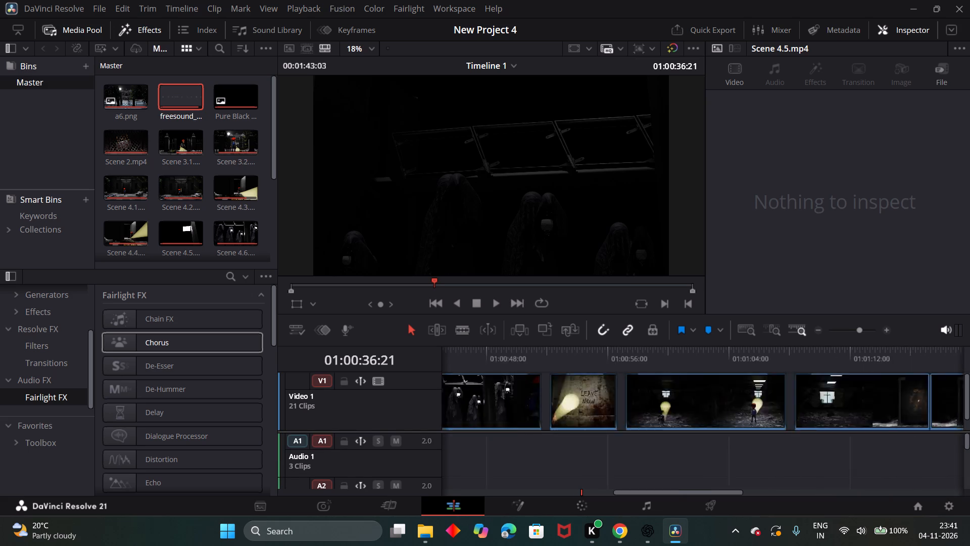
scroll(507, 464, "right", 1)
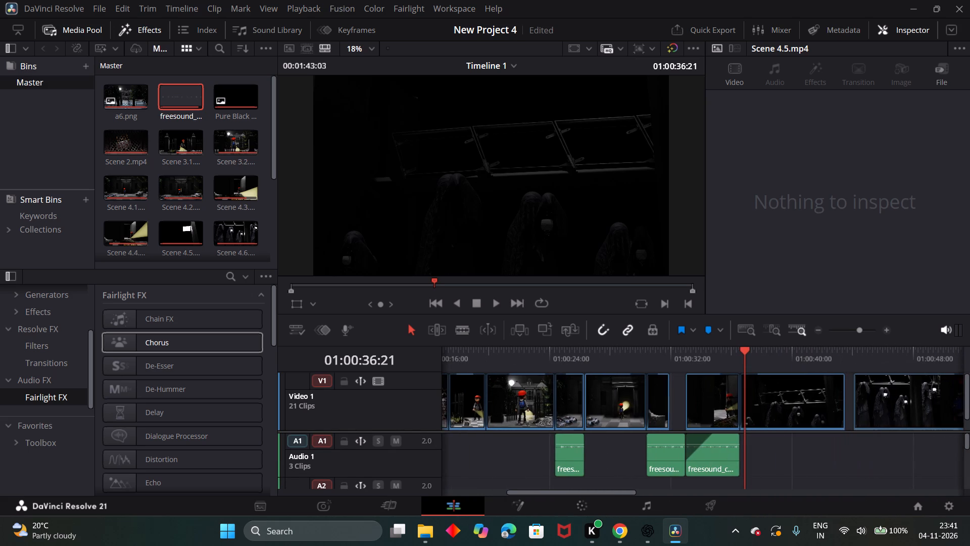
left_click_drag(746, 353, 660, 368)
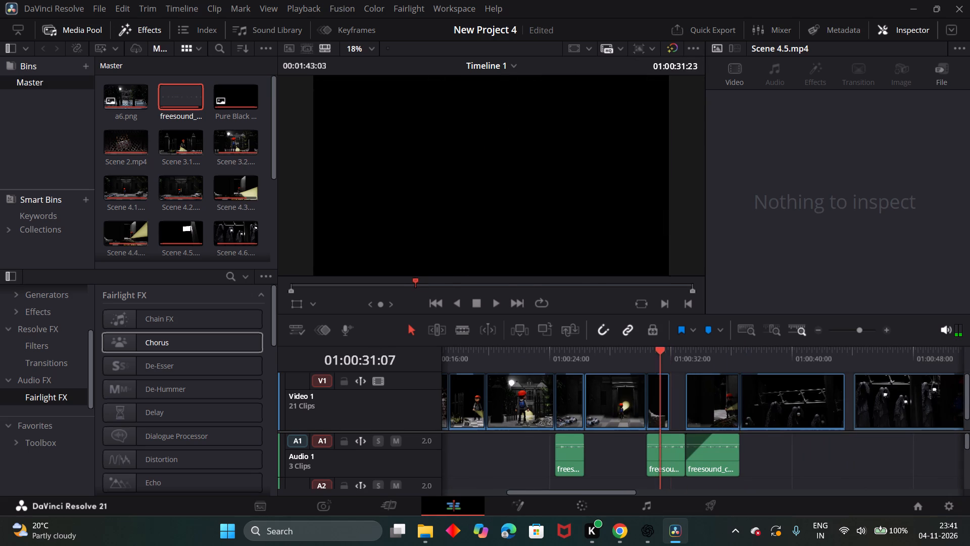
left_click_drag(660, 368, 651, 370)
left_click(491, 303)
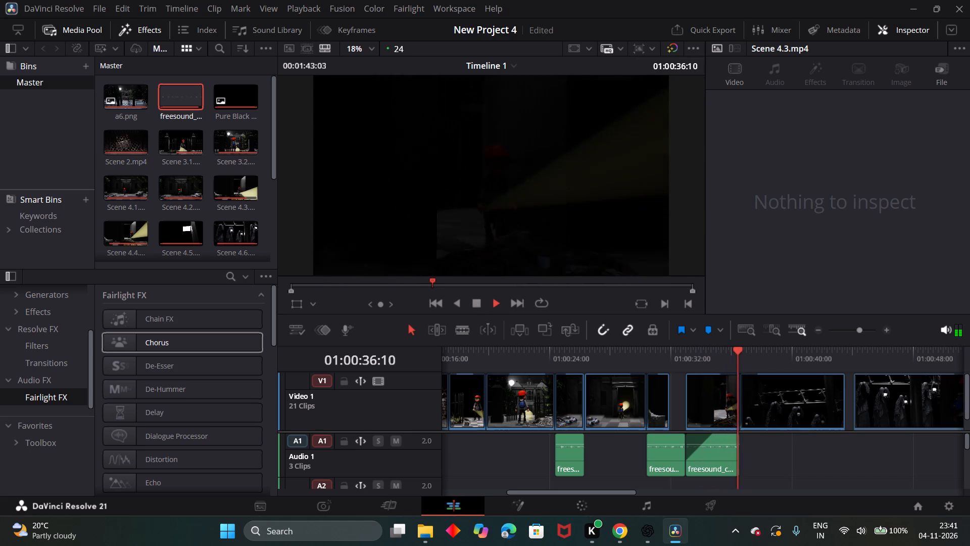
left_click(478, 304)
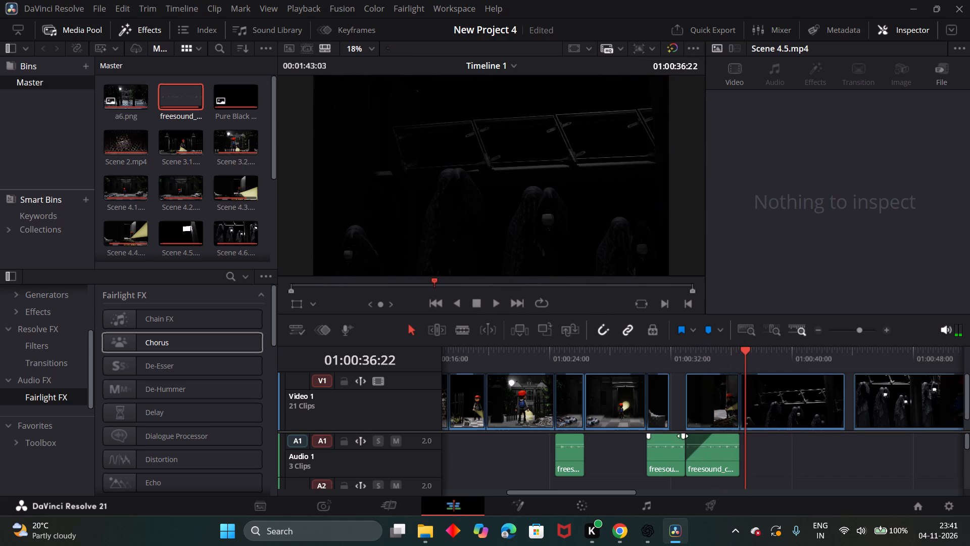
Add a fade-out at the end and a short fade-in at the start of the walking piece at about 01:00:30.
left_click_drag(683, 436, 671, 436)
left_click_drag(647, 436, 650, 436)
left_click_drag(650, 436, 652, 438)
Add a fade-in and a fade-out to the earliest walking piece, at about 01:00:24.
scroll(579, 434, "right", 1)
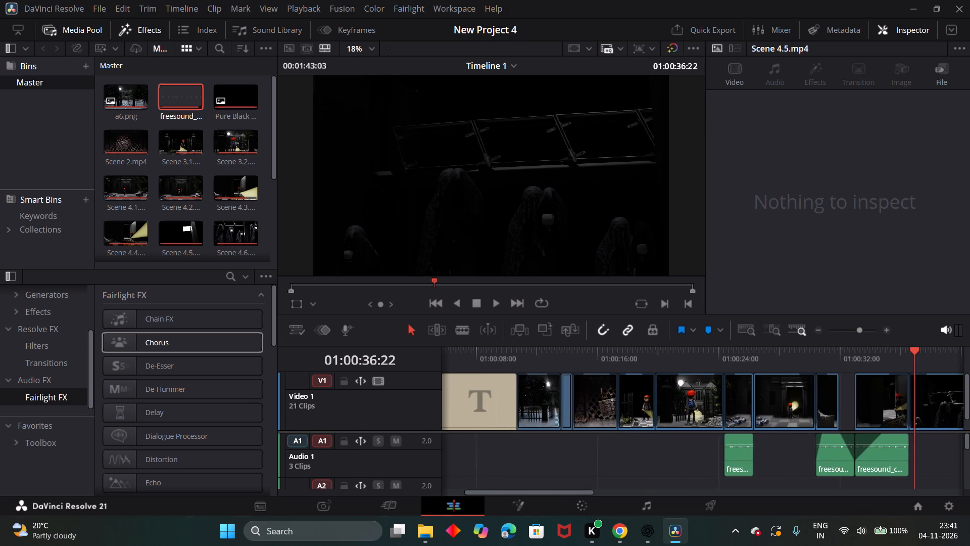
scroll(579, 434, "right", 1)
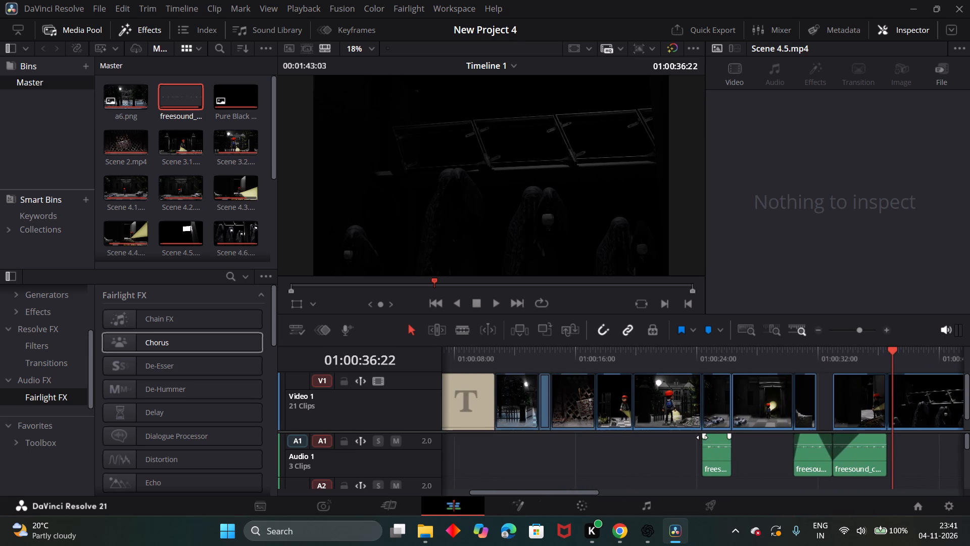
left_click_drag(703, 435, 710, 436)
left_click(728, 436)
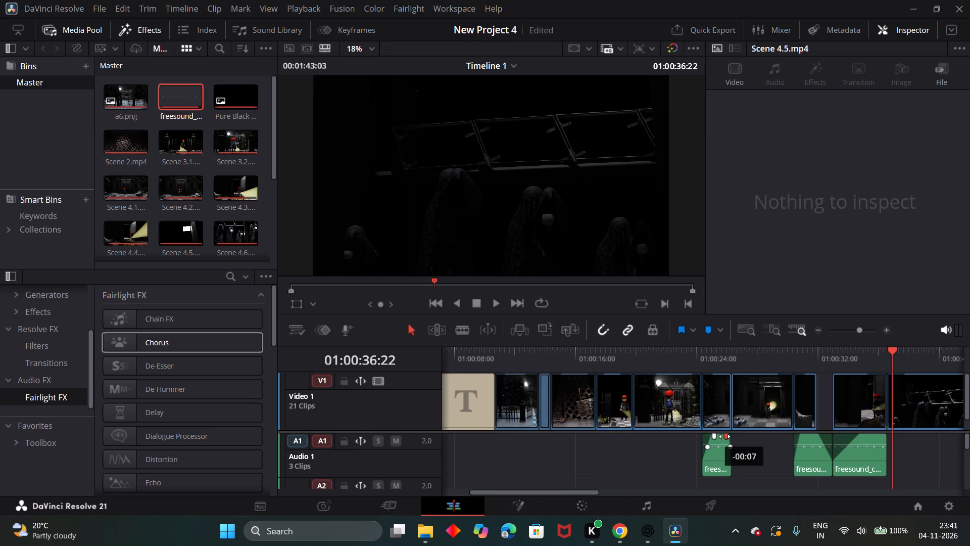
left_click(713, 435)
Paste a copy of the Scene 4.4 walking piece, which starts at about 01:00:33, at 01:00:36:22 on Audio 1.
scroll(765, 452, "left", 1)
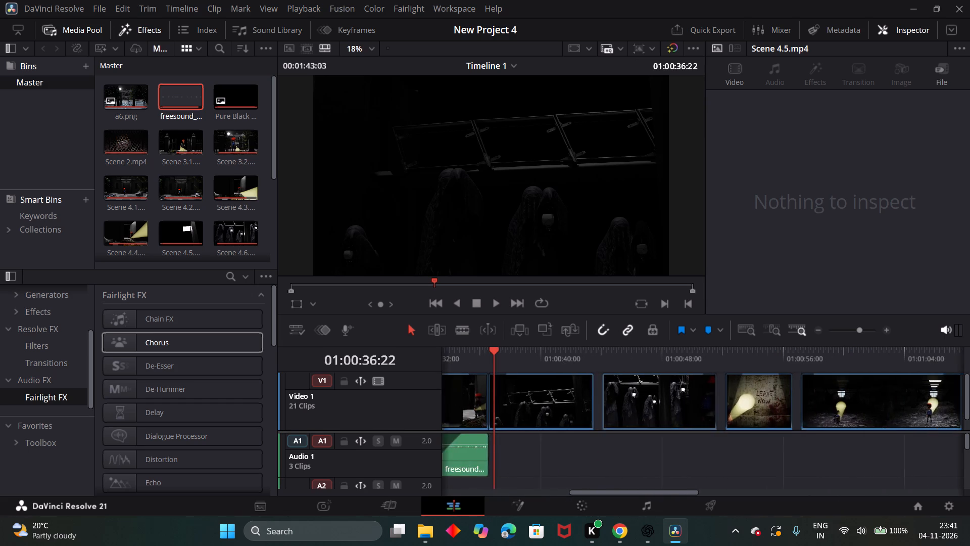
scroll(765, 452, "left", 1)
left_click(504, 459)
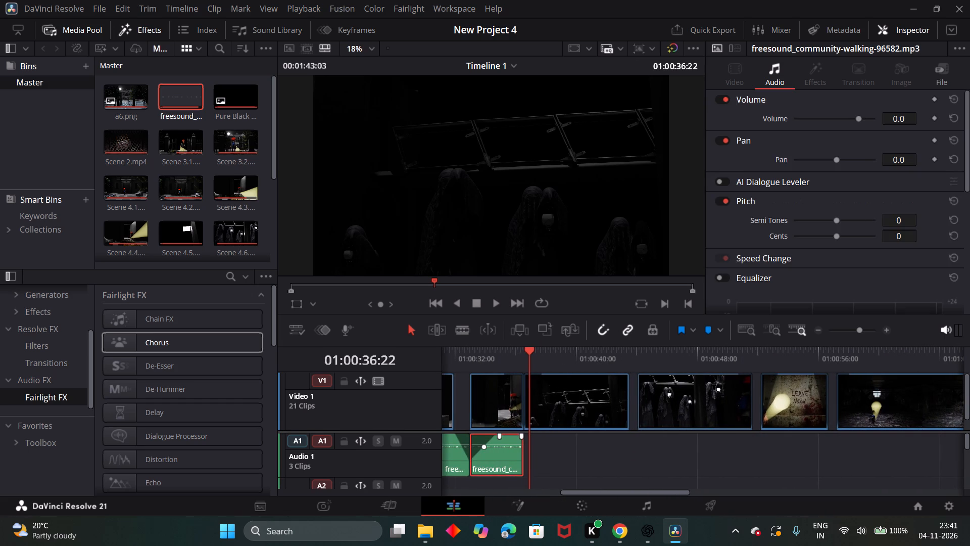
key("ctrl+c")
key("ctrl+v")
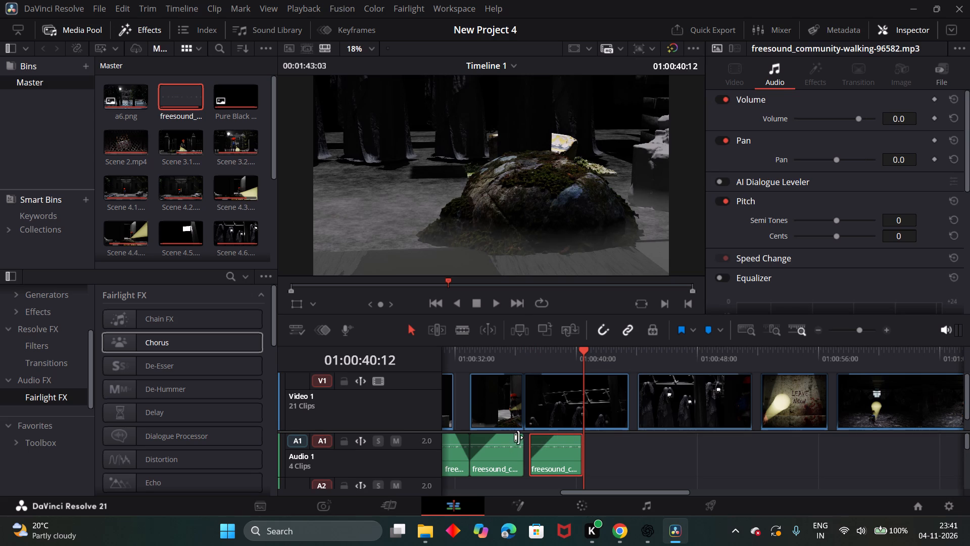
Fade out the original Scene 4.4 walking piece back to where its fade-in ends, and lower its volume to -14.0.
left_click_drag(522, 438, 507, 447)
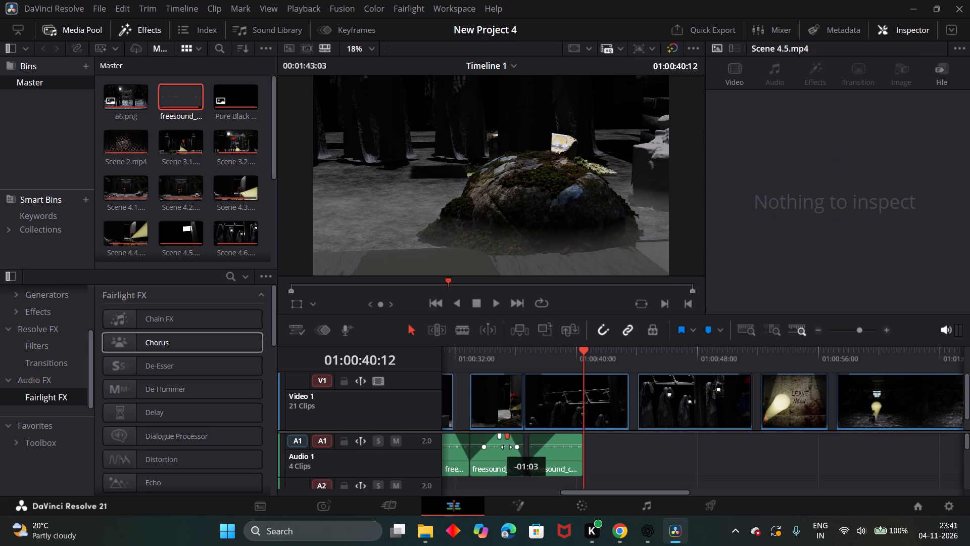
left_click_drag(507, 447, 498, 450)
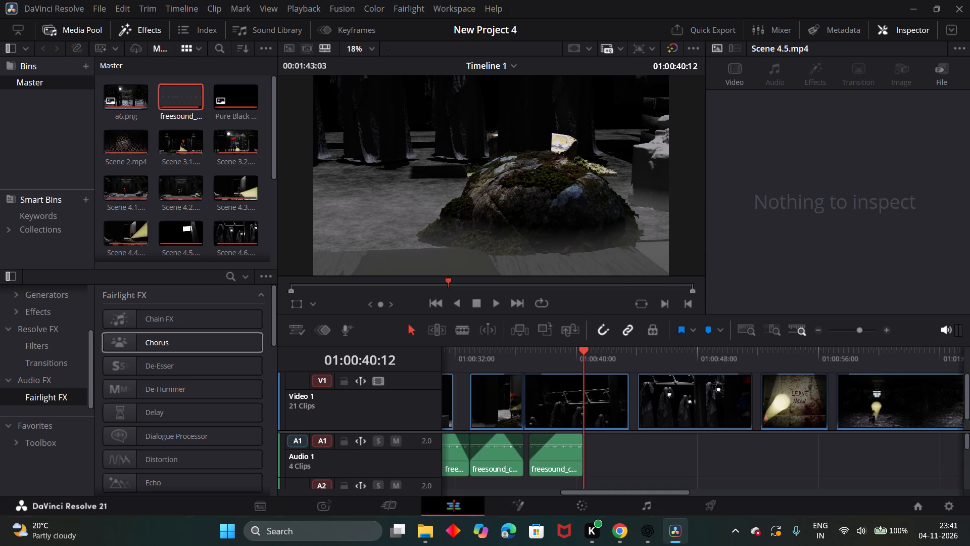
left_click_drag(499, 445, 499, 450)
left_click(499, 450)
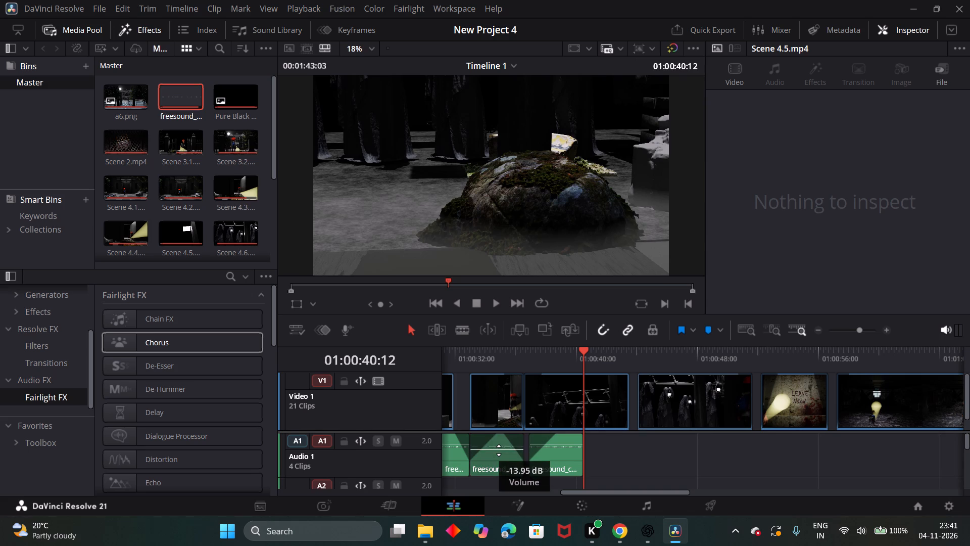
Ripple-delete the pasted walking copy at 01:00:36:22.
left_click(557, 453)
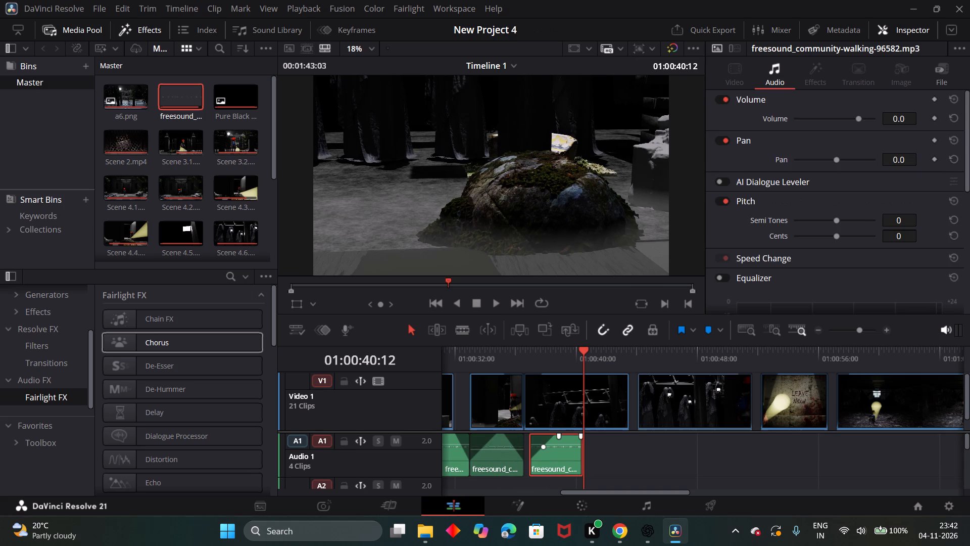
key("Delete")
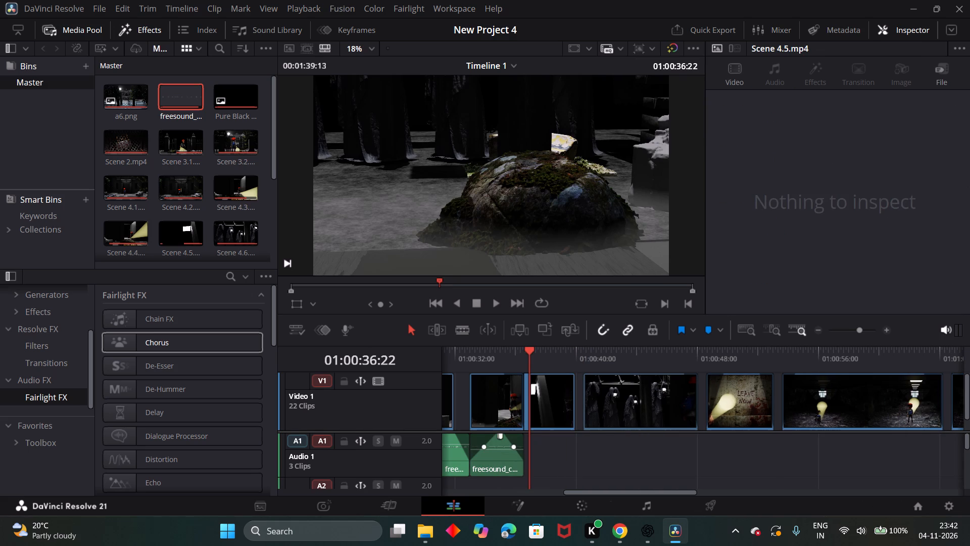
Paste a copy of the faded, quieter walking piece at 01:00:36:22 and move it to about 01:00:52.
left_click(489, 458)
key("ctrl+c")
left_click(531, 467)
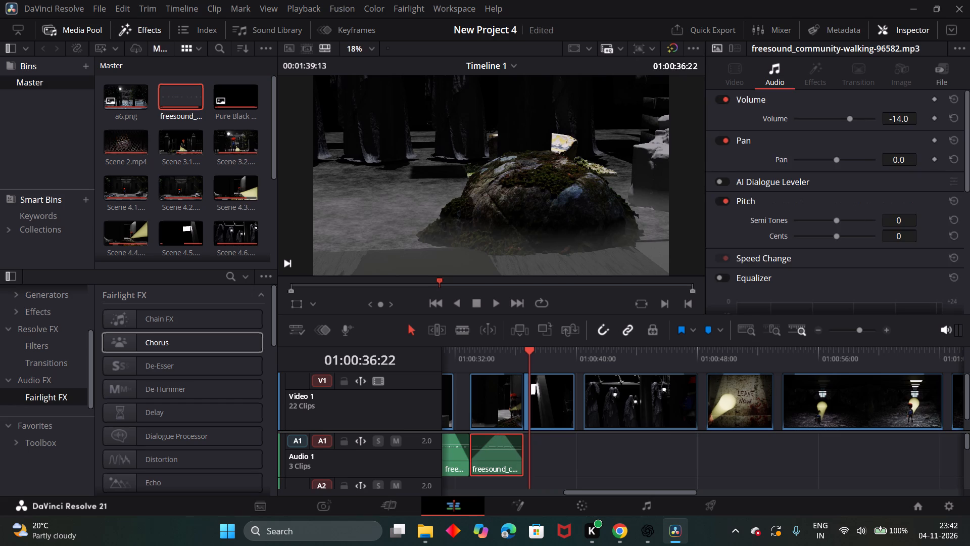
key("ctrl+v")
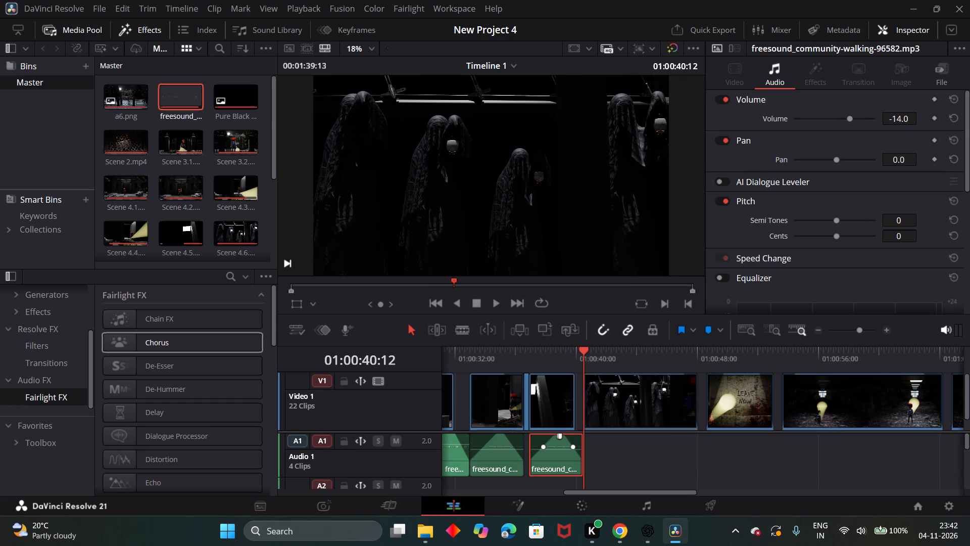
left_click_drag(562, 461, 787, 466)
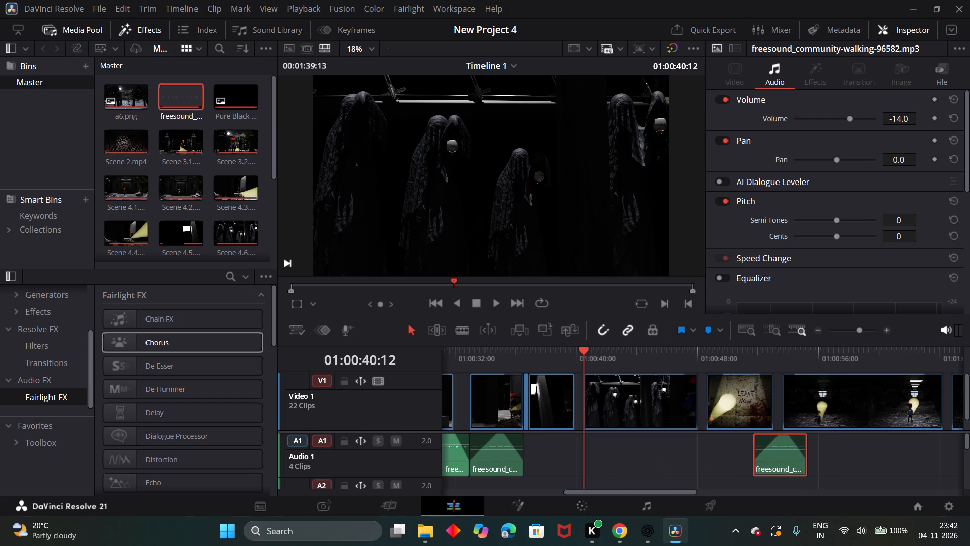
Play back the timeline from 01:00:40:12 into the flashlight corridor scene to check where the walking copy falls.
scroll(833, 456, "left", 1)
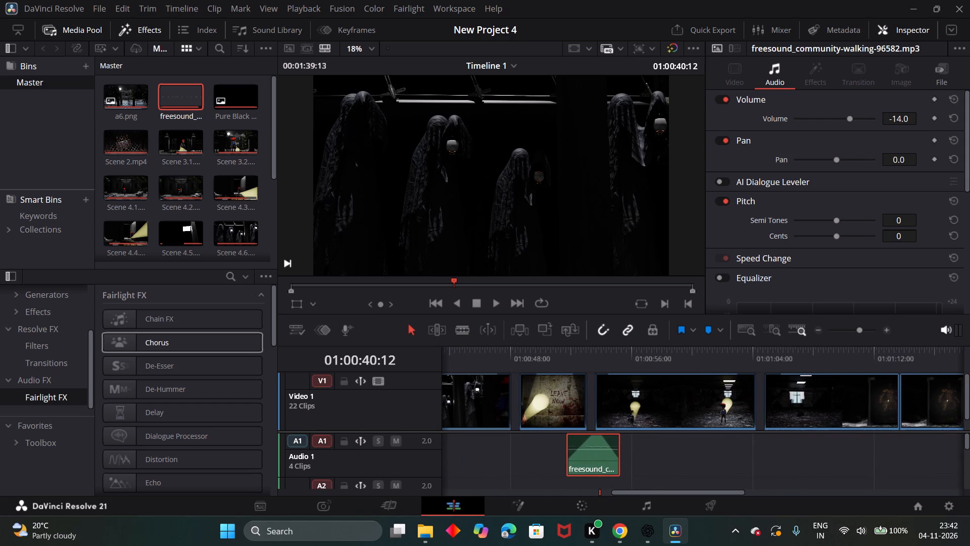
left_click(491, 300)
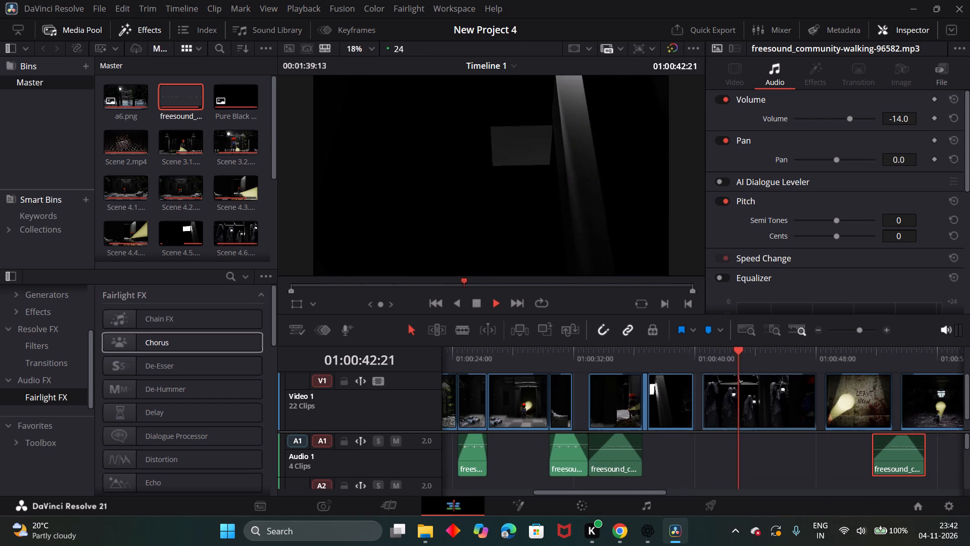
scroll(796, 449, "left", 3)
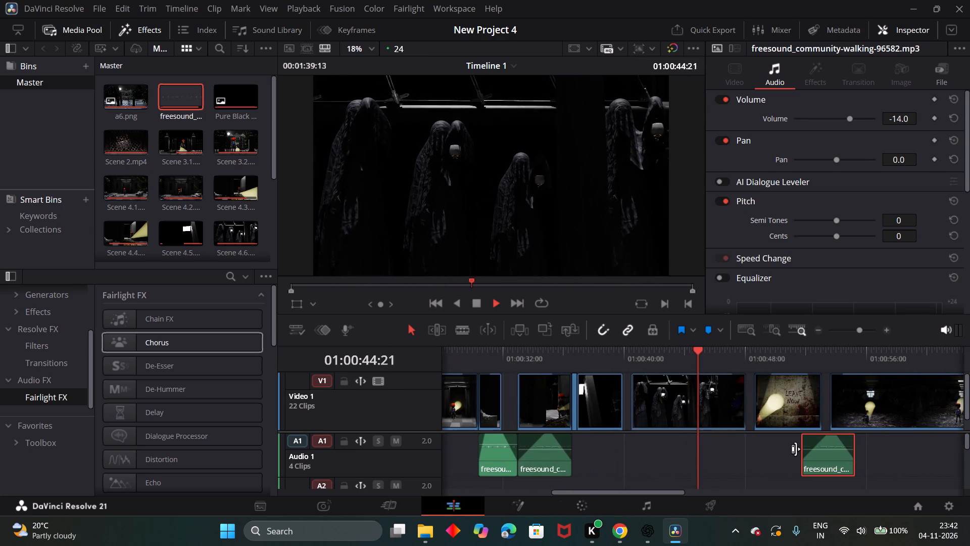
scroll(796, 449, "left", 1)
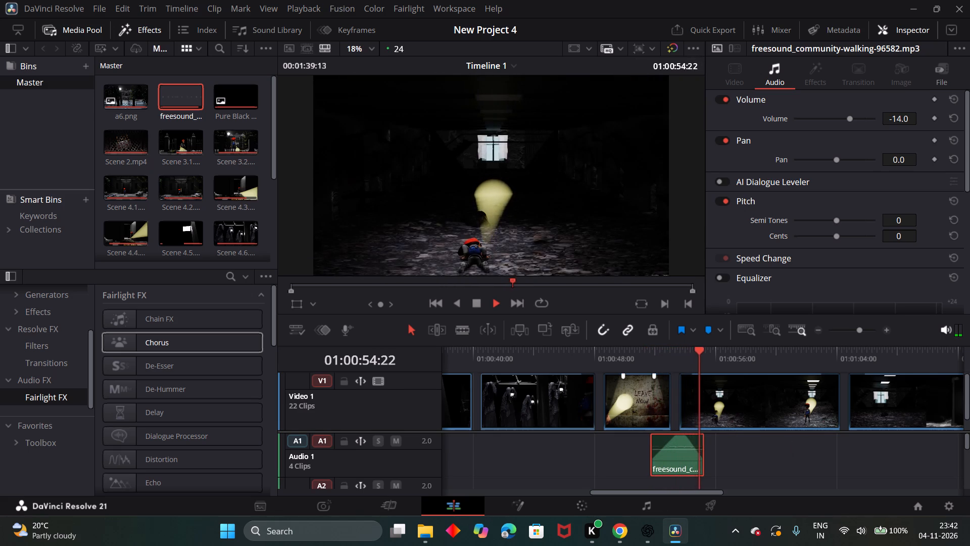
left_click(477, 304)
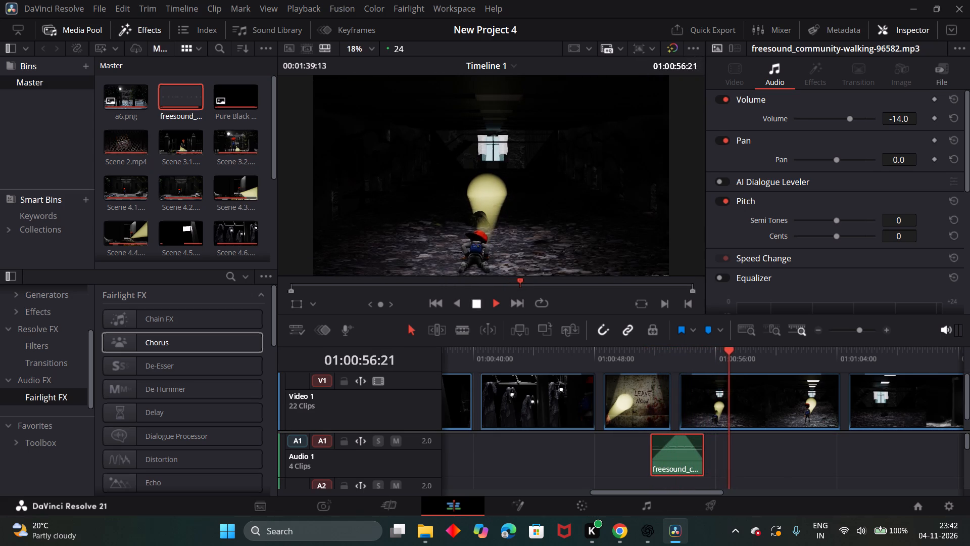
Move the walking copy to about 01:00:54 and extend its start back to the beginning of Scene 6.1 at 01:00:53:15.
left_click_drag(678, 456, 699, 457)
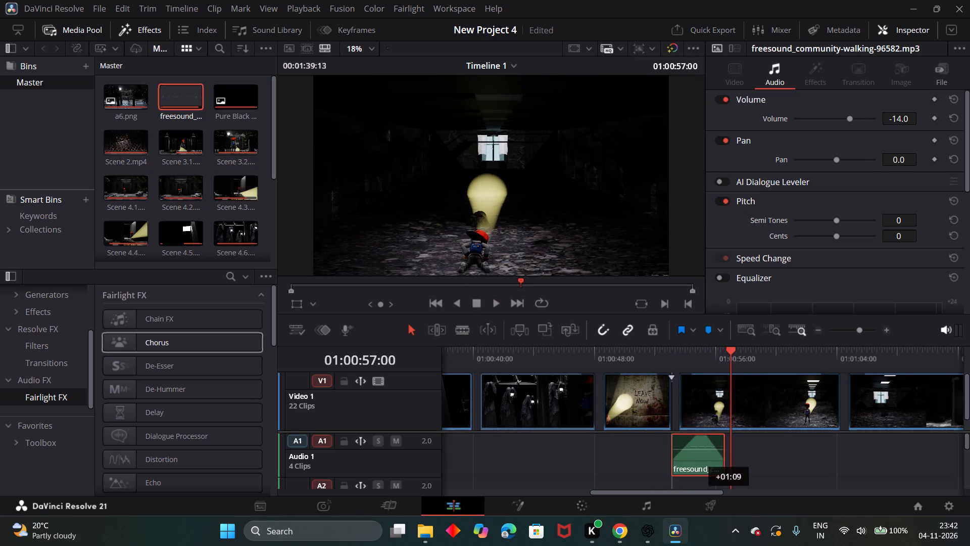
left_click_drag(699, 457, 707, 458)
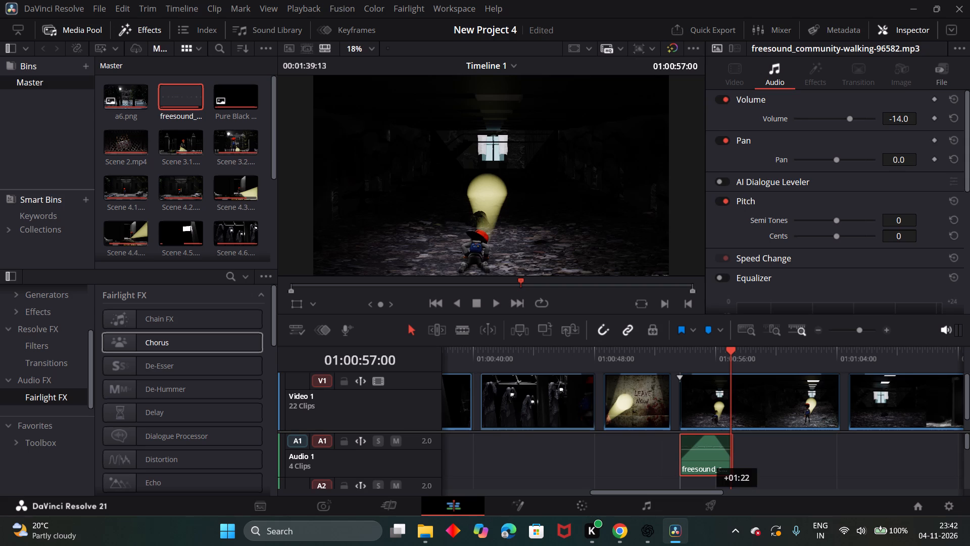
left_click_drag(707, 458, 716, 460)
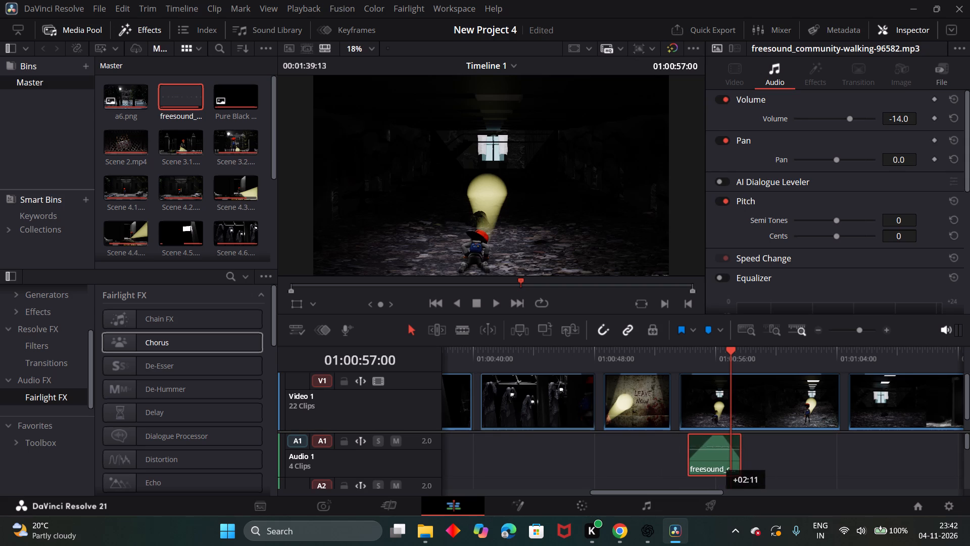
left_click_drag(716, 460, 715, 459)
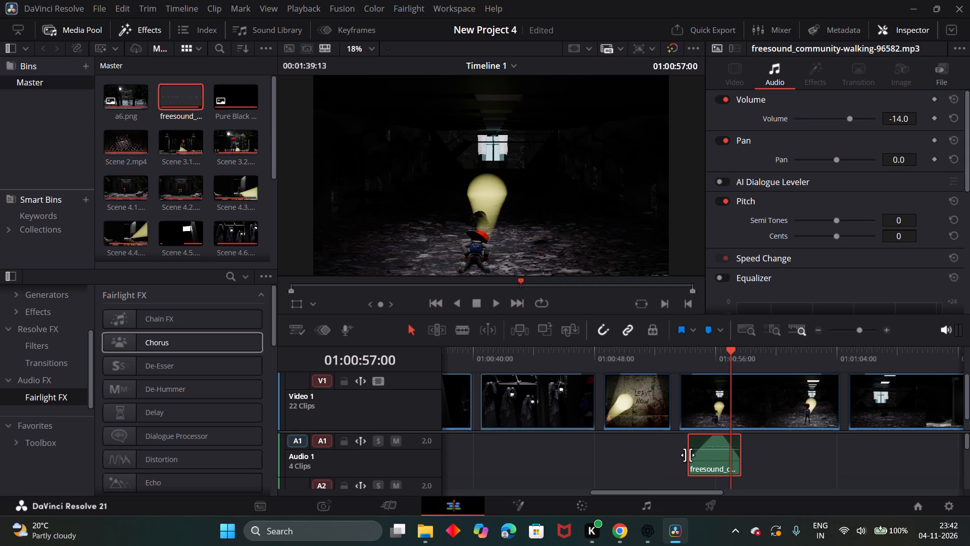
left_click(688, 455)
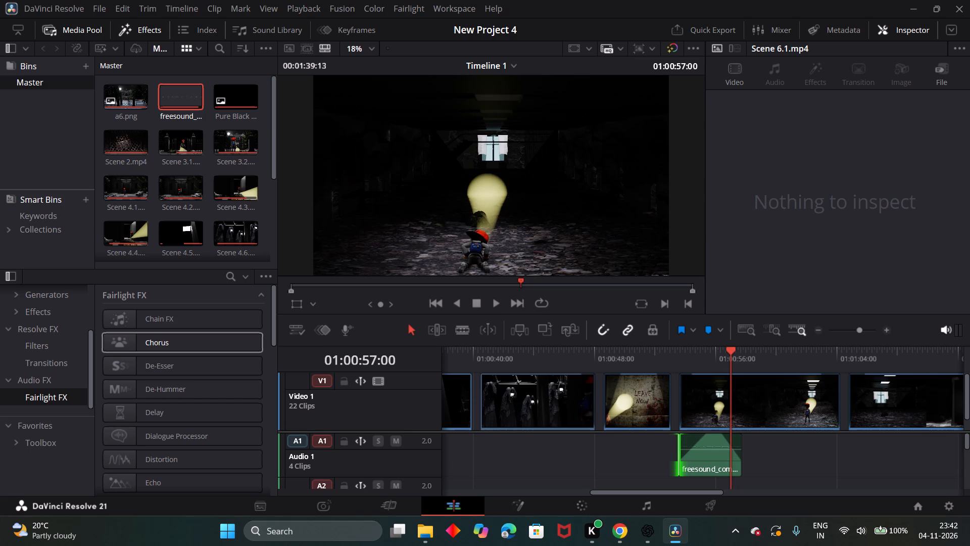
Play back Scene 6.1 with the walking audio from 01:00:53:15 to about 01:01:01.
left_click_drag(730, 349, 682, 353)
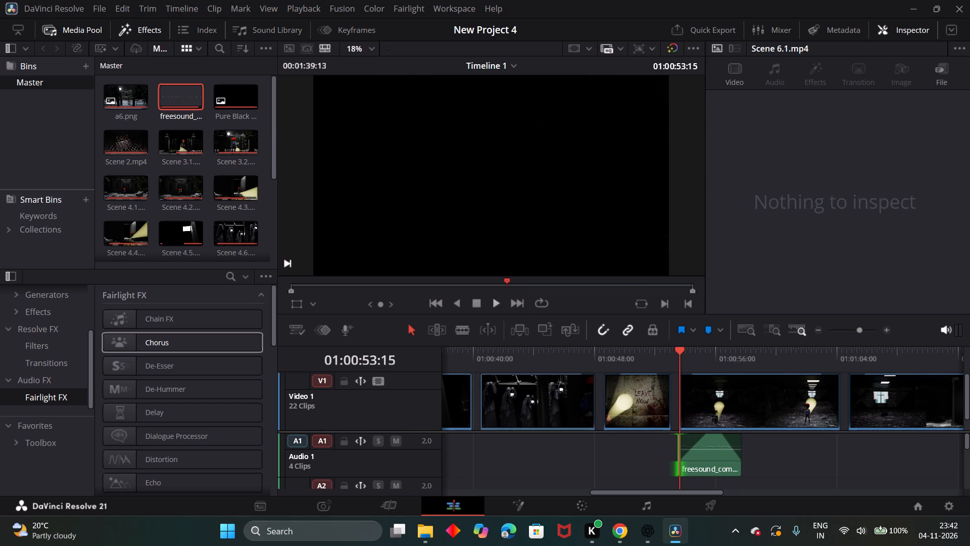
left_click(499, 309)
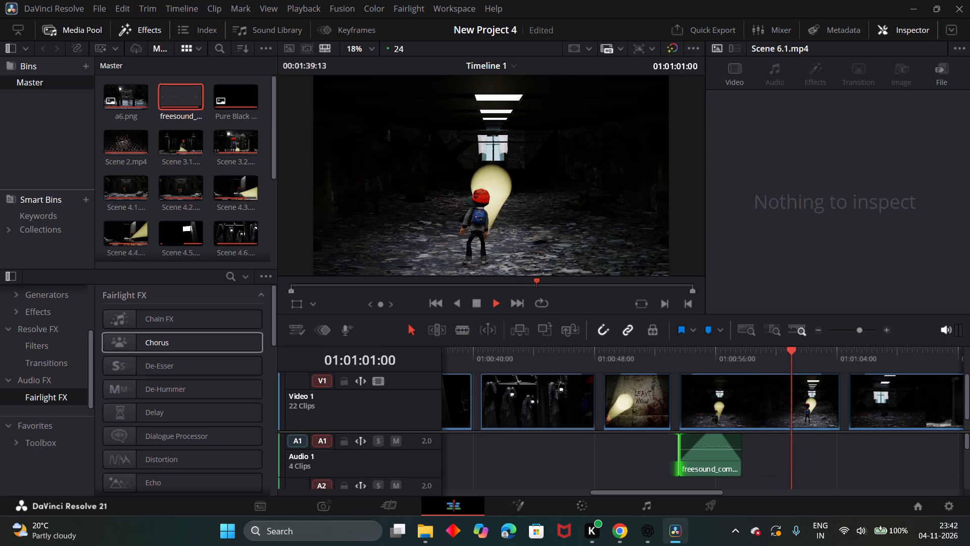
left_click(476, 303)
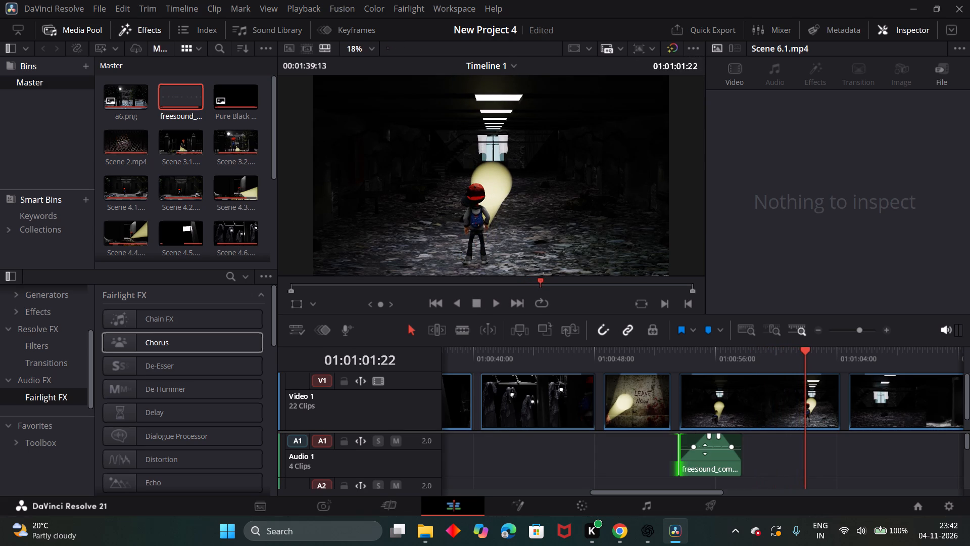
Lower the volume of the Scene 6.1 walking piece to -66.0.
left_click(708, 451)
left_click(708, 449)
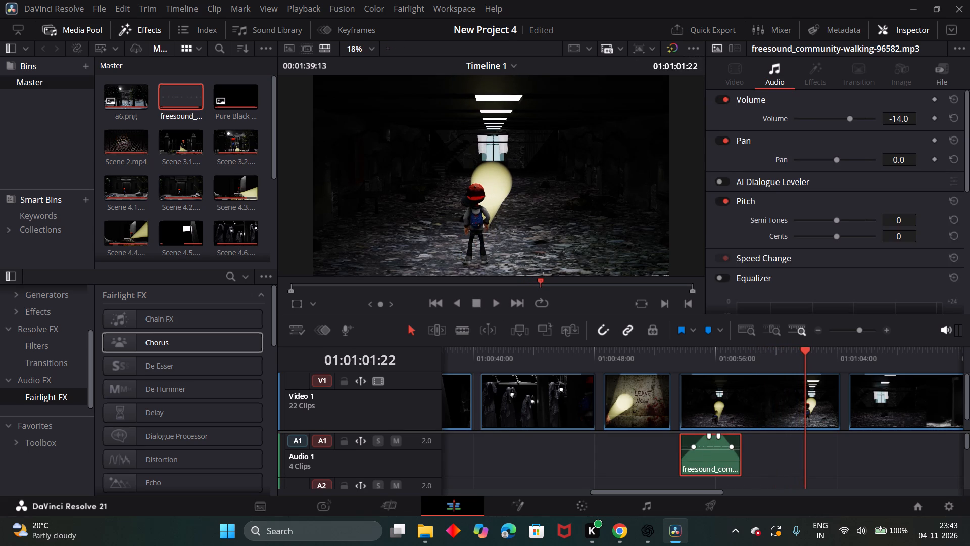
left_click_drag(708, 449, 710, 458)
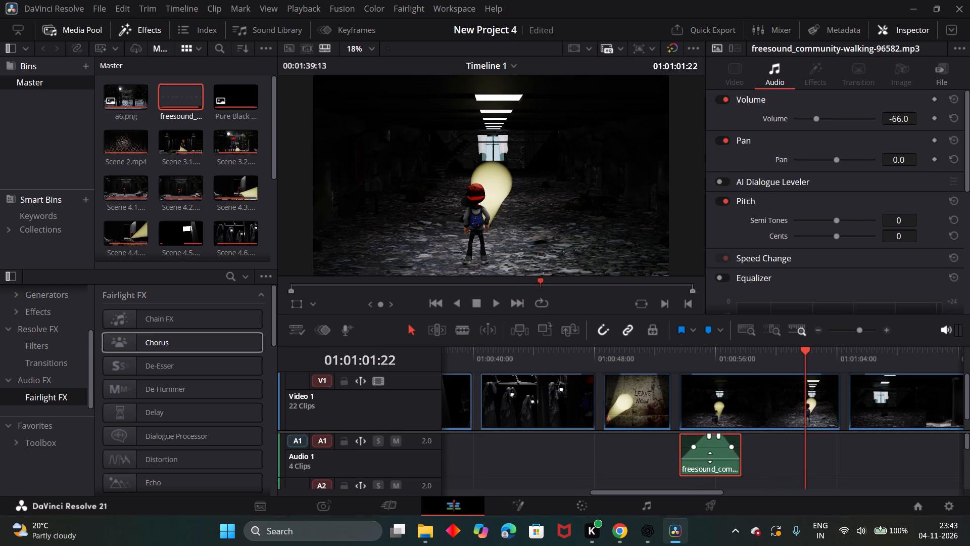
left_click(710, 458)
left_click(712, 452)
Play back Scene 6.1 with the walking audio from 01:00:53:15 to about 01:00:58.
left_click_drag(799, 348, 684, 357)
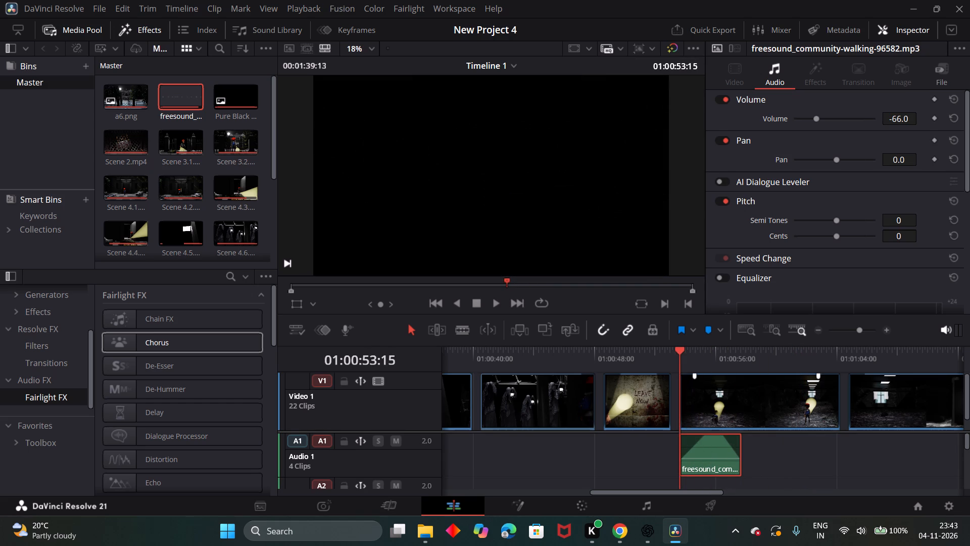
left_click(497, 304)
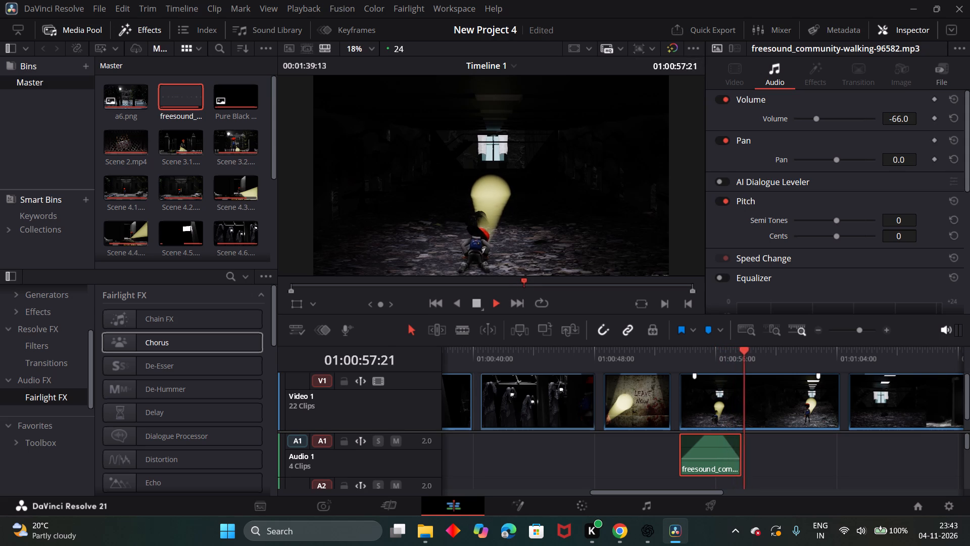
left_click(477, 298)
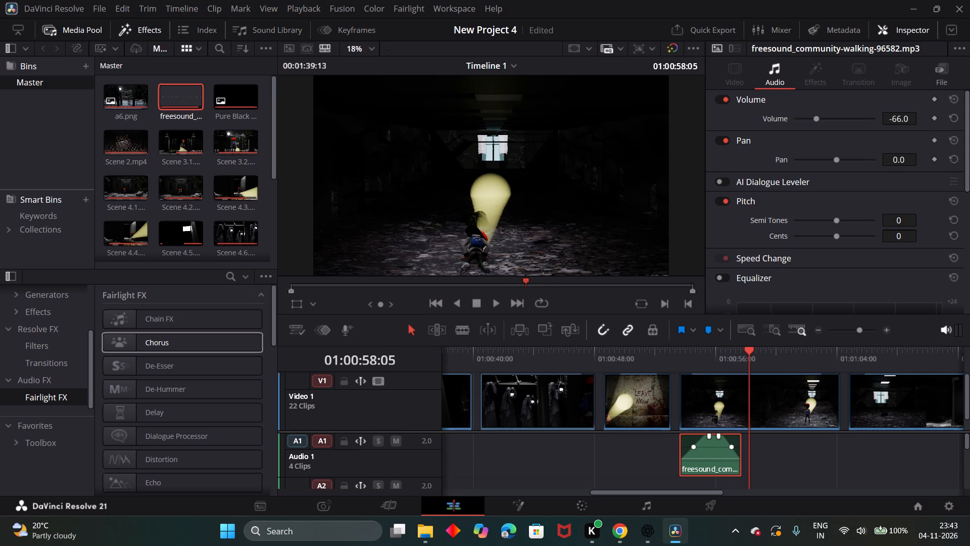
Raise the volume of the Scene 6.1 walking piece to -17.4.
left_click_drag(702, 458, 704, 452)
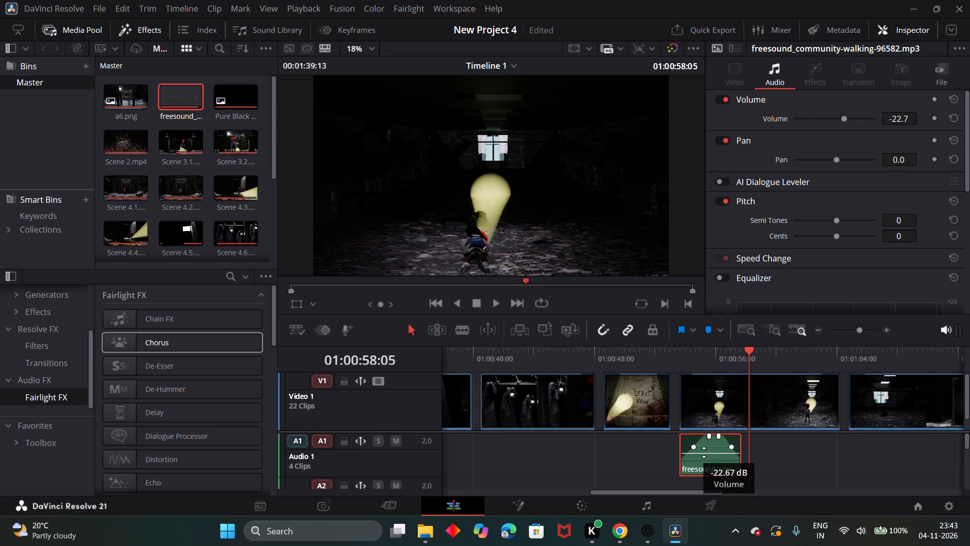
left_click_drag(704, 452, 704, 451)
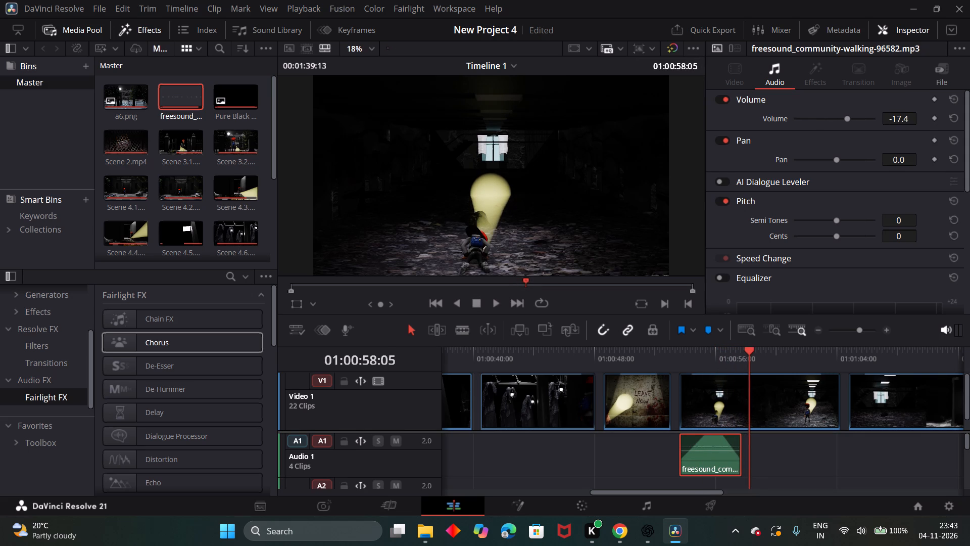
Play back the timeline from 01:00:53:02 to about 01:01:00:18 to check the walking level in Scene 6.1.
left_click_drag(748, 349, 665, 354)
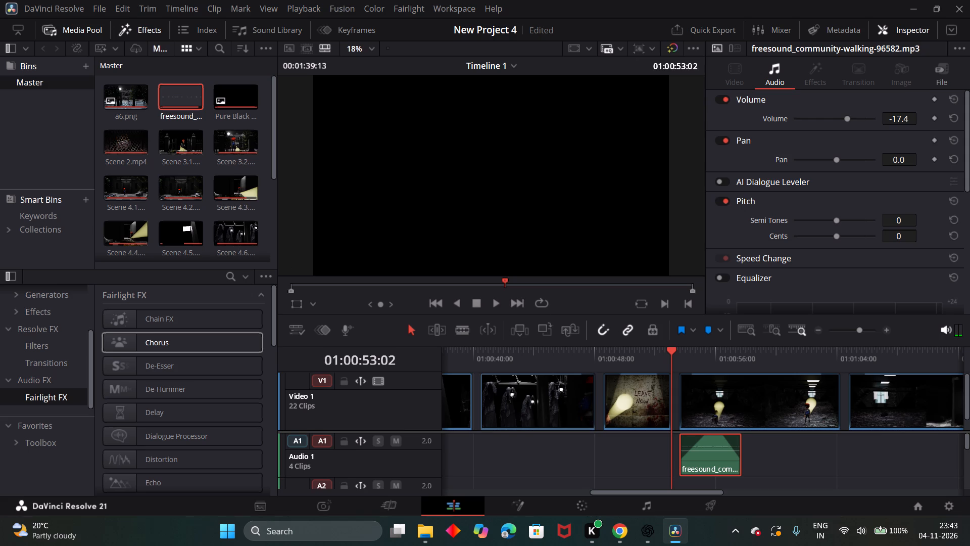
left_click(492, 306)
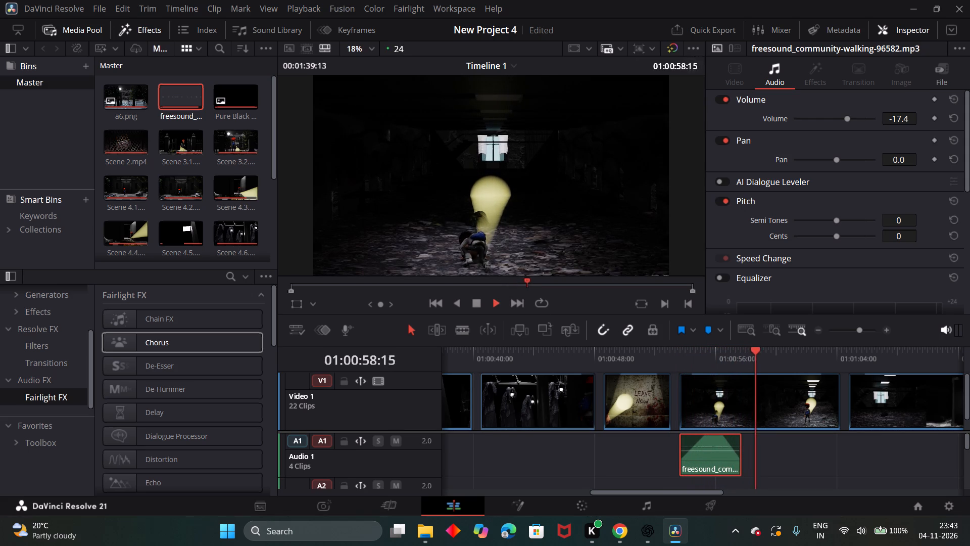
left_click(479, 305)
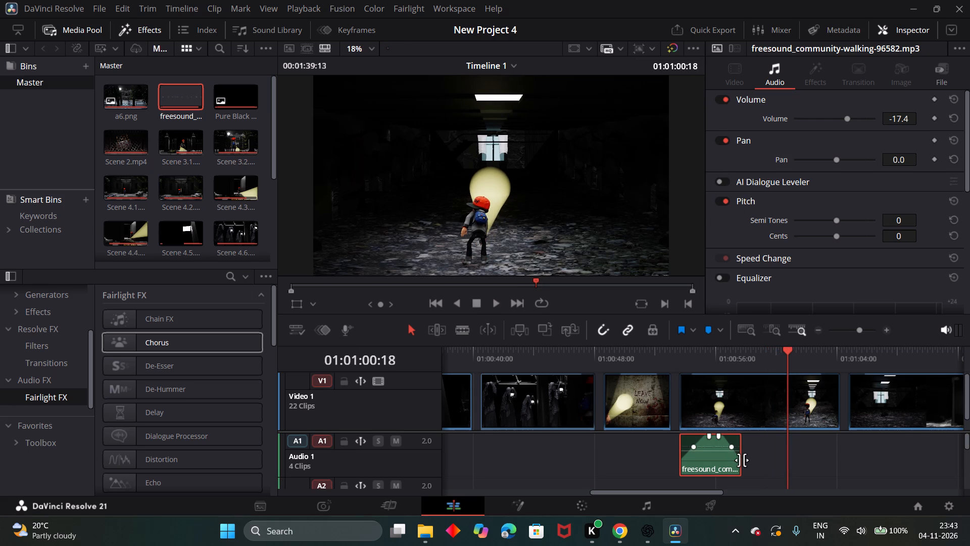
Extend the end of the Scene 6.1 walking piece by 10 frames to a 04:13 length and put the playhead at 01:01:04:06.
left_click_drag(742, 460, 822, 461)
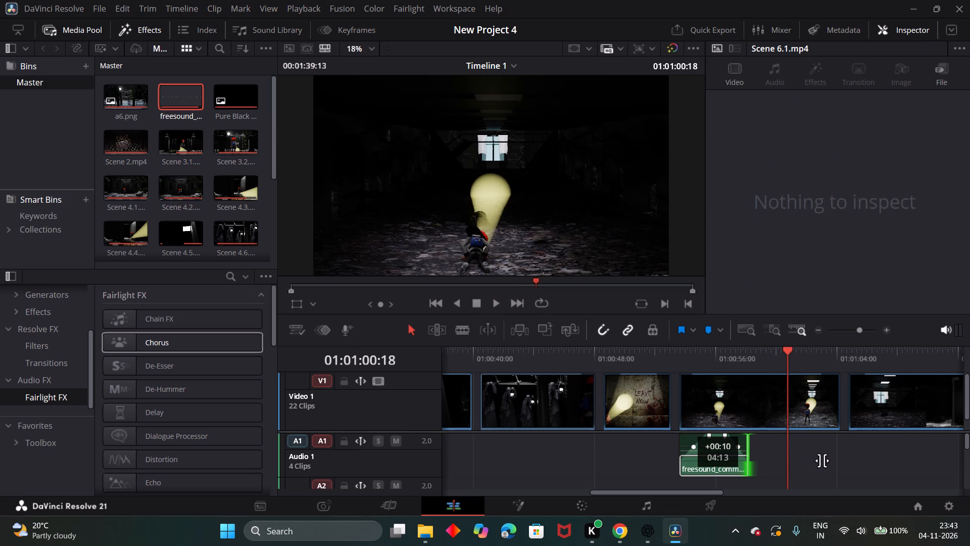
left_click_drag(822, 461, 825, 460)
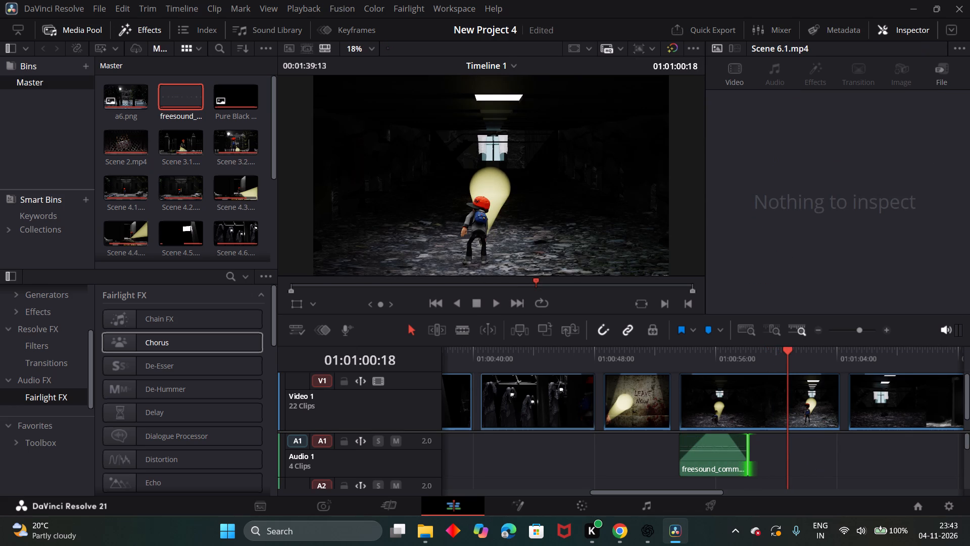
left_click_drag(784, 352, 821, 355)
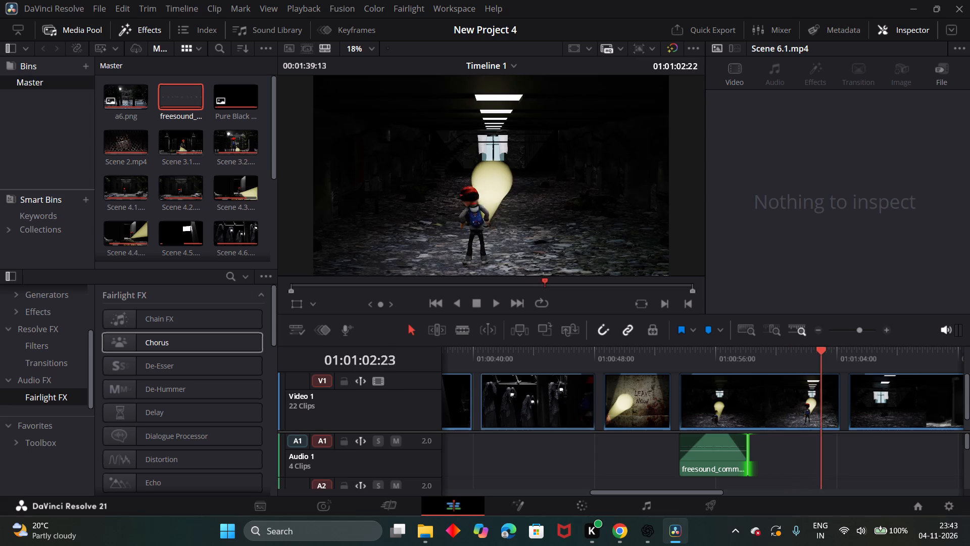
left_click_drag(821, 355, 838, 366)
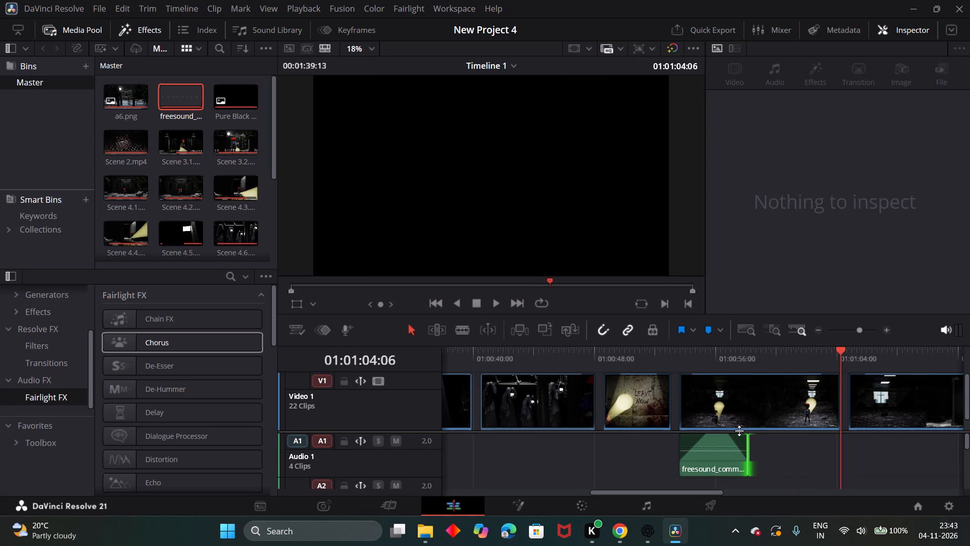
left_click_drag(747, 454, 773, 460)
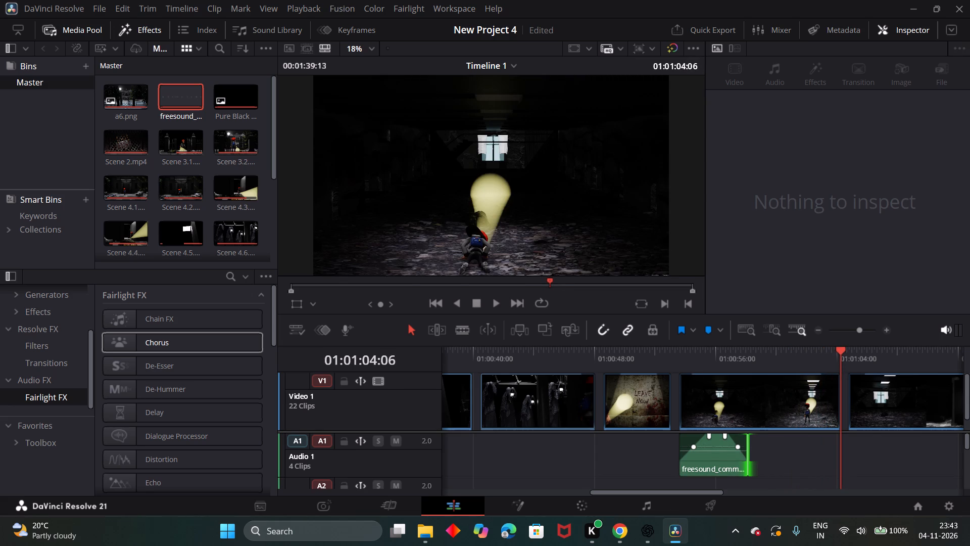
left_click(718, 451)
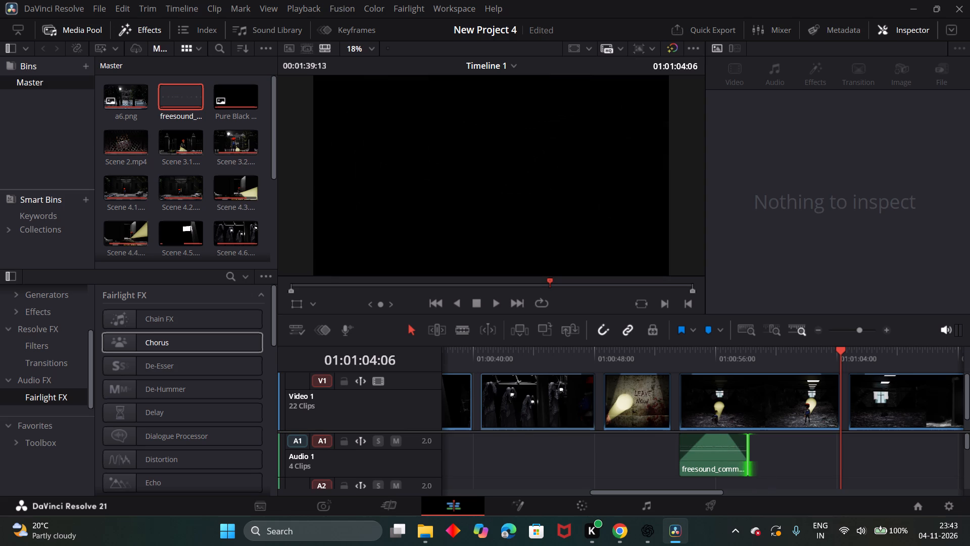
left_click(773, 454)
Duplicate the Scene 6.1 walking piece and place the copy so that it ends with Scene 6.1.
left_click(725, 445)
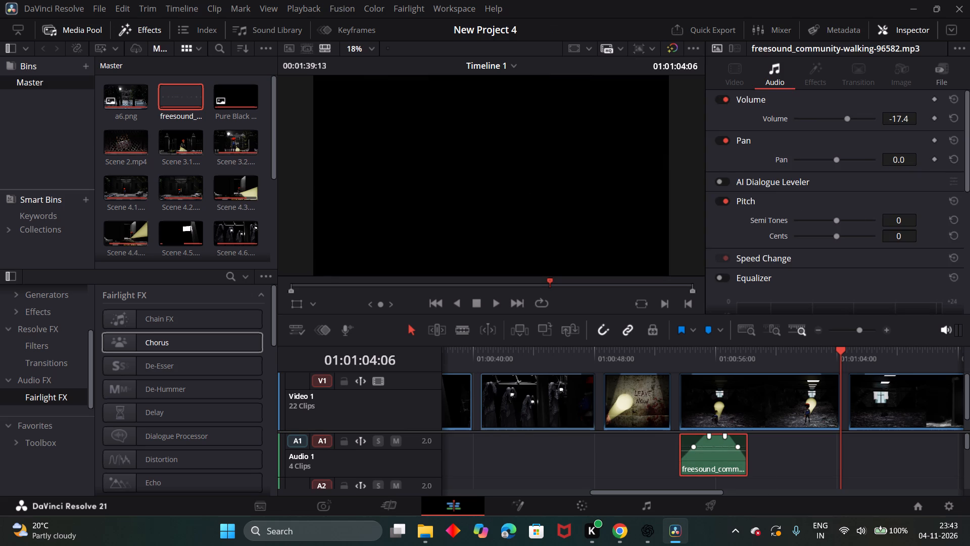
key("ctrl+c")
key("ctrl+v")
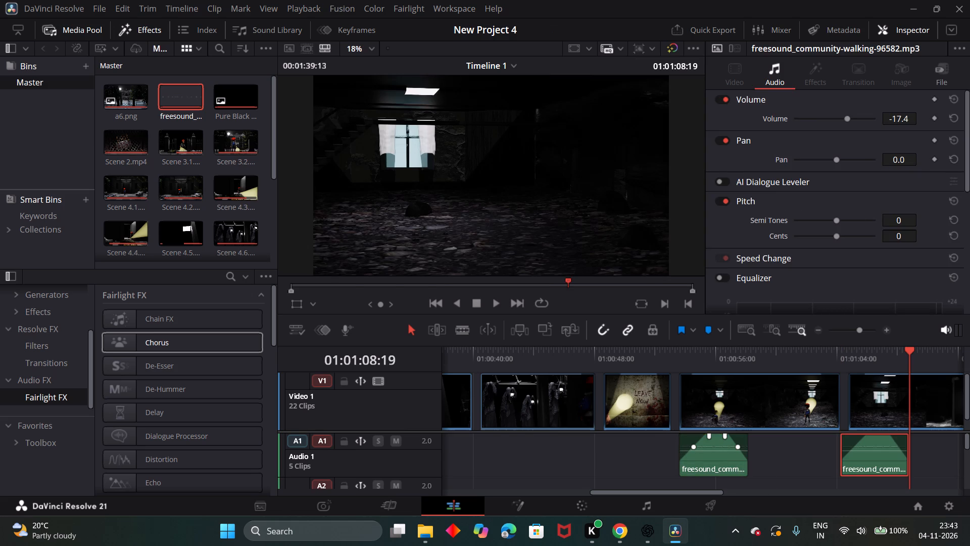
left_click_drag(878, 453, 813, 456)
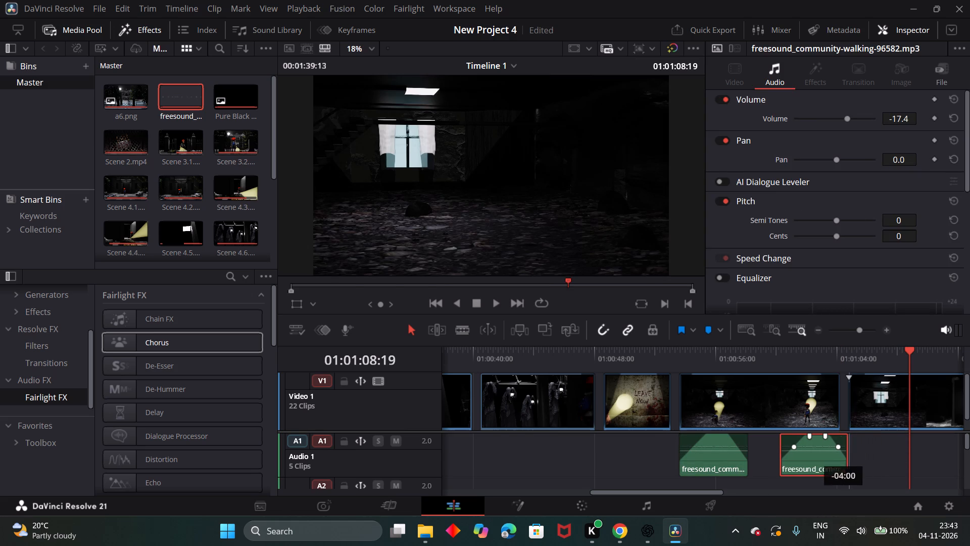
left_click_drag(813, 456, 803, 457)
Extend the start of the walking copy back towards the first piece as far as its audio allows.
left_click_drag(773, 452, 768, 452)
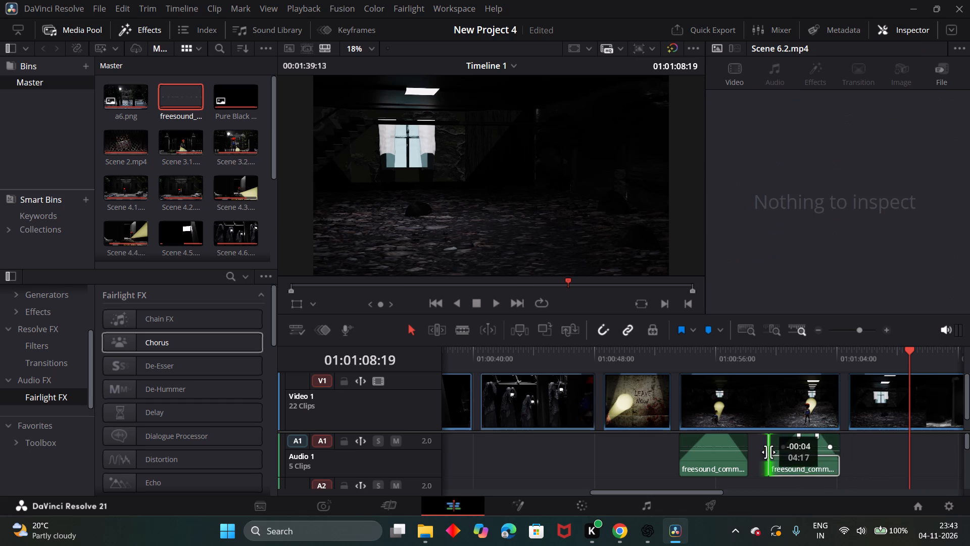
left_click_drag(768, 452, 760, 453)
left_click_drag(746, 451, 759, 452)
left_click_drag(748, 453, 764, 453)
left_click(764, 453)
double_click(764, 453)
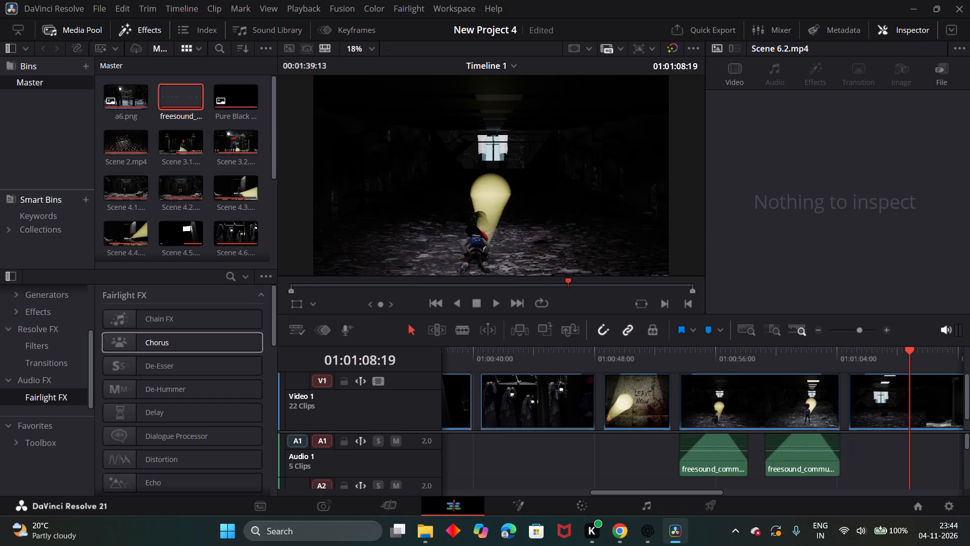
left_click_drag(766, 453, 753, 453)
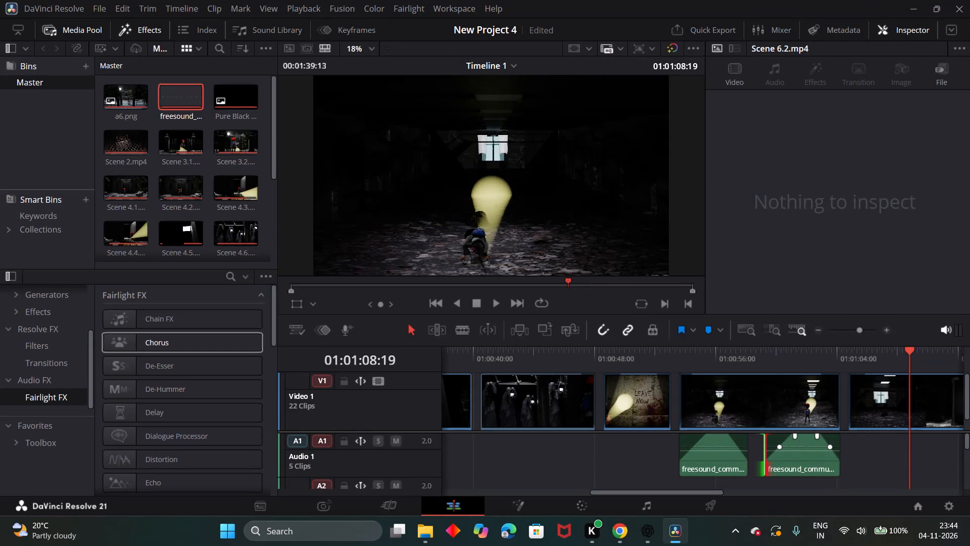
Join the two walking pieces with the second ending at Scene 6.1's end, and extend the first one's start towards the scene's beginning.
left_click_drag(805, 455, 785, 454)
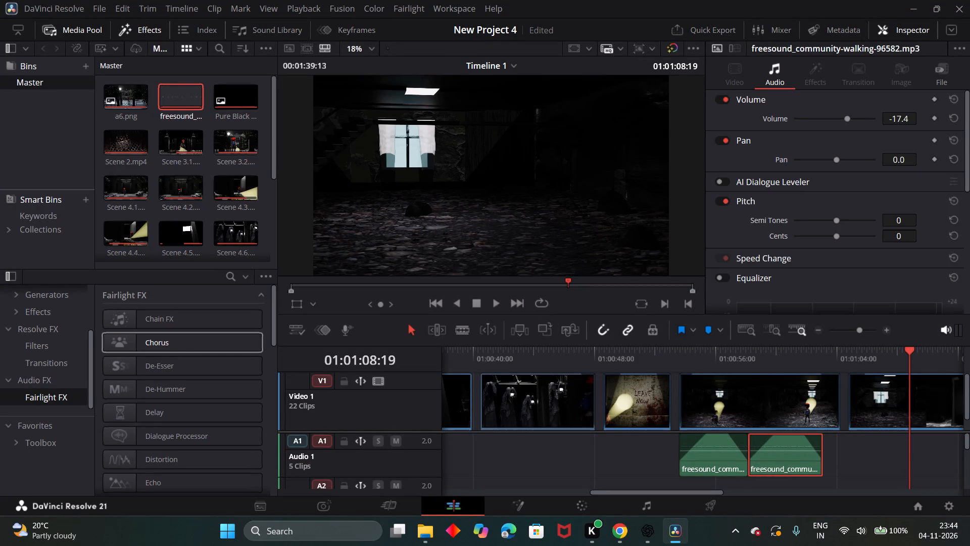
left_click_drag(788, 457, 794, 457)
left_click_drag(794, 457, 803, 458)
left_click_drag(719, 456, 733, 457)
left_click_drag(697, 457, 690, 456)
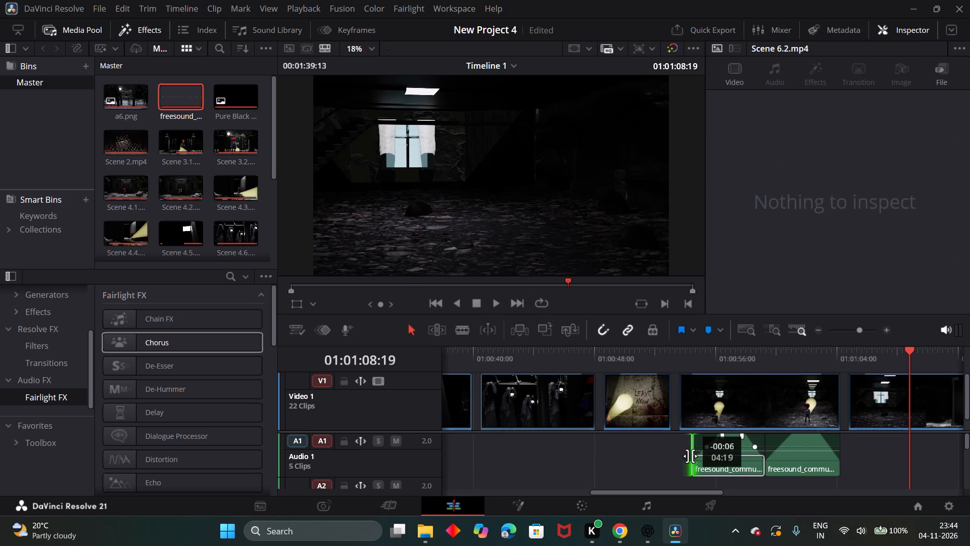
left_click_drag(690, 456, 680, 458)
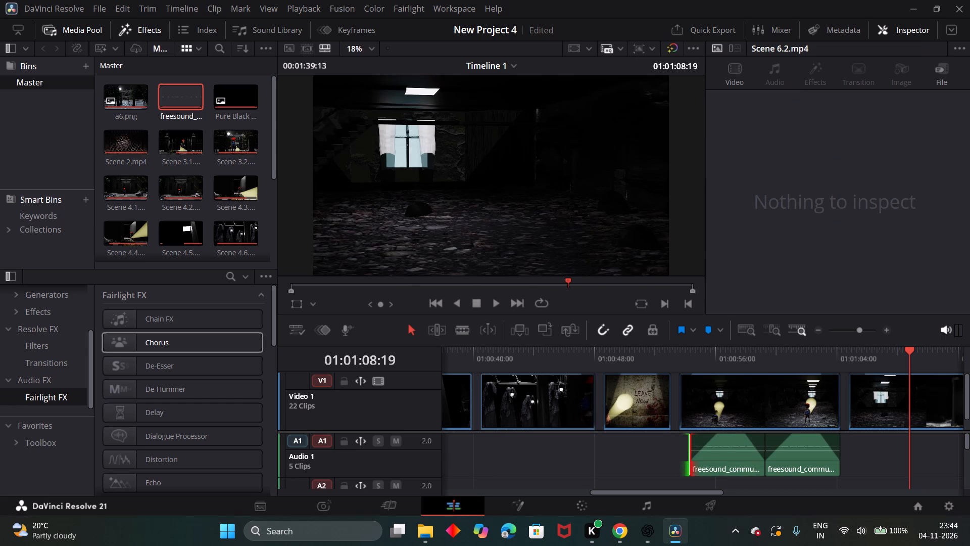
Play back Scene 6.1 with both walking pieces from 01:00:53:02 into Scene 6.2, to about 01:01:06.
left_click_drag(911, 350, 706, 397)
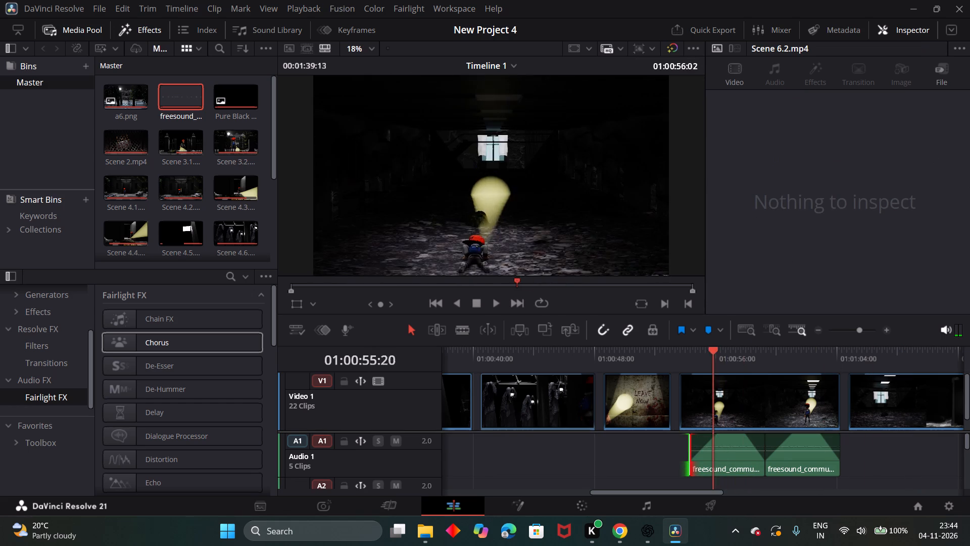
left_click_drag(706, 397, 664, 401)
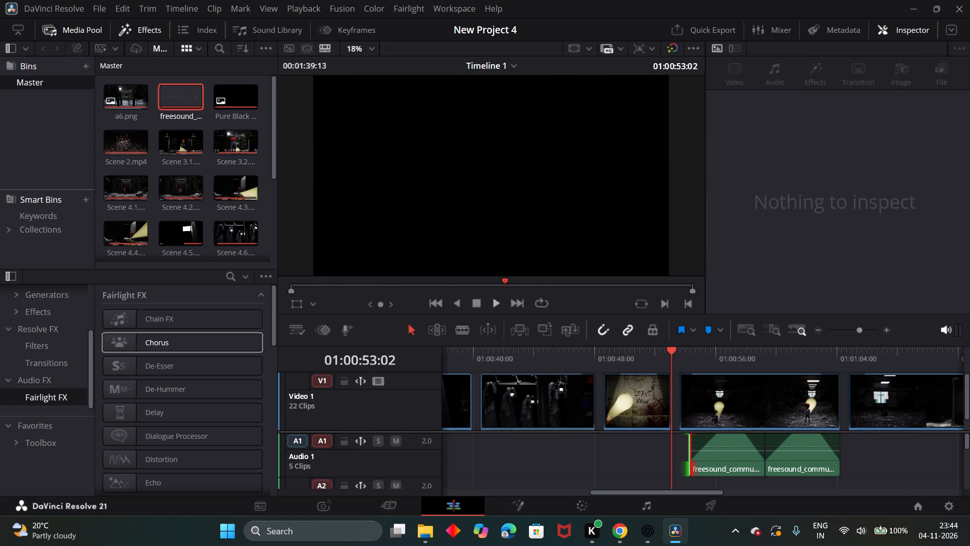
left_click(497, 308)
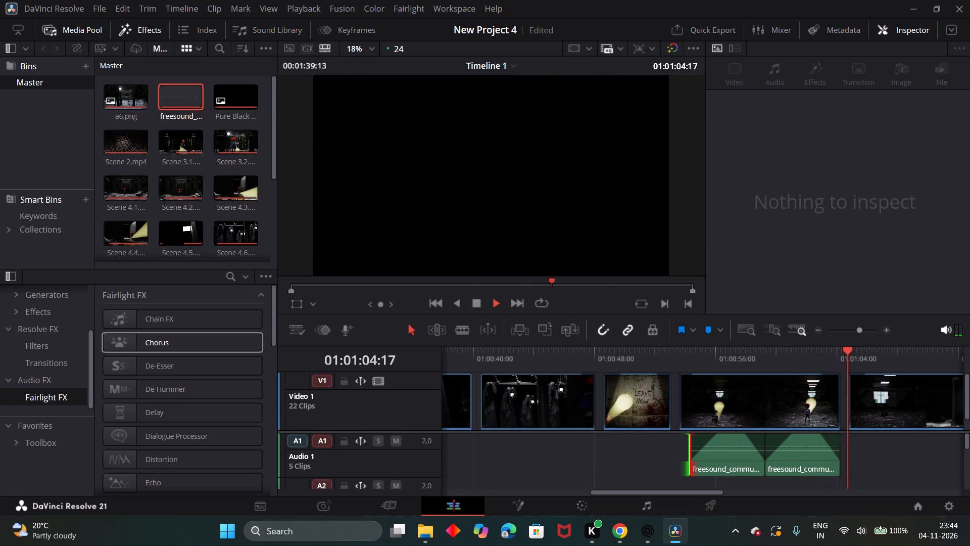
left_click(484, 303)
left_click(474, 303)
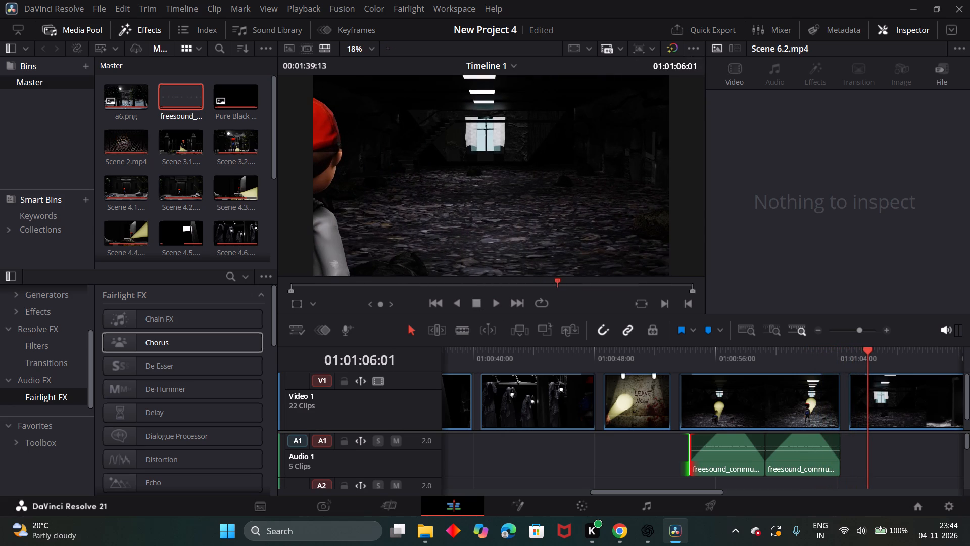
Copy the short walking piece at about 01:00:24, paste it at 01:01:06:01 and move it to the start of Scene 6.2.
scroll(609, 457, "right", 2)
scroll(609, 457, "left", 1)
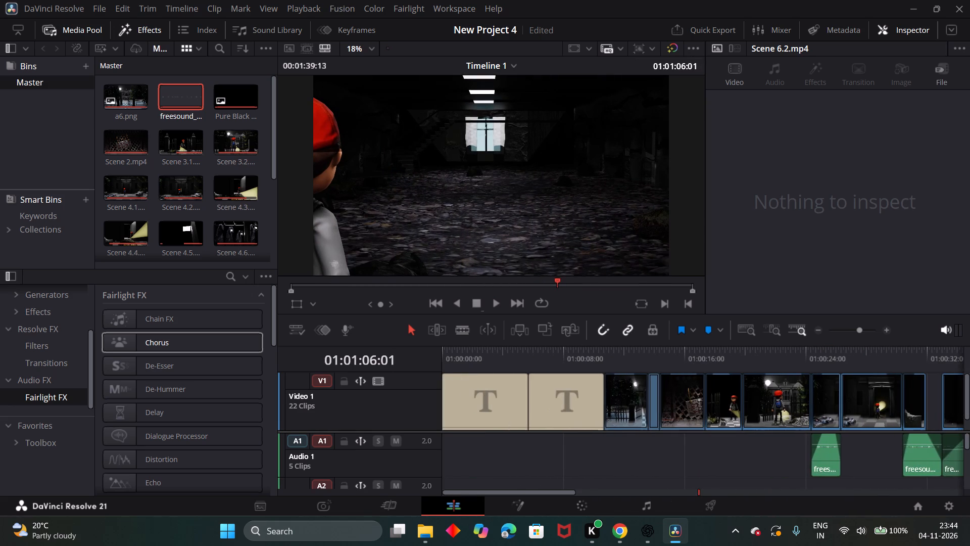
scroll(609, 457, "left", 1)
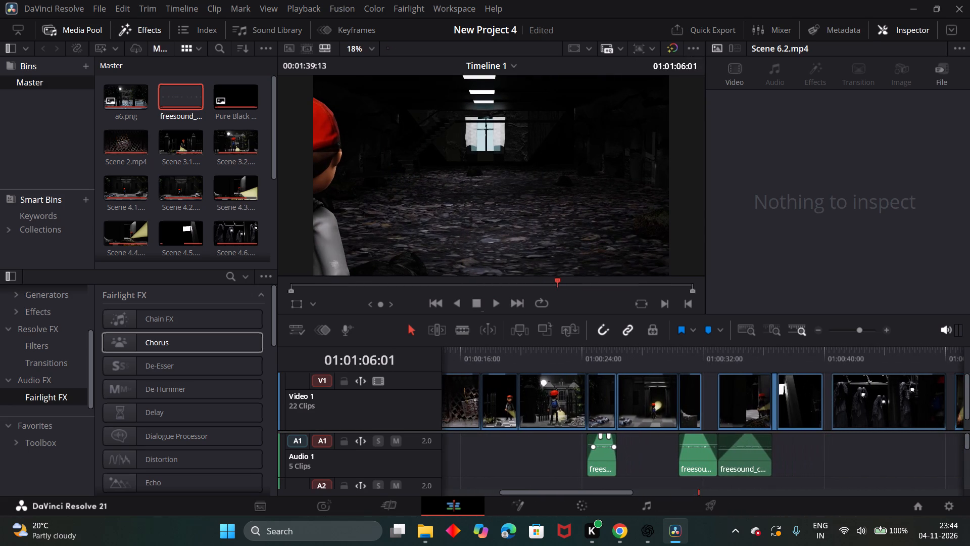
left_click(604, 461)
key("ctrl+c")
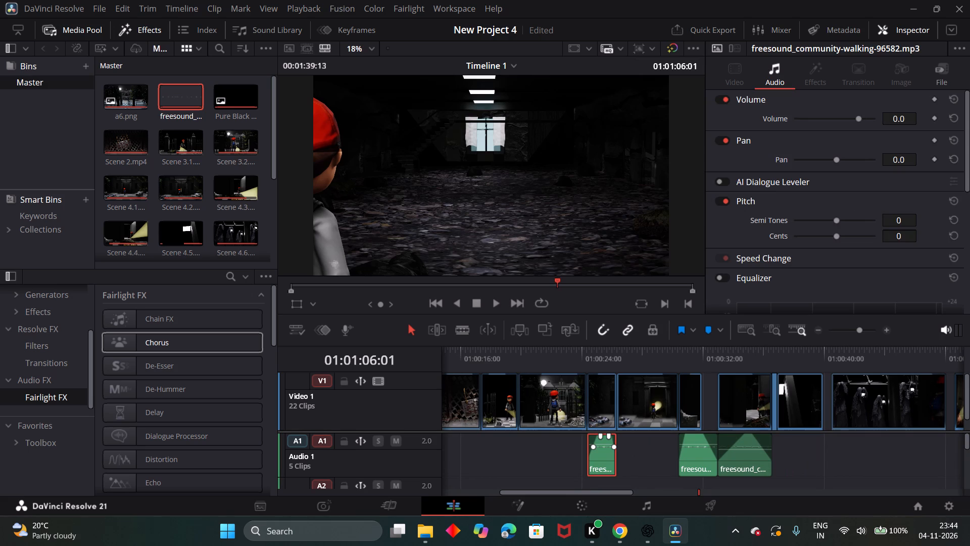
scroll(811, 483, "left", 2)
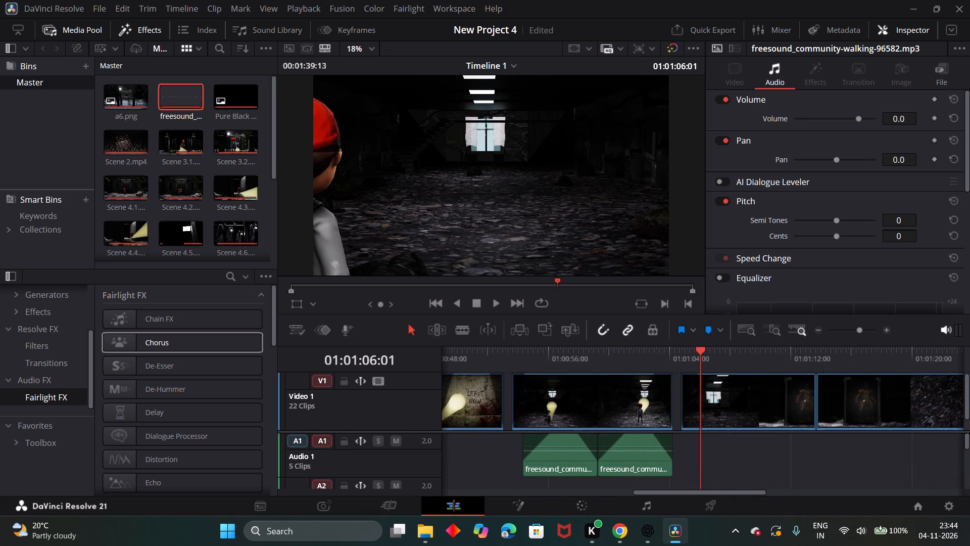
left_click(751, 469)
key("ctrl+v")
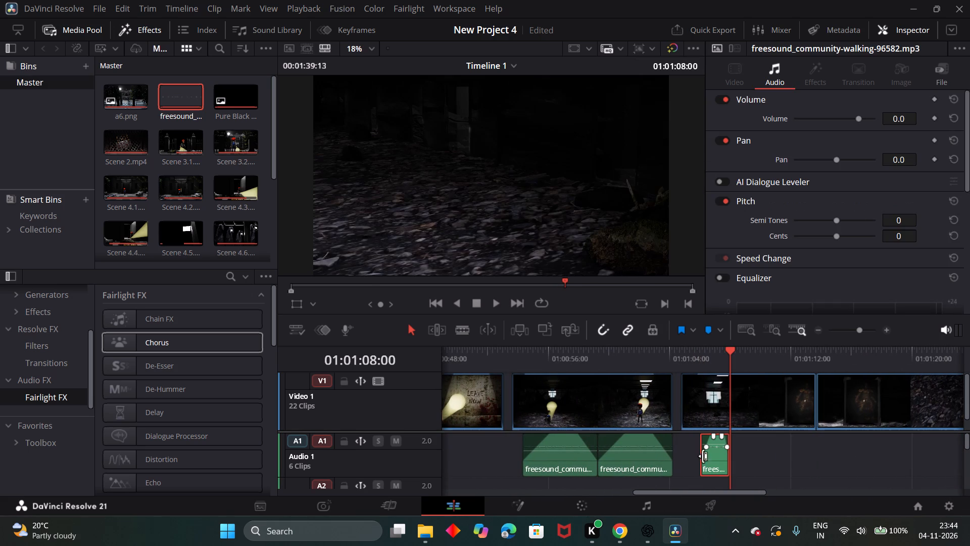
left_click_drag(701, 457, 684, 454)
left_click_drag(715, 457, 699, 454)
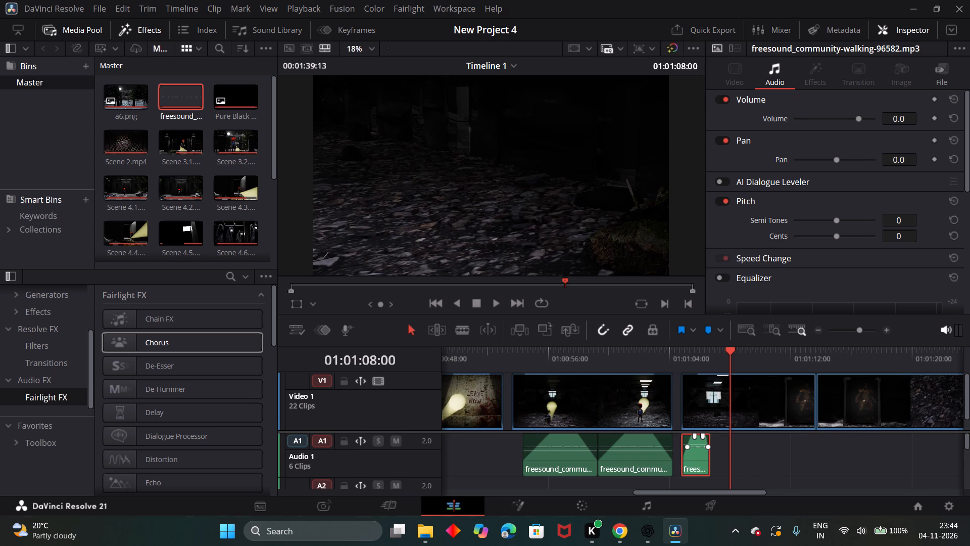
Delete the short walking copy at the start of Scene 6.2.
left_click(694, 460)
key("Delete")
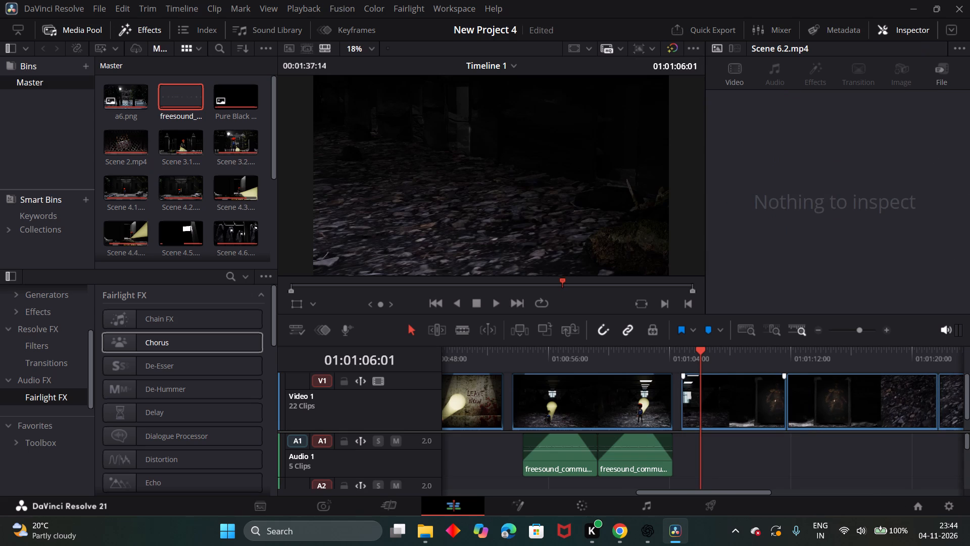
Play back Scene 6.2 from 01:01:04:19, and again from 01:01:02:05 across the cut from Scene 6.1.
left_click_drag(698, 353, 687, 353)
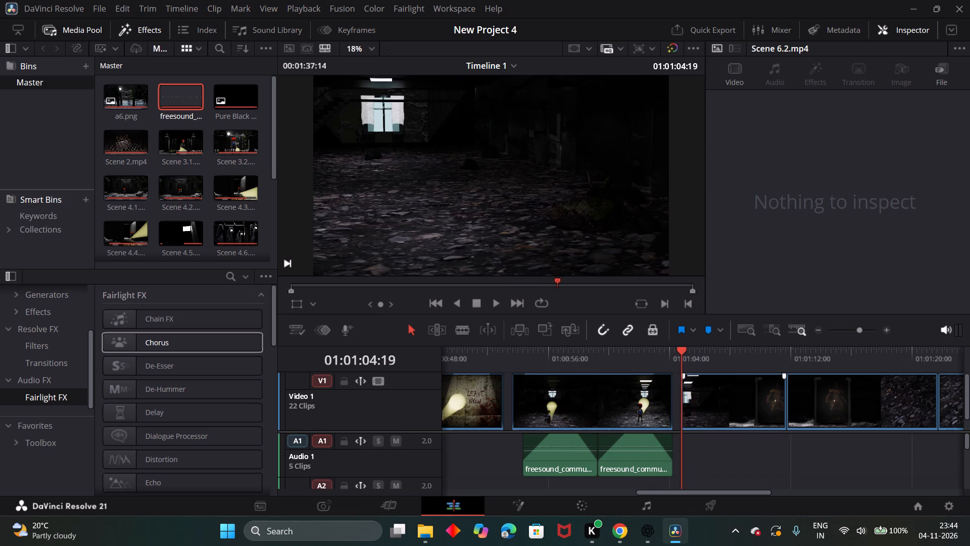
left_click(496, 303)
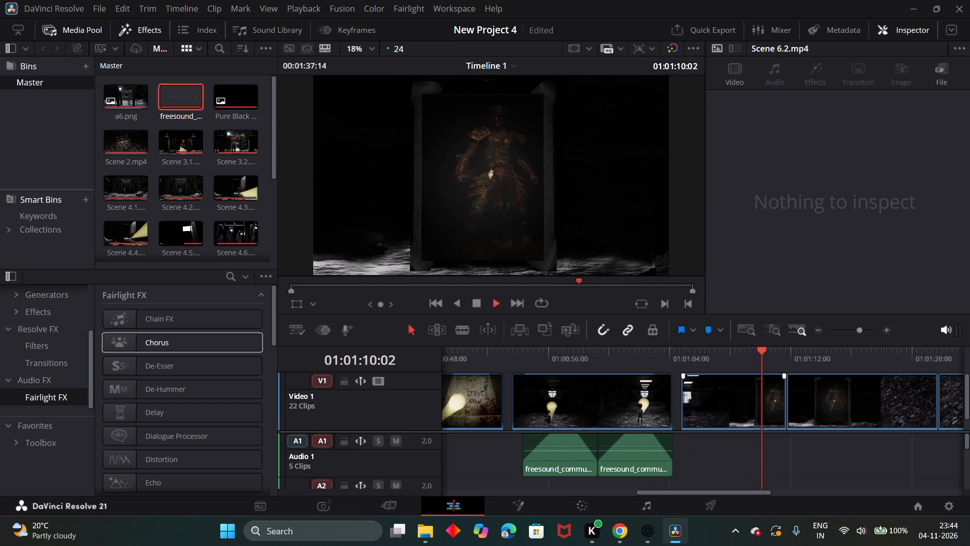
left_click(484, 308)
left_click(478, 306)
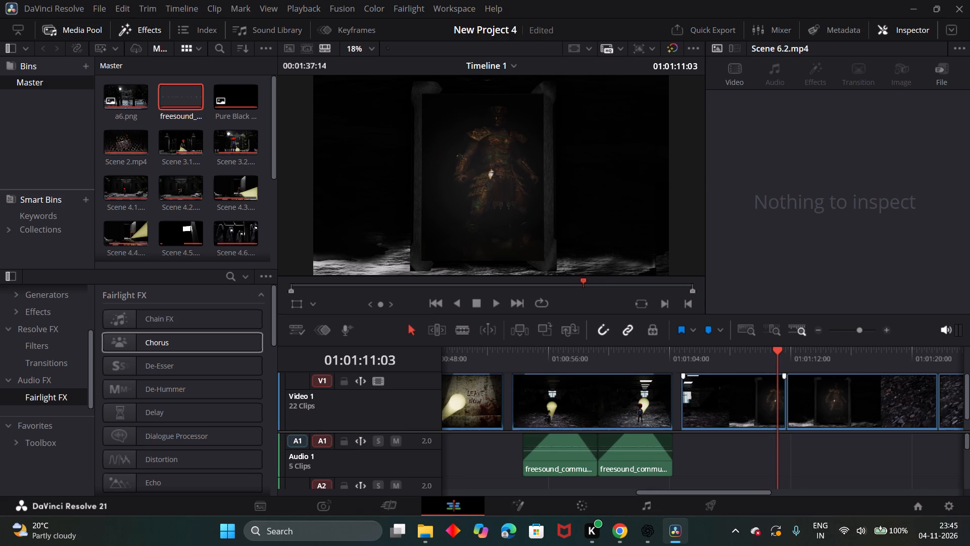
left_click_drag(774, 354, 643, 377)
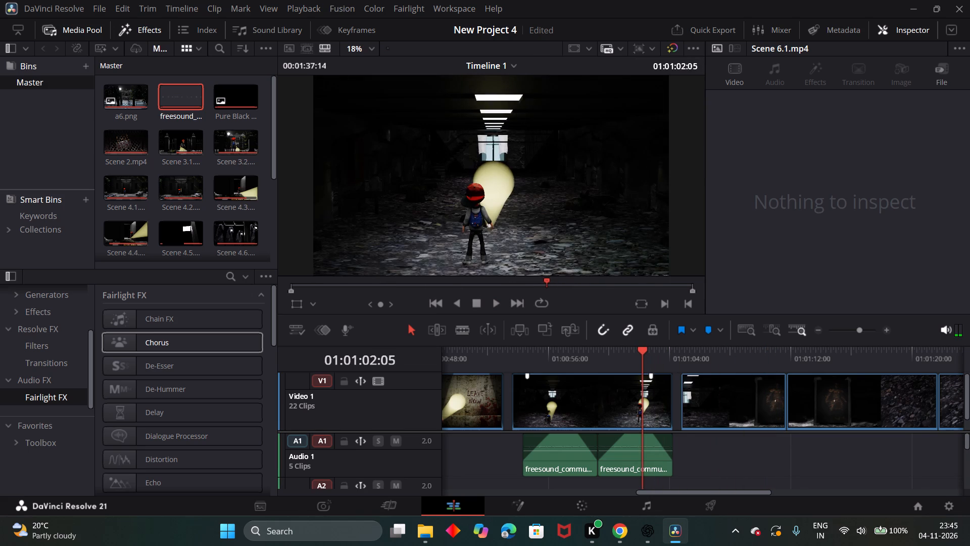
left_click(494, 301)
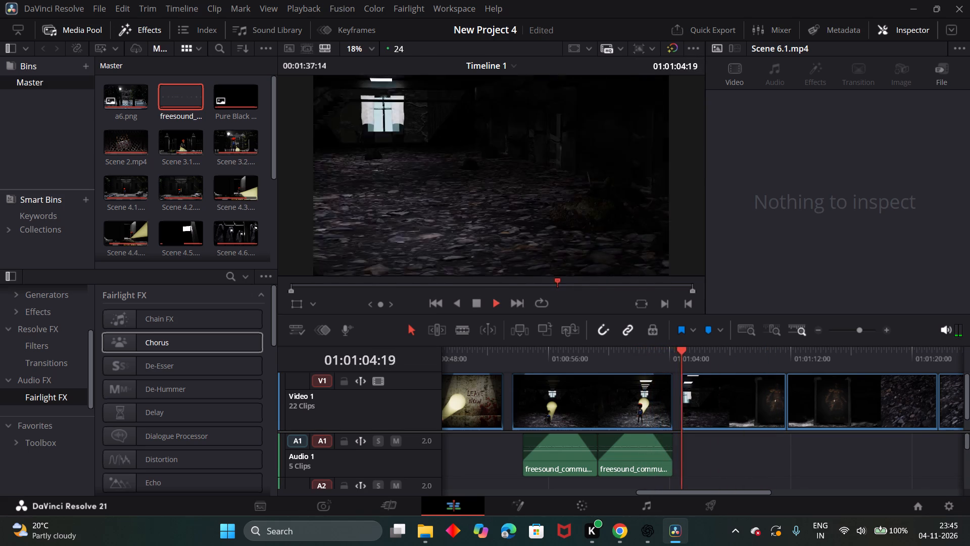
left_click(478, 296)
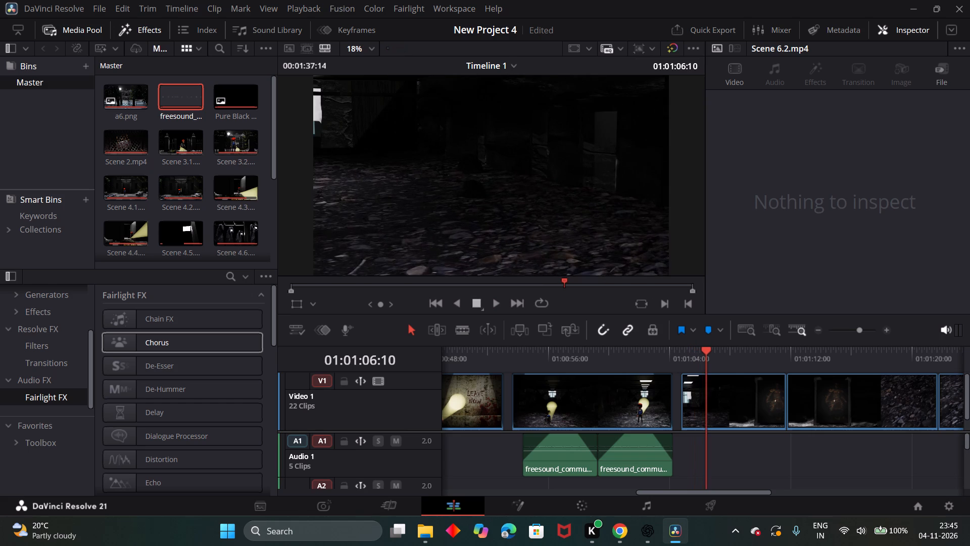
Undo the ripple deletion at Scene 6.2's start and remove the short walking copy there, leaving its gap without shifting the video clips.
key("ctrl+z")
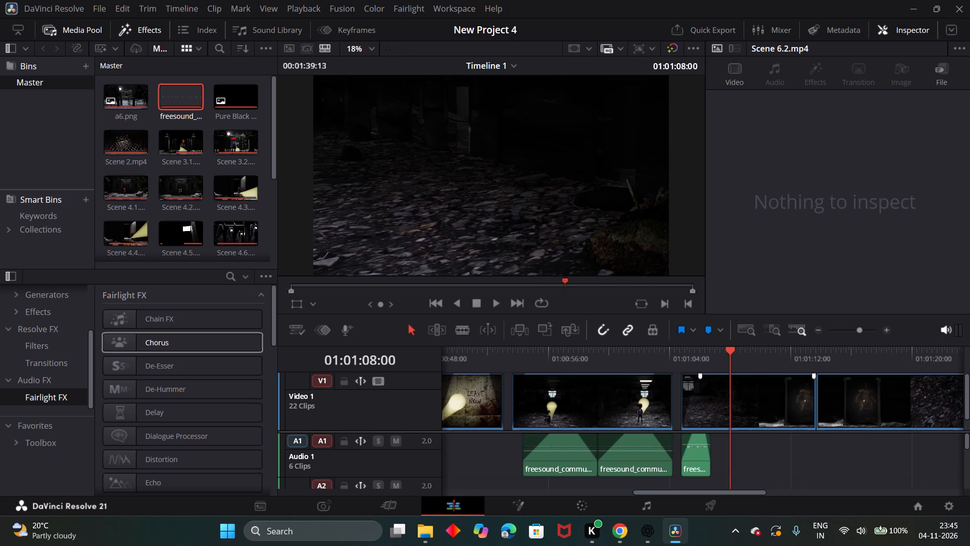
left_click_drag(727, 355, 679, 366)
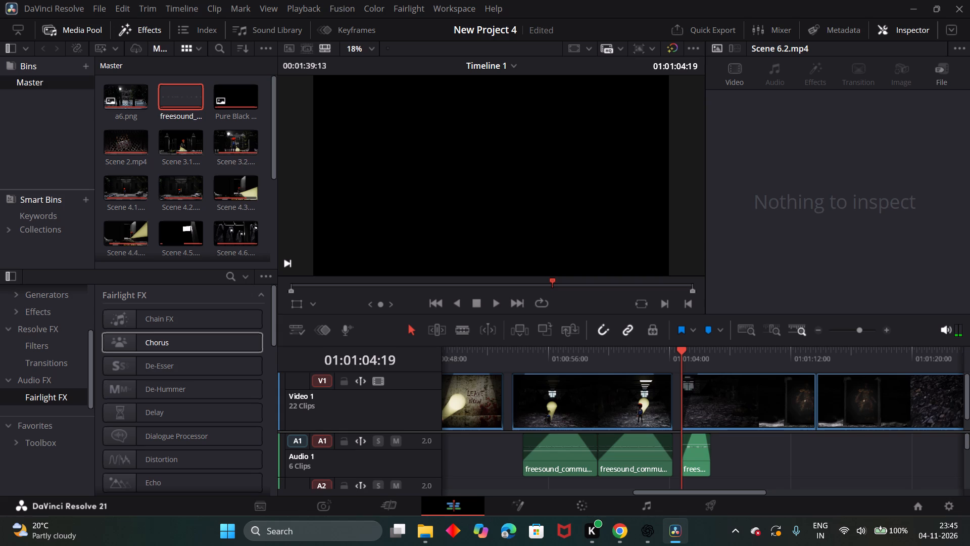
left_click(700, 447)
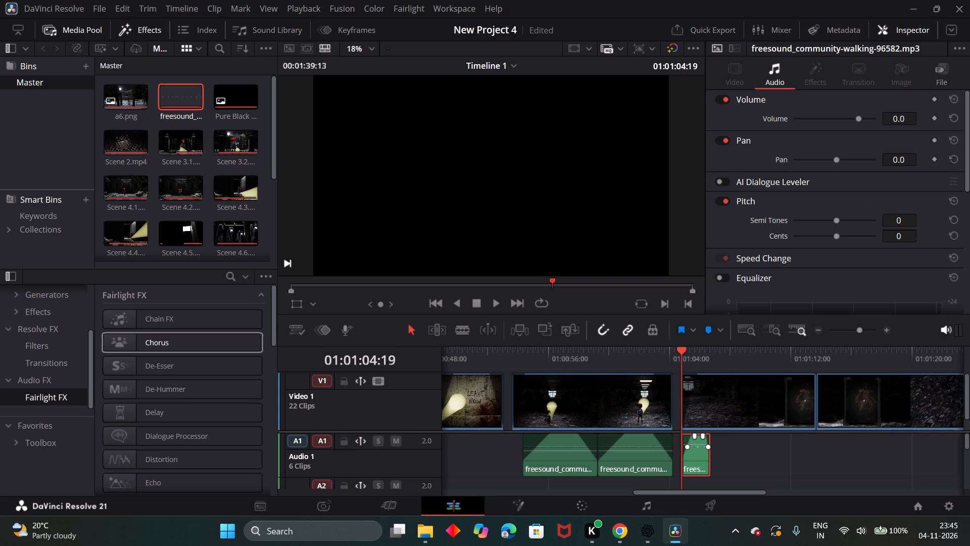
key("Delete")
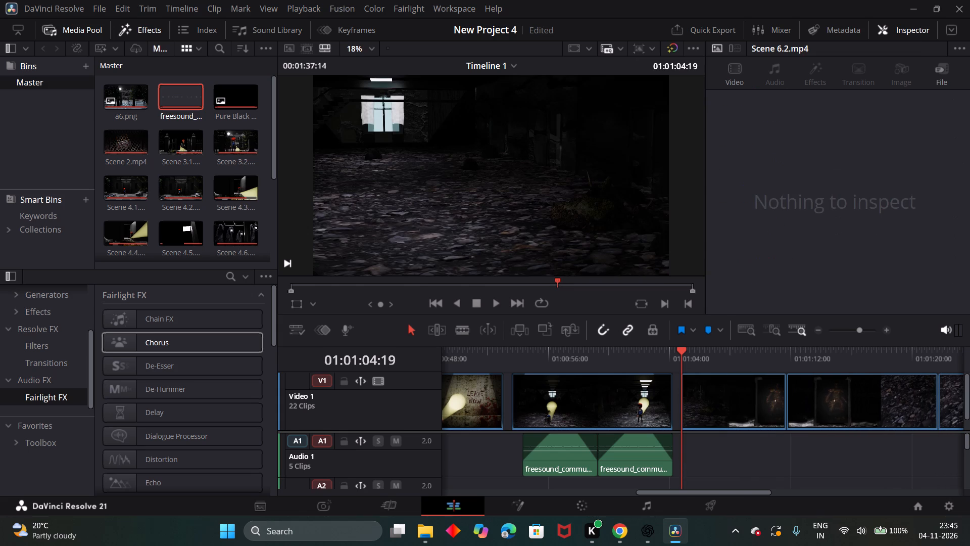
key("ctrl+z")
left_click(698, 454)
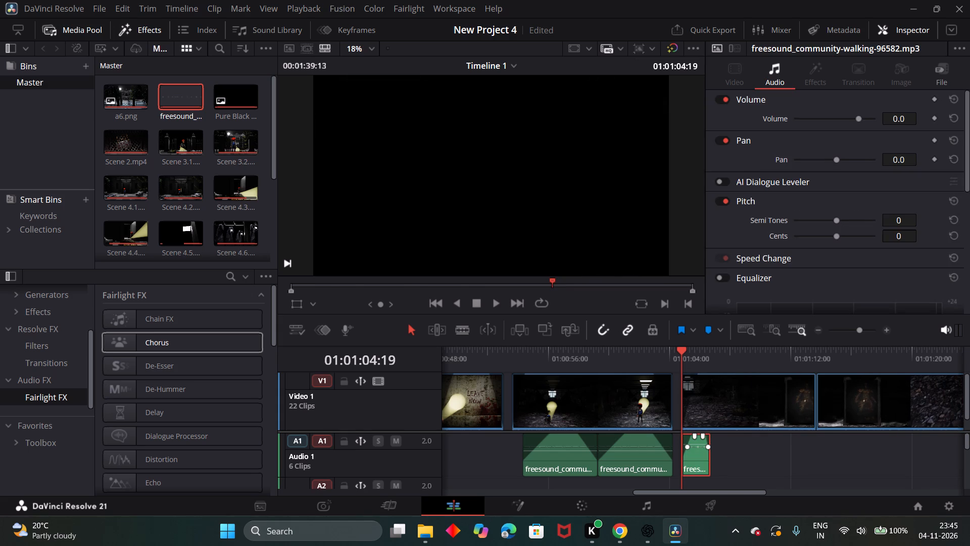
key("BackSpace")
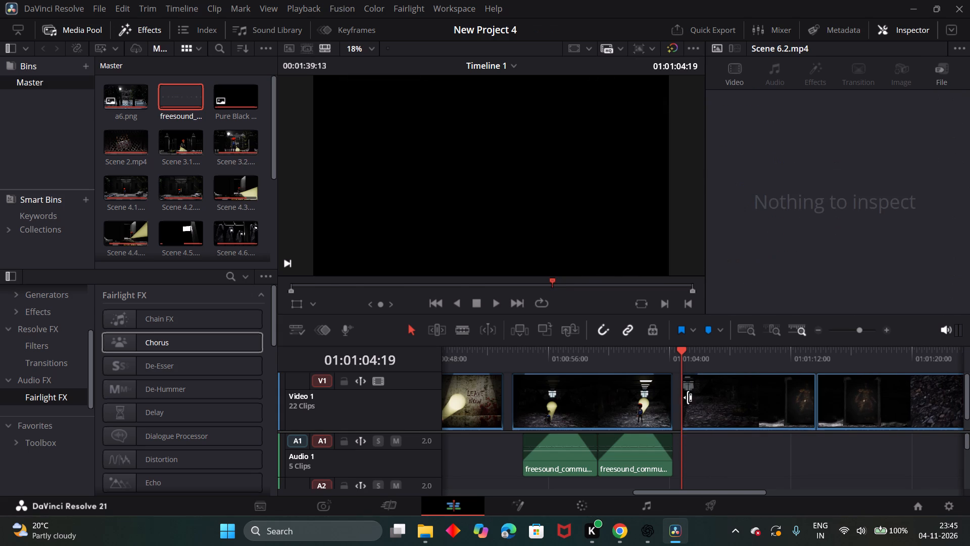
Add the full walking sound to Audio 1, align its start with Scene 6.2 at 01:01:04:19, and try extending its end.
left_click_drag(176, 94, 701, 428)
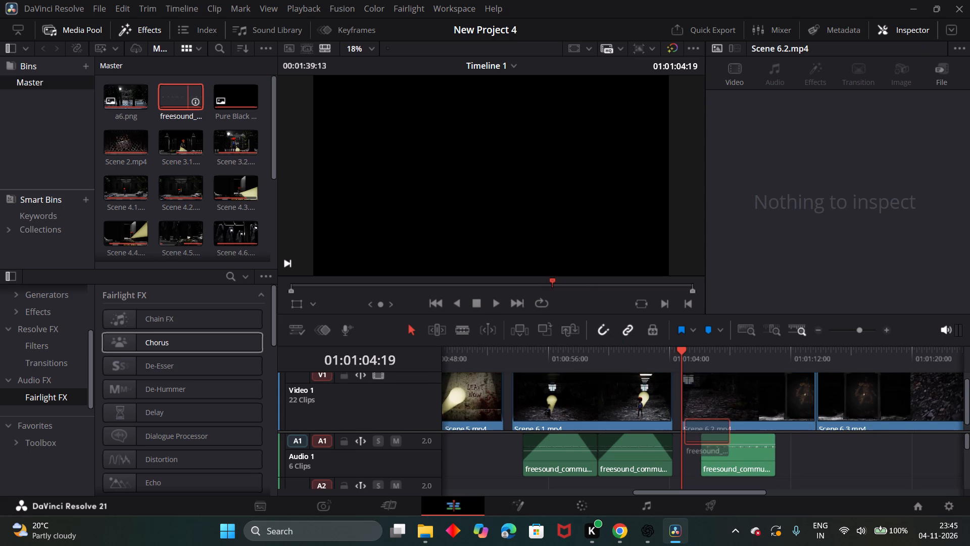
left_click_drag(701, 428, 700, 407)
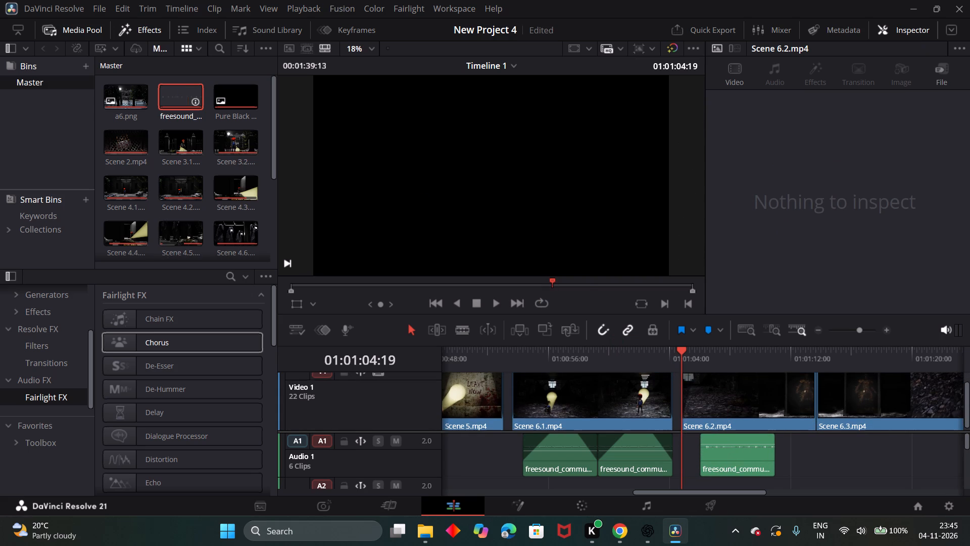
left_click_drag(700, 454, 679, 449)
left_click_drag(721, 457, 703, 456)
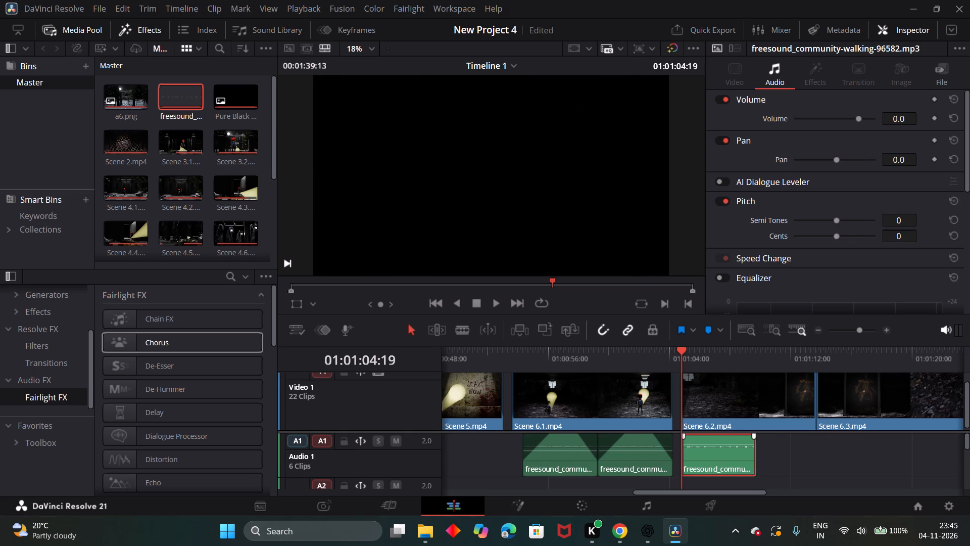
left_click_drag(755, 455, 809, 452)
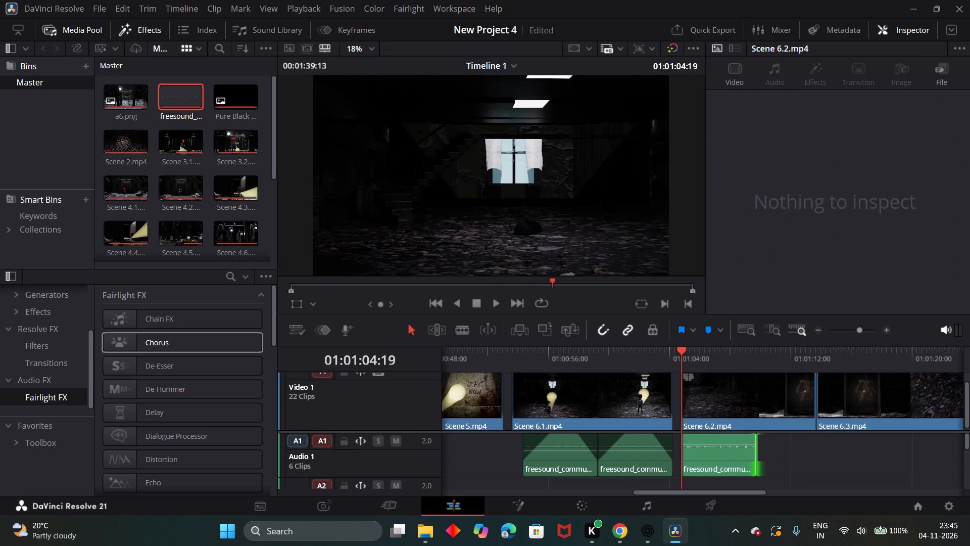
Play back Scene 6.2 with the new walking piece from 01:01:04:19 to about 01:01:13.
scroll(725, 418, "up", 1)
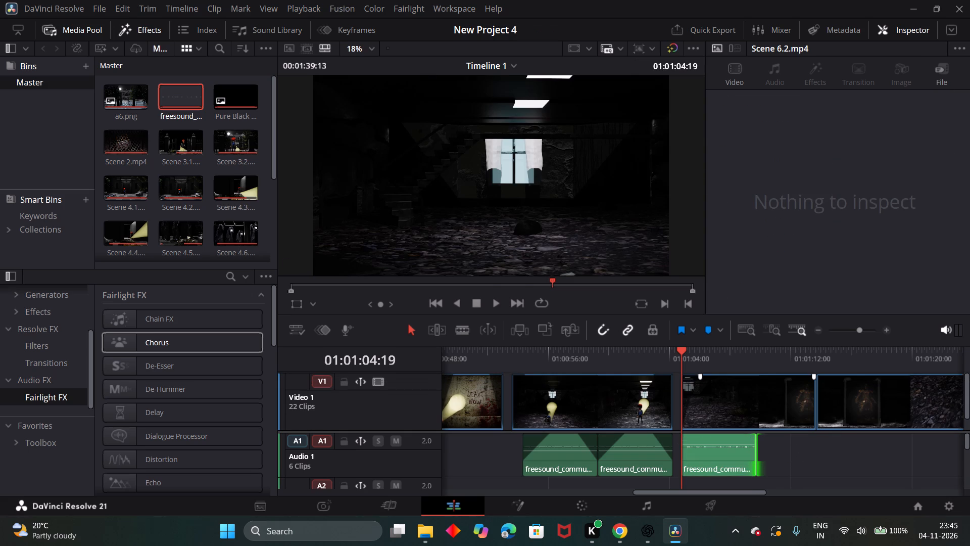
left_click(495, 302)
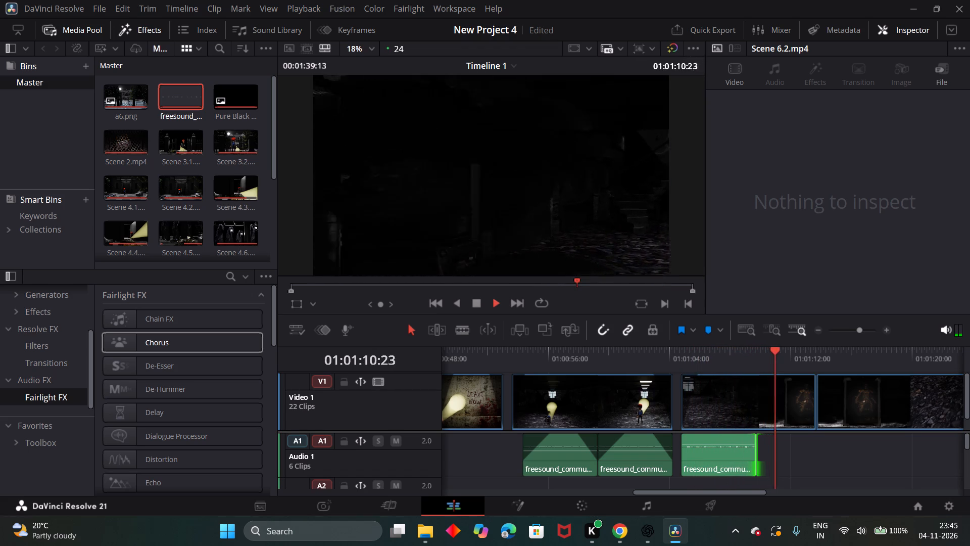
left_click(474, 303)
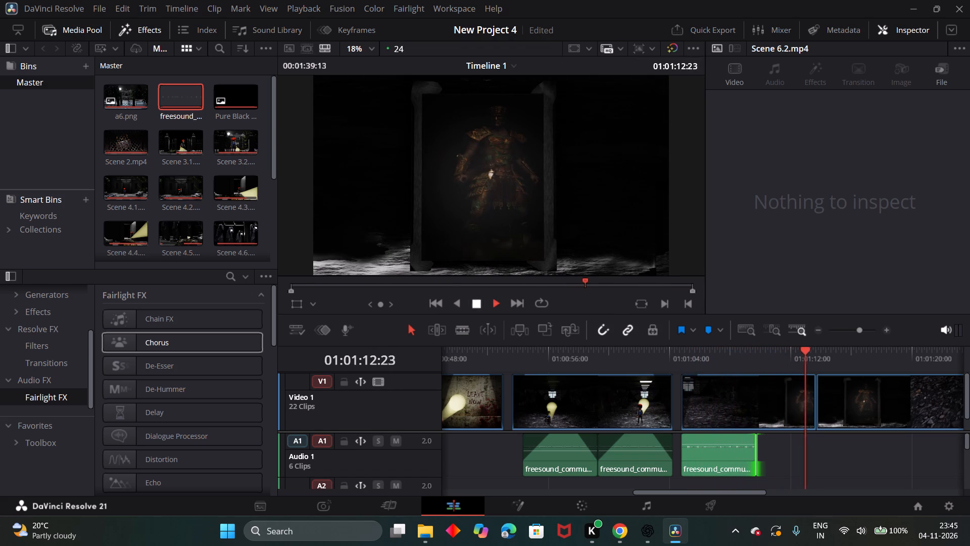
Copy Scene 6.2's walking piece, paste it at 01:01:11:21 and move it back against the end of the first piece.
left_click_drag(809, 351, 780, 356)
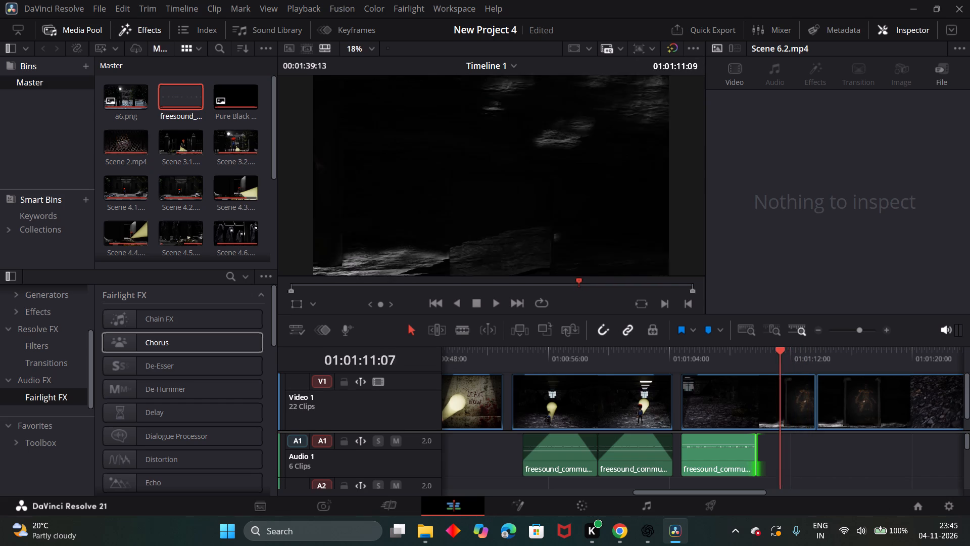
left_click_drag(780, 356, 787, 359)
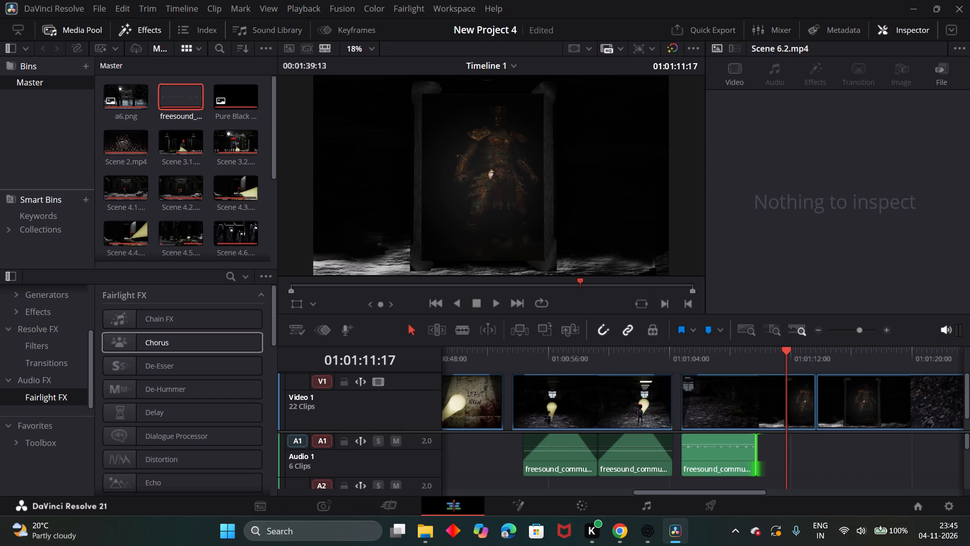
left_click_drag(783, 354, 789, 359)
left_click(717, 463)
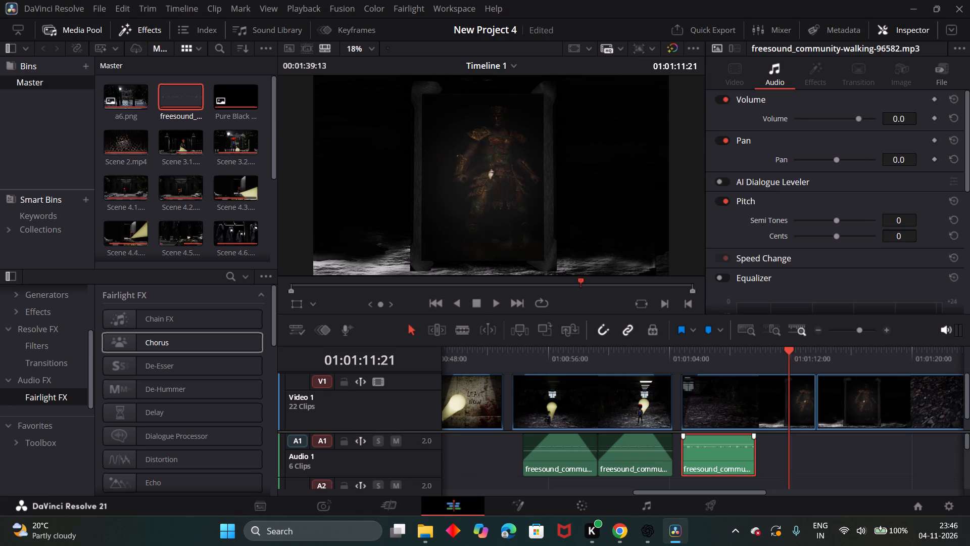
key("ctrl+c")
key("ctrl+v")
left_click_drag(843, 461, 815, 463)
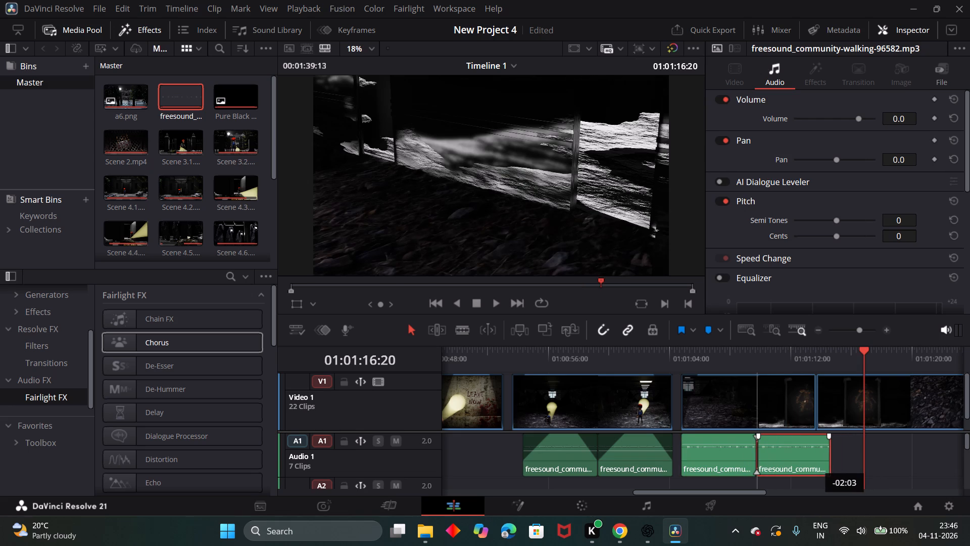
left_click_drag(815, 463, 813, 463)
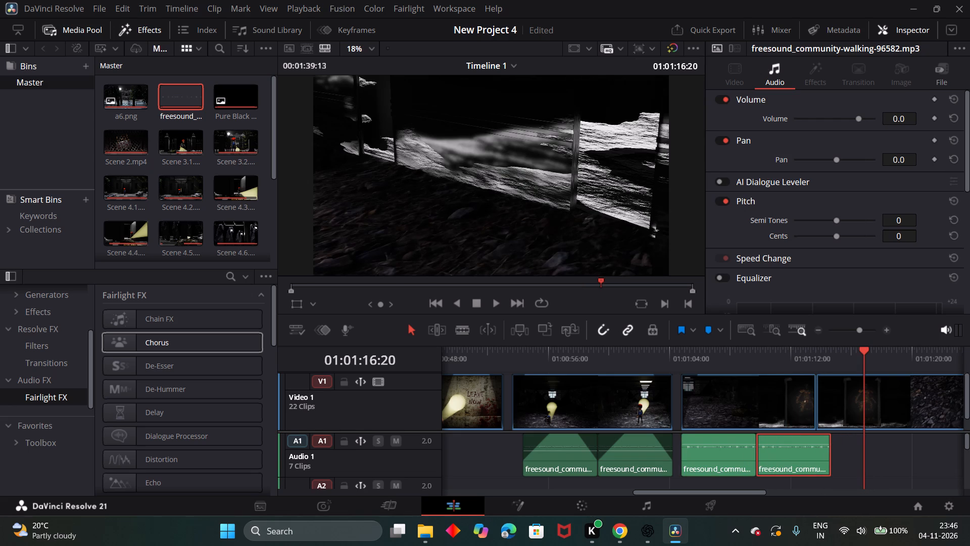
Split the second walking piece in Scene 6.2 at 01:01:11:21 and again at the scene's end.
left_click_drag(860, 357, 789, 365)
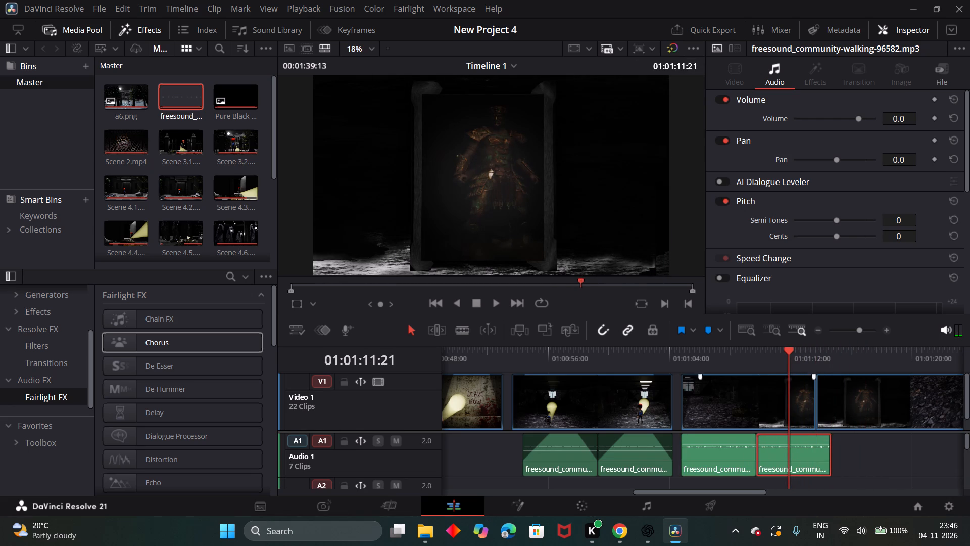
left_click(464, 328)
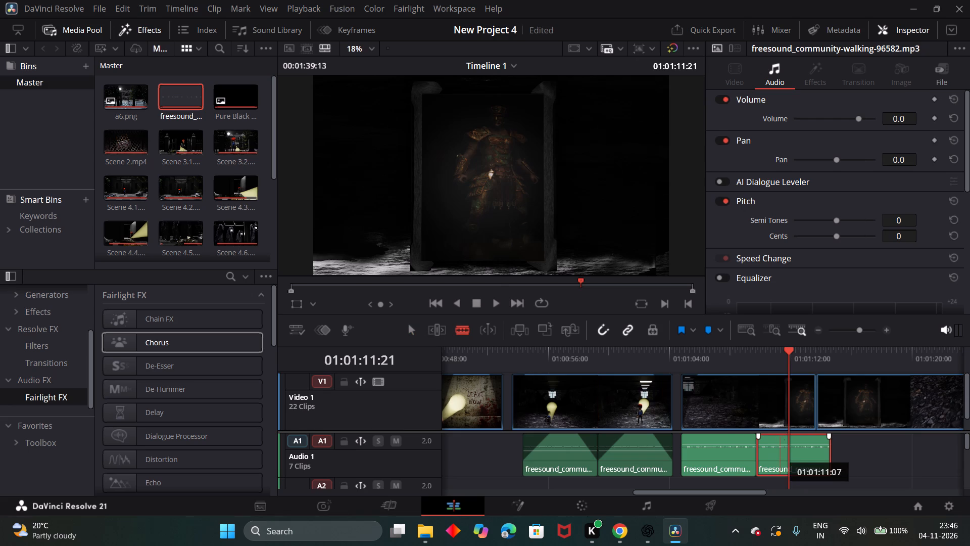
left_click(787, 442)
left_click(811, 451)
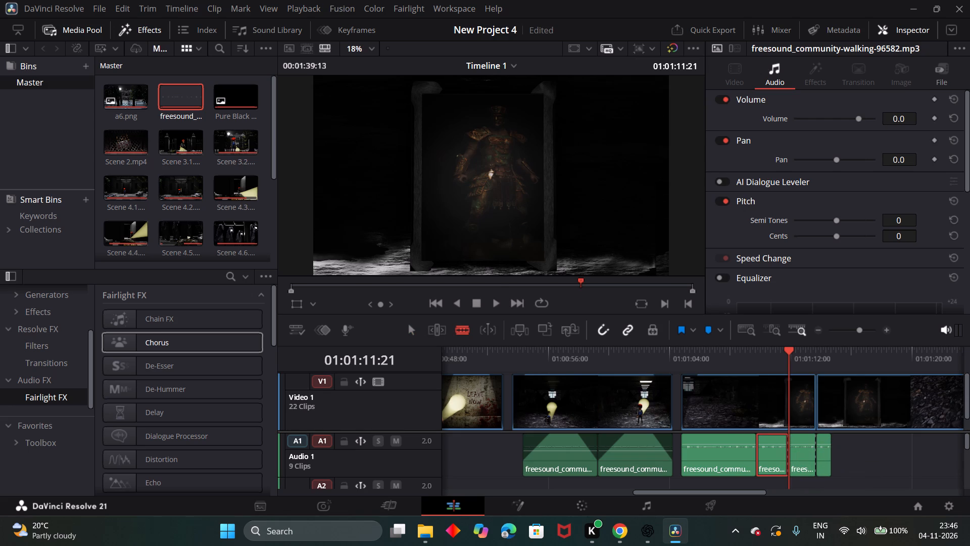
Delete the two cut-off walking pieces after 01:01:11:21, keeping the video clips in place.
double_click(411, 327)
left_click(810, 449)
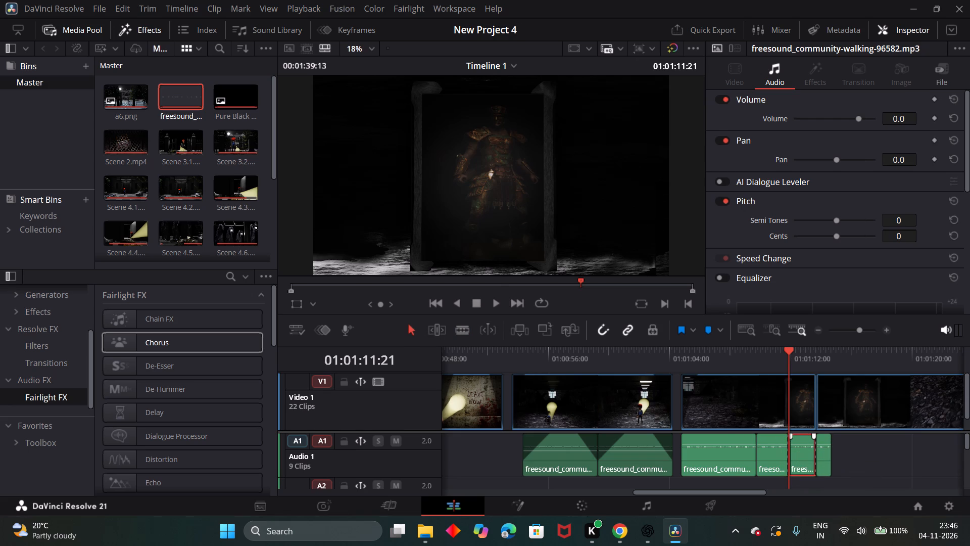
key("Delete")
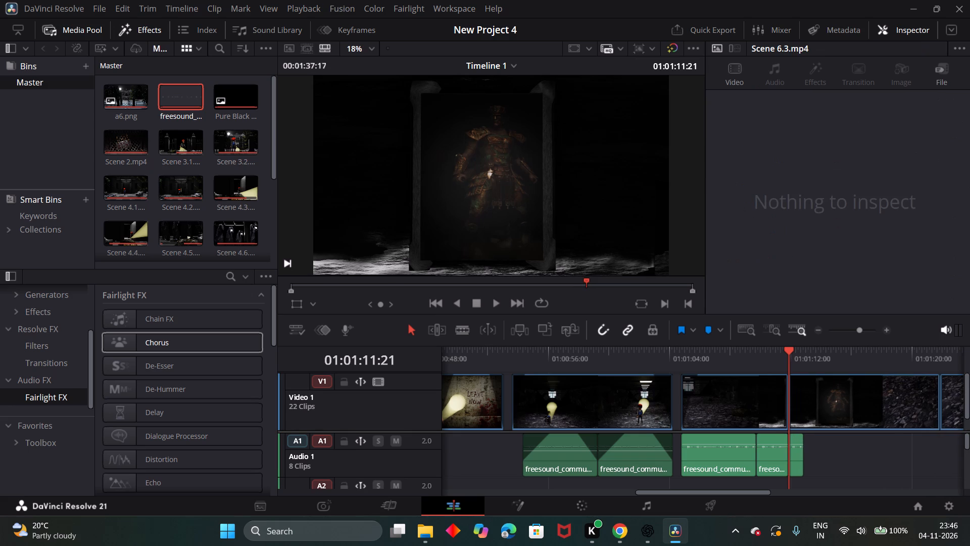
key("ctrl+z")
left_click(806, 451)
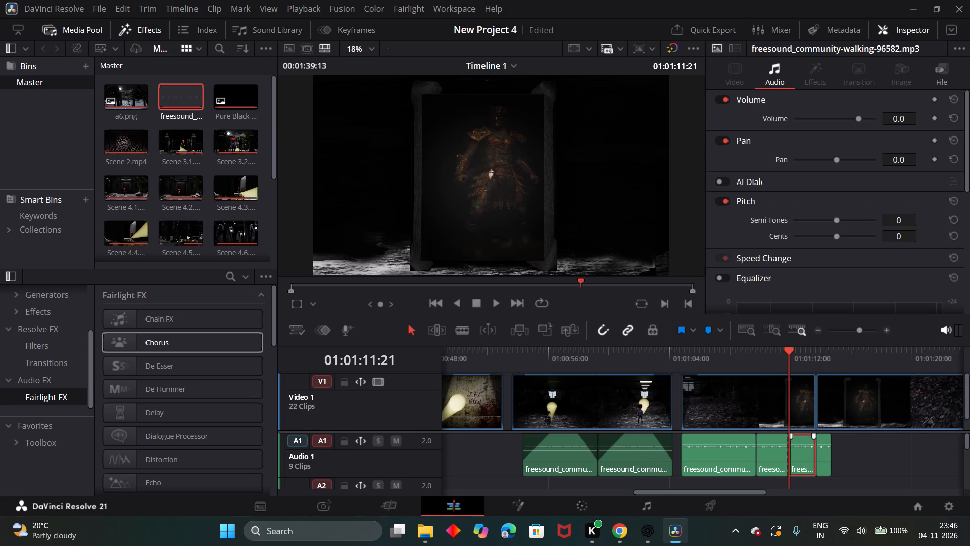
key("BackSpace")
left_click(821, 459)
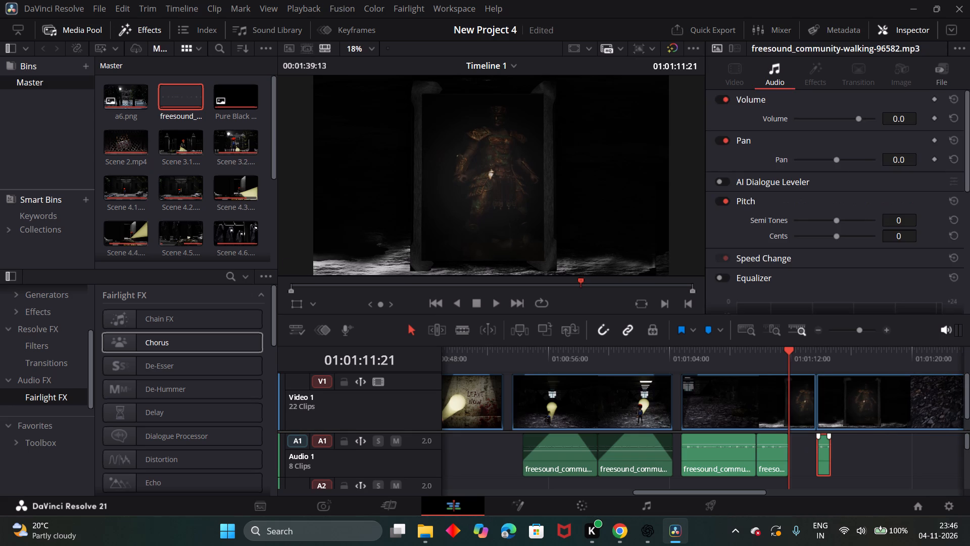
key("BackSpace")
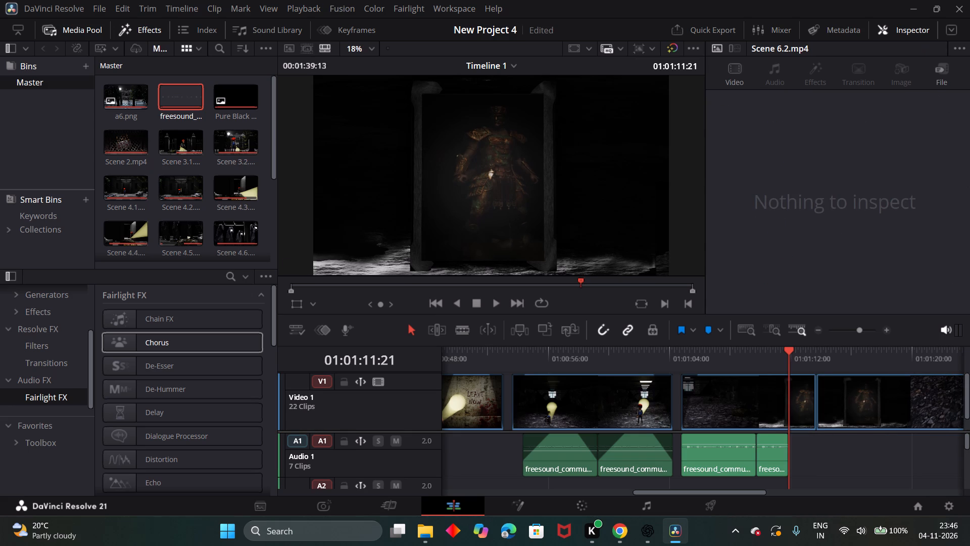
Give Scene 6.2's first walking piece a fade-in of about one second and lower its volume to -14 dB.
left_click_drag(791, 352, 757, 351)
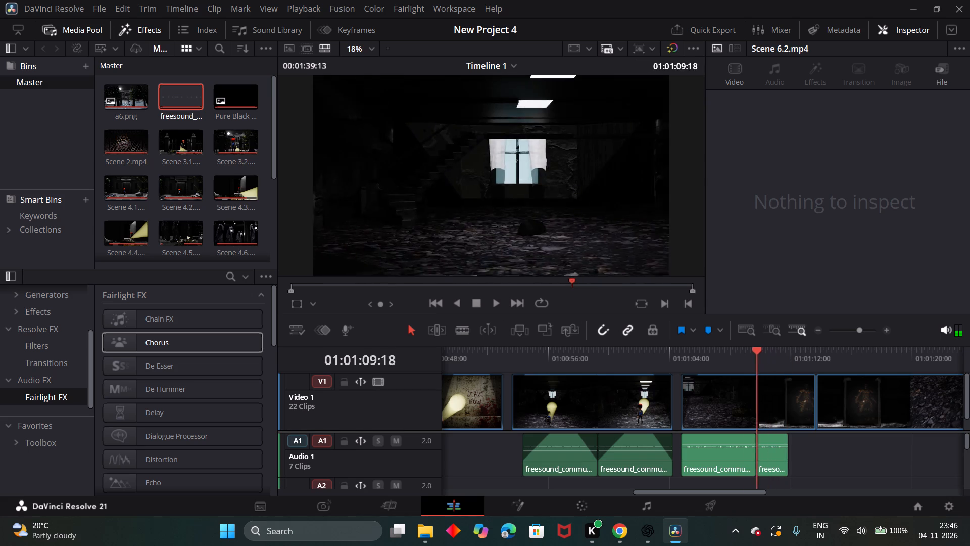
left_click_drag(757, 351, 718, 356)
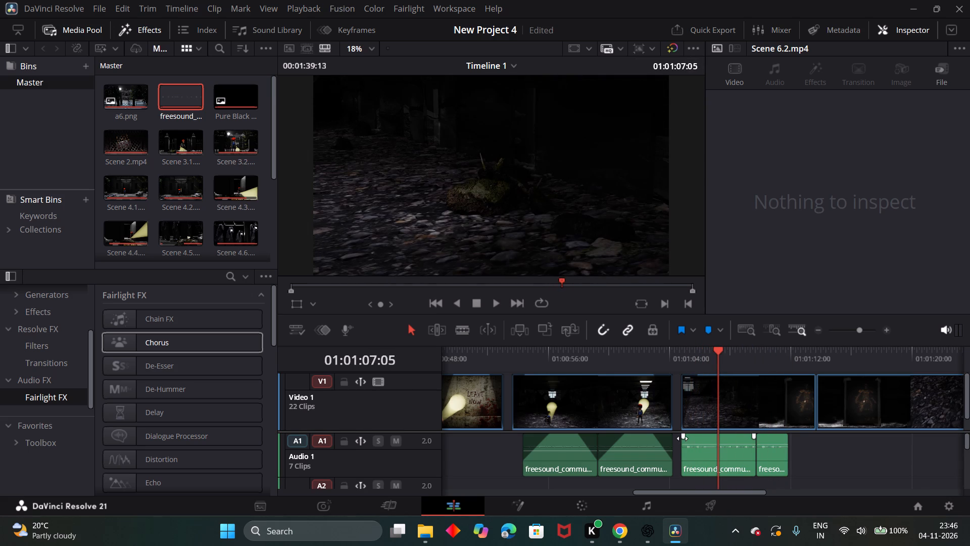
left_click_drag(683, 438, 698, 441)
left_click_drag(698, 441, 696, 441)
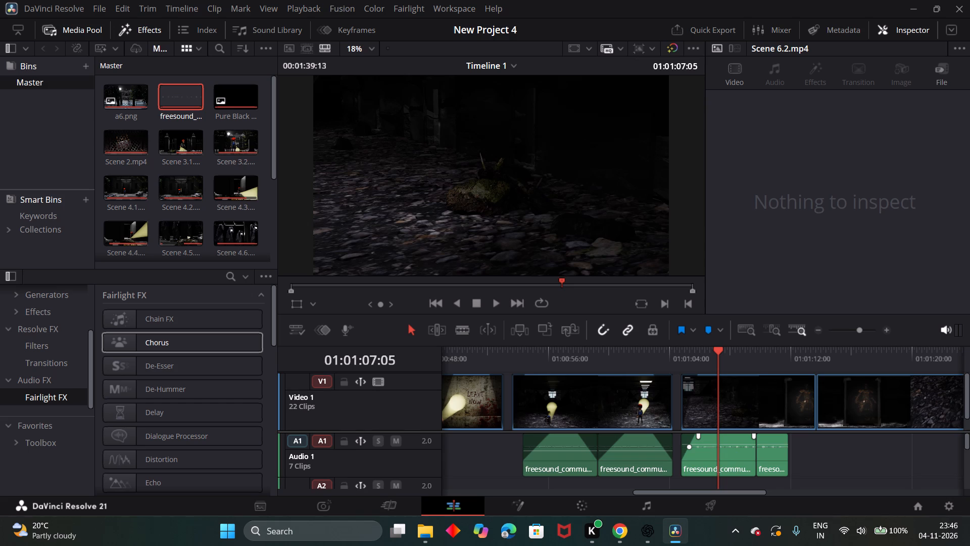
left_click_drag(707, 444, 707, 448)
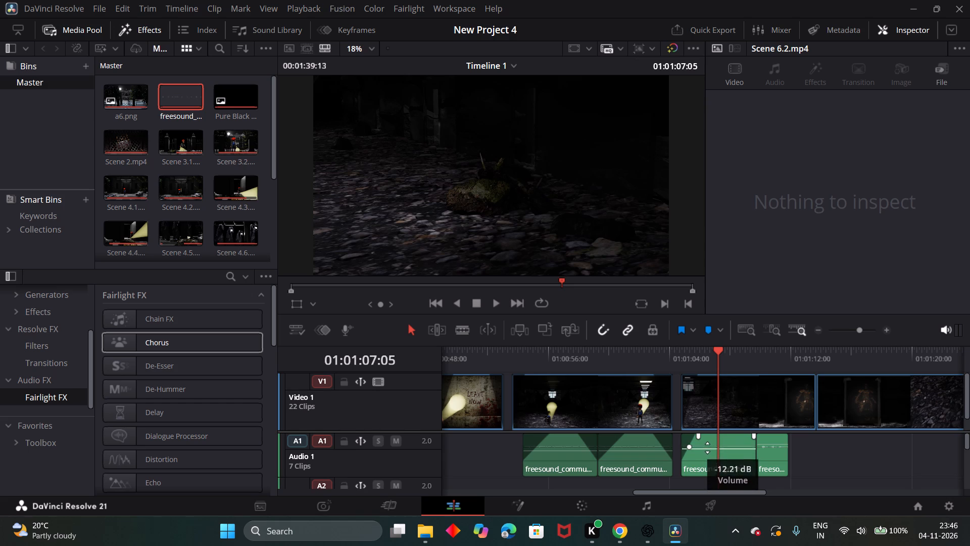
left_click_drag(707, 448, 710, 449)
left_click(710, 449)
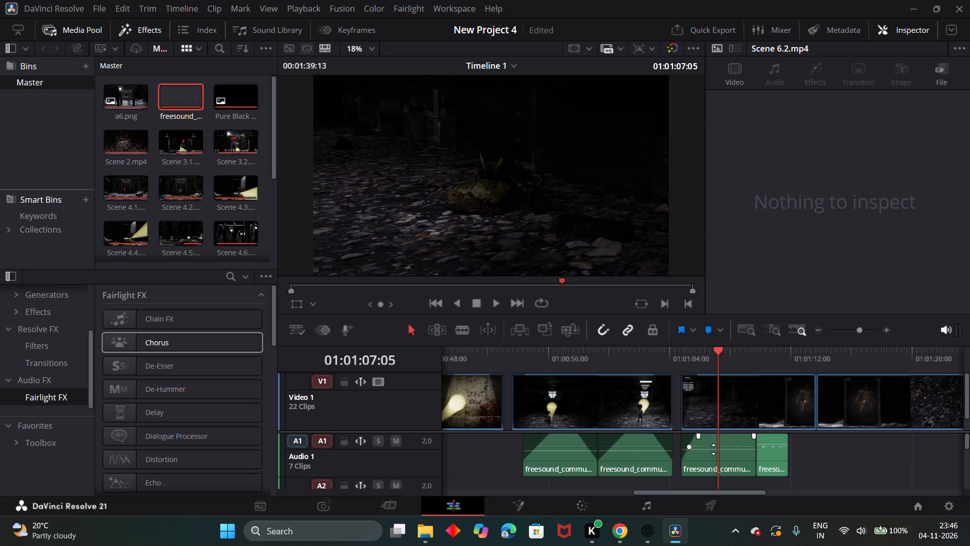
Add a short fade-out to the end of Scene 6.2's second walking piece.
left_click_drag(768, 447, 768, 452)
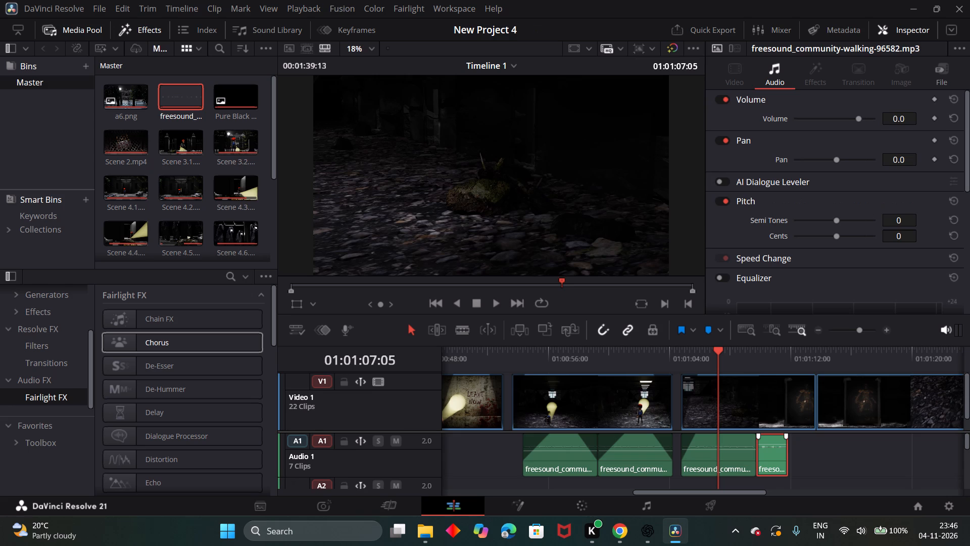
left_click_drag(786, 436, 780, 440)
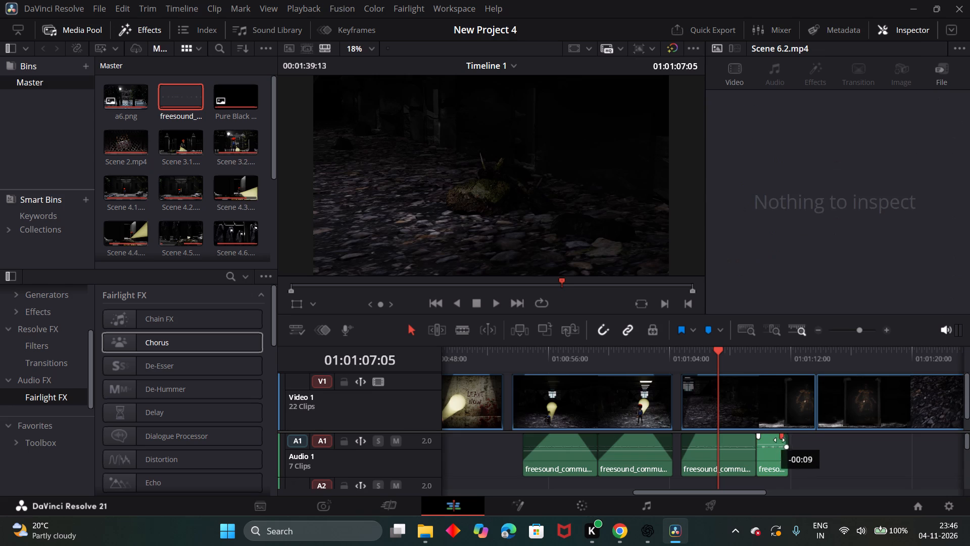
left_click_drag(780, 440, 777, 440)
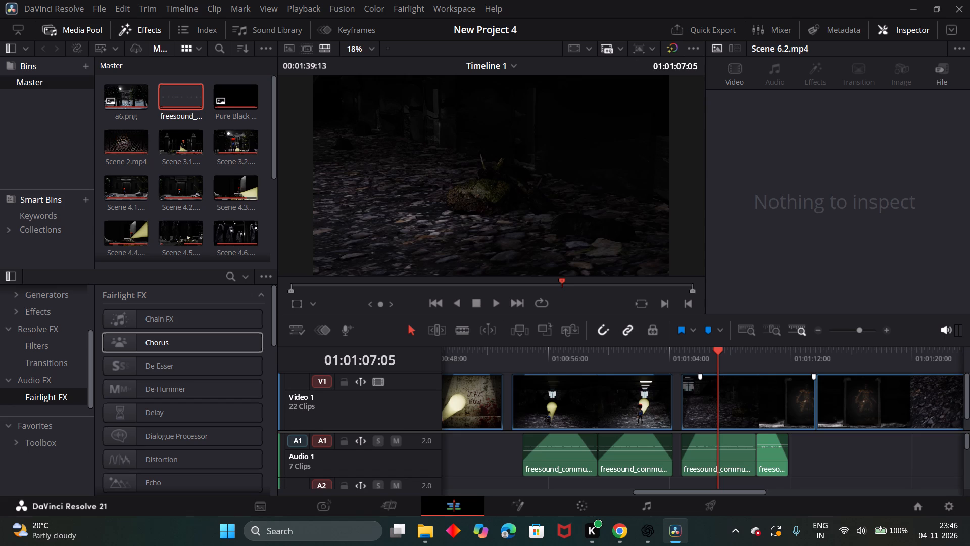
Play back the walking audio from 01:01:02:22 to about 01:01:12 to check Scene 6.2's fades and level.
left_click_drag(715, 350, 653, 359)
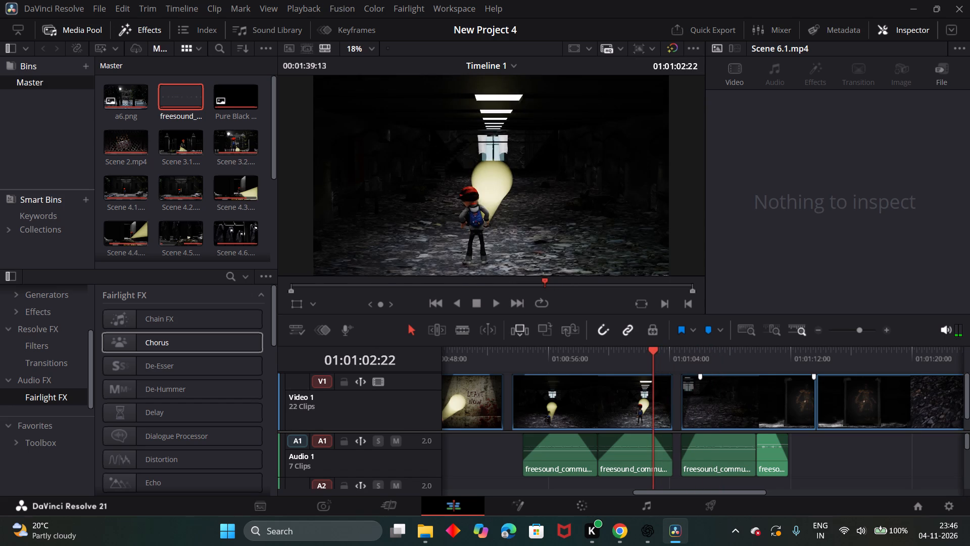
left_click(497, 306)
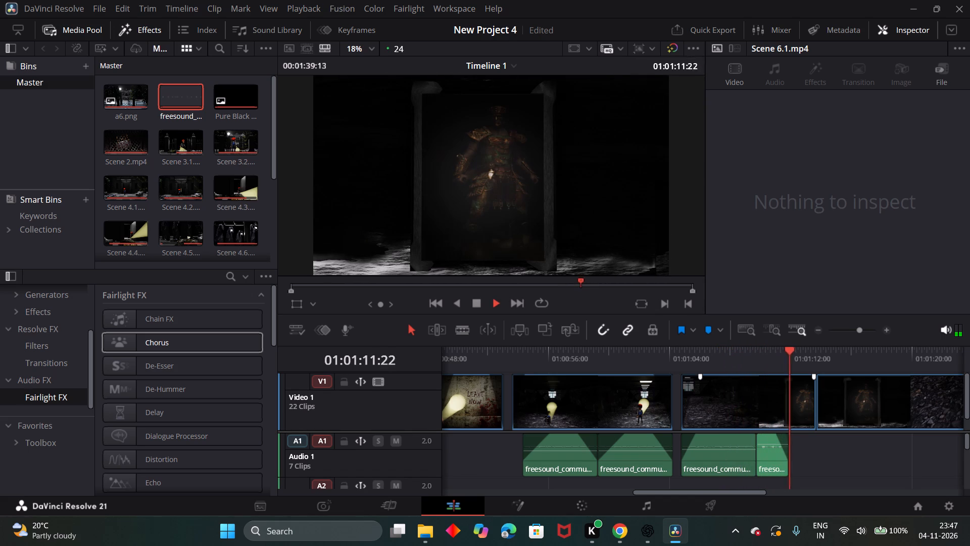
left_click(474, 303)
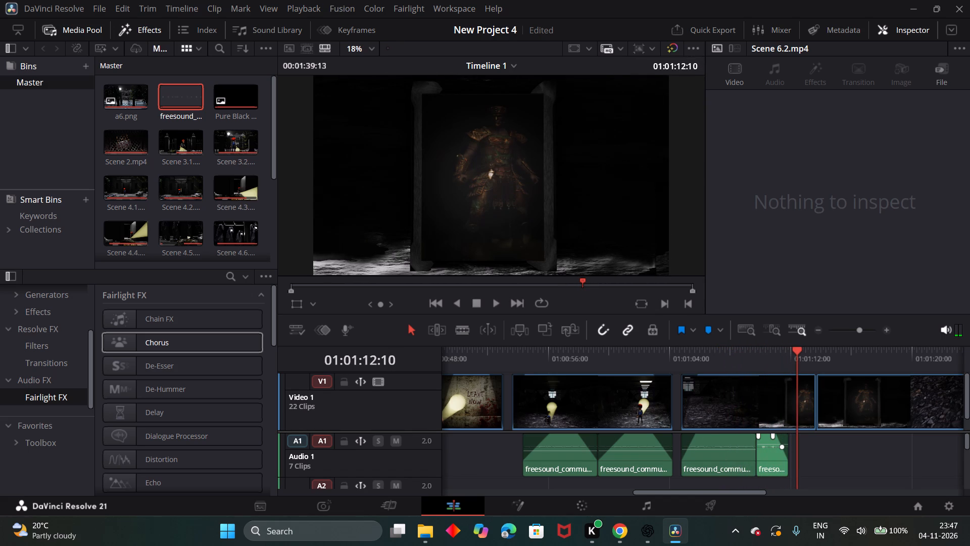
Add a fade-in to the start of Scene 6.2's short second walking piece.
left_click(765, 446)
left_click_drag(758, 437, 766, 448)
Lower the volume of Scene 6.2's second walking piece to -14 dB.
left_click_drag(771, 444, 773, 451)
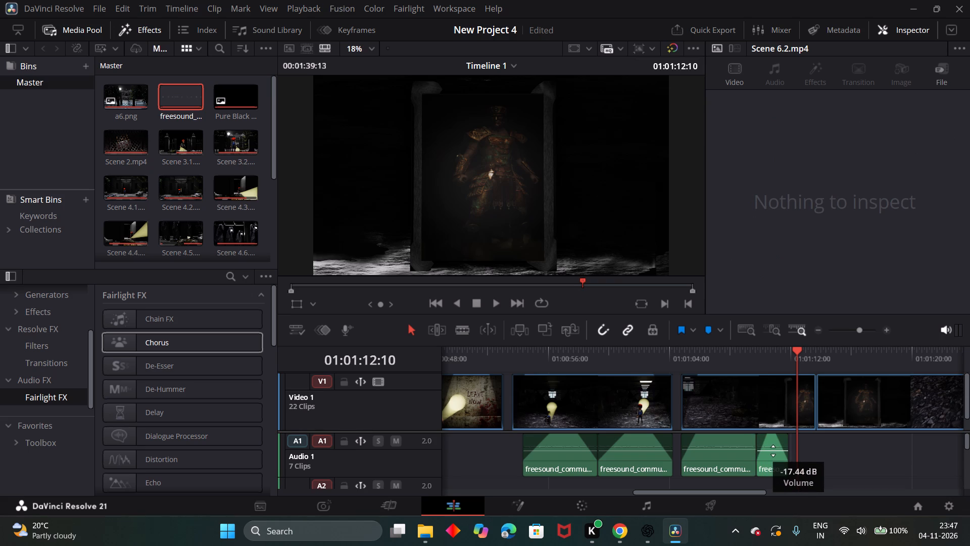
left_click_drag(773, 451, 777, 451)
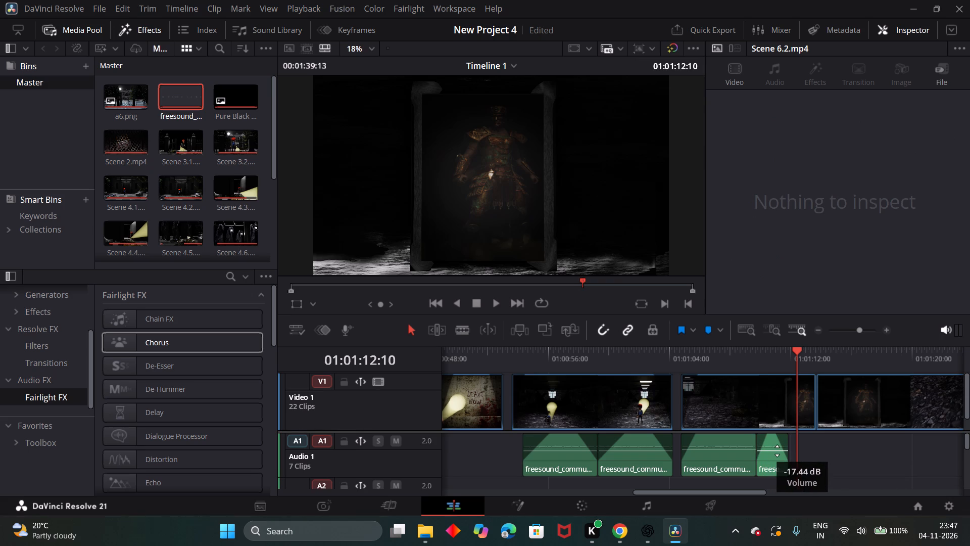
left_click_drag(777, 451, 776, 452)
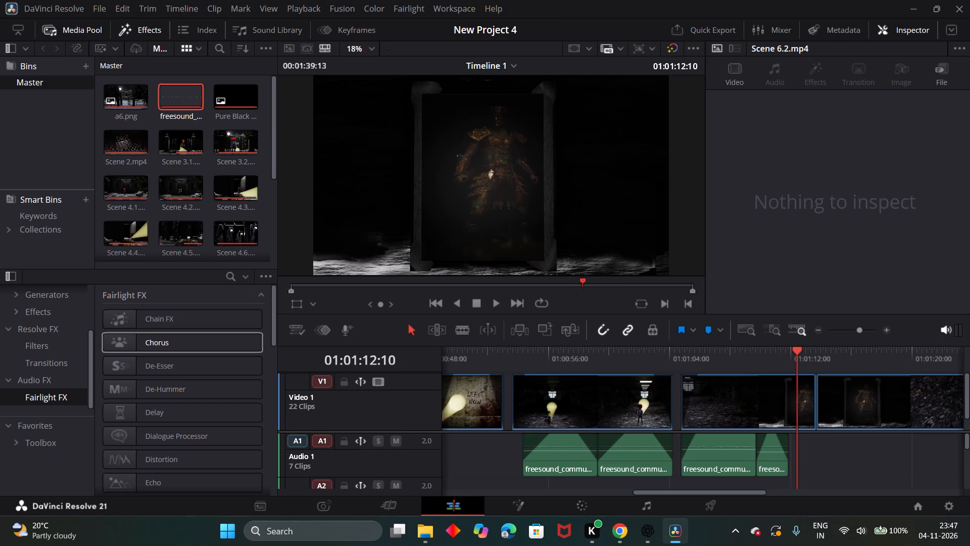
left_click(775, 453)
Play back Scene 6.2 from 01:01:07:04 to about 01:01:13 to check the join between its walking pieces.
left_click_drag(797, 351, 717, 350)
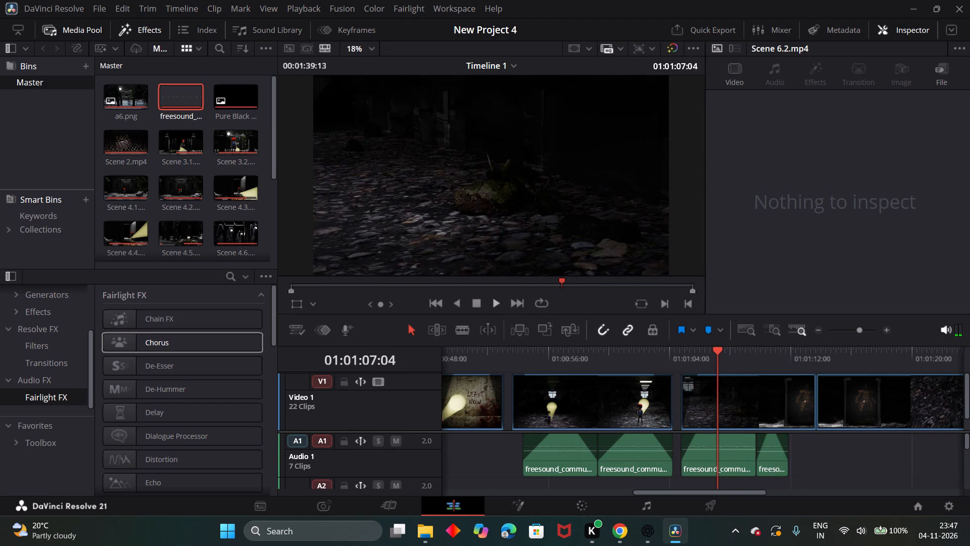
left_click(495, 307)
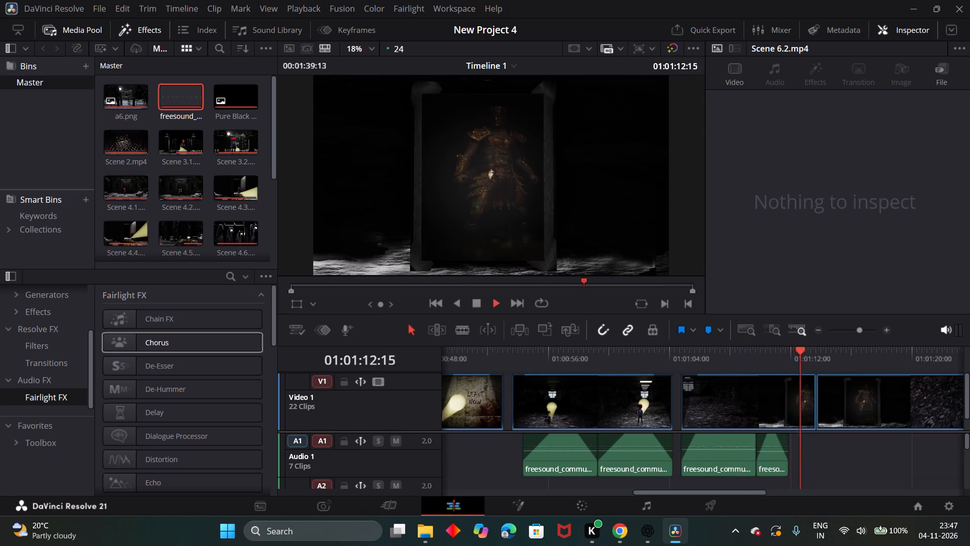
left_click(472, 303)
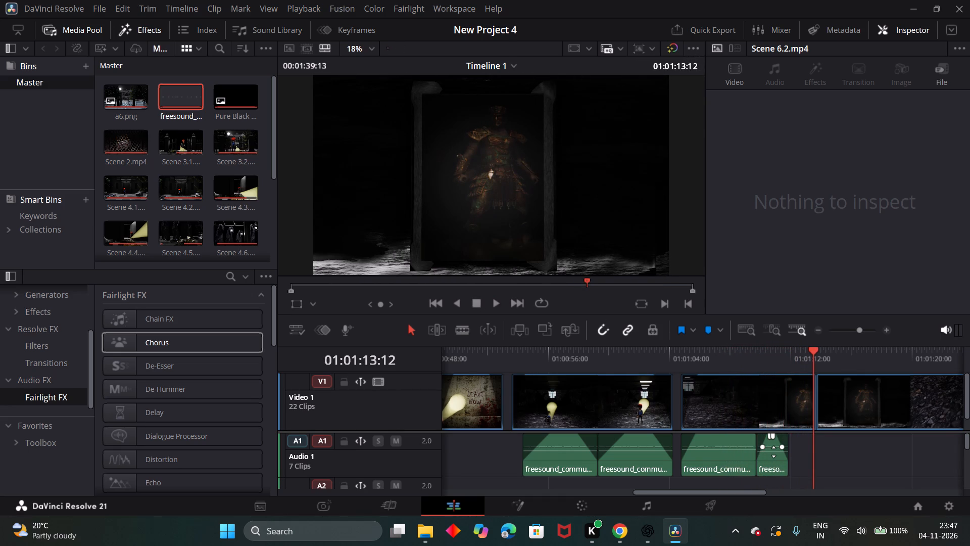
Remove the fade-in from the start of Scene 6.2's second walking piece.
left_click(773, 452)
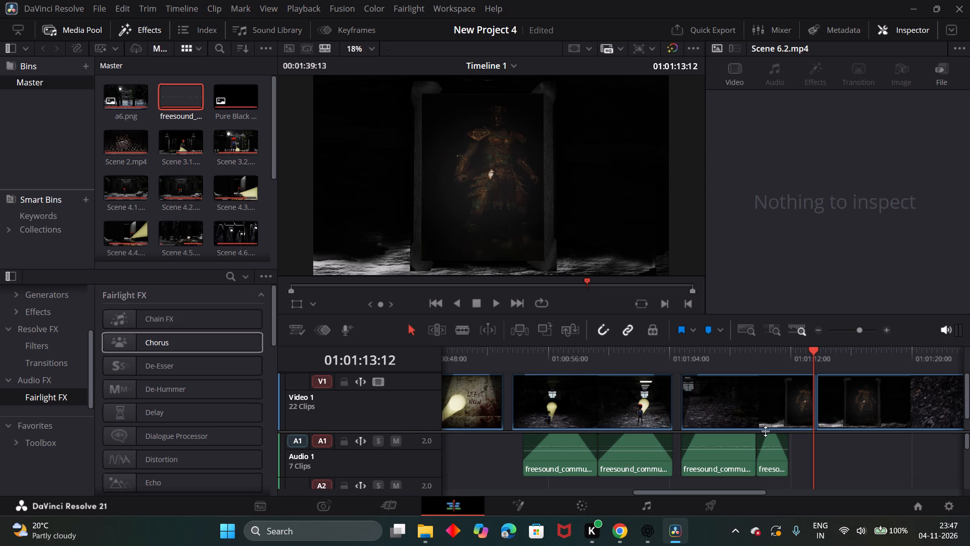
left_click(766, 434)
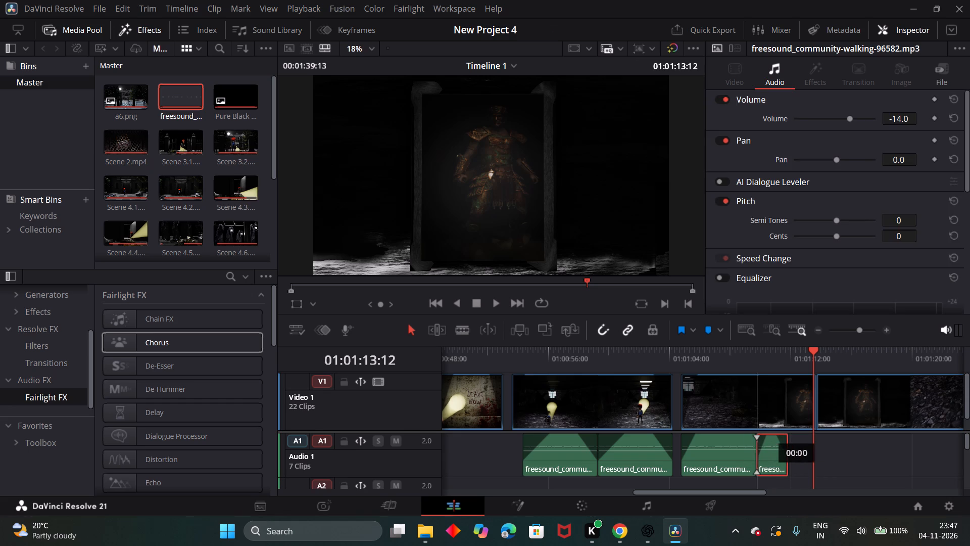
left_click(769, 439)
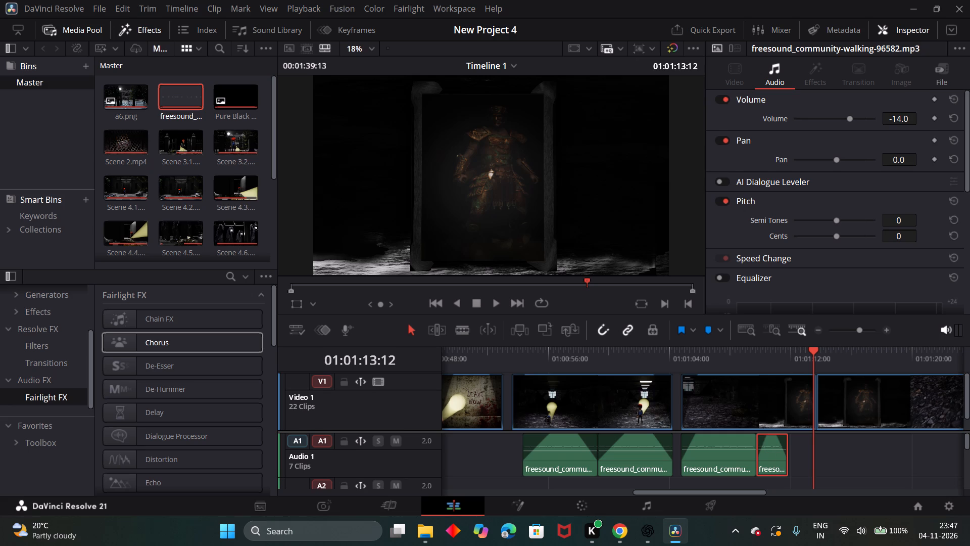
left_click(769, 435)
left_click(770, 438)
left_click(830, 444)
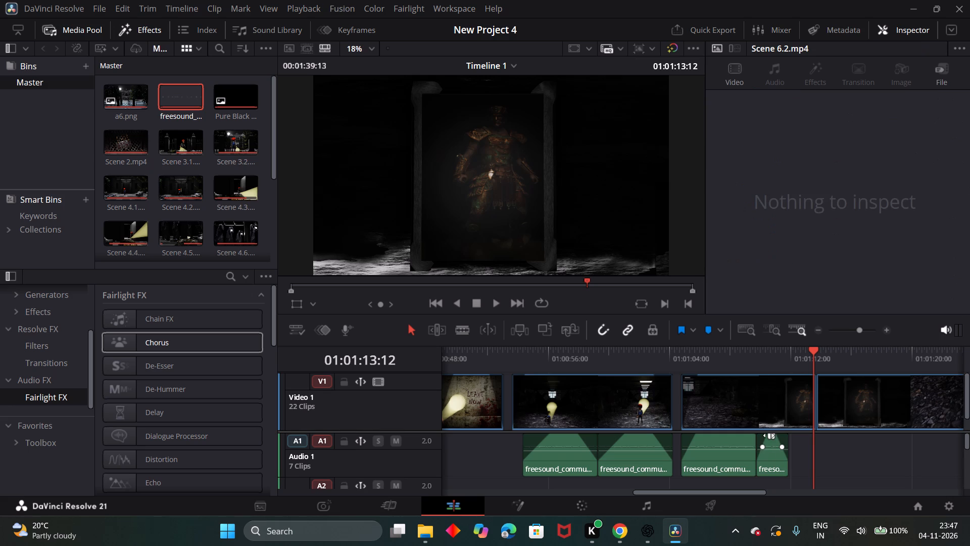
left_click_drag(769, 435, 755, 433)
Play back from about 01:01:07 to 01:01:18, checking Scene 6.2's walking audio and viewing the start of Scene 6.3.
left_click_drag(814, 351, 718, 362)
left_click(499, 307)
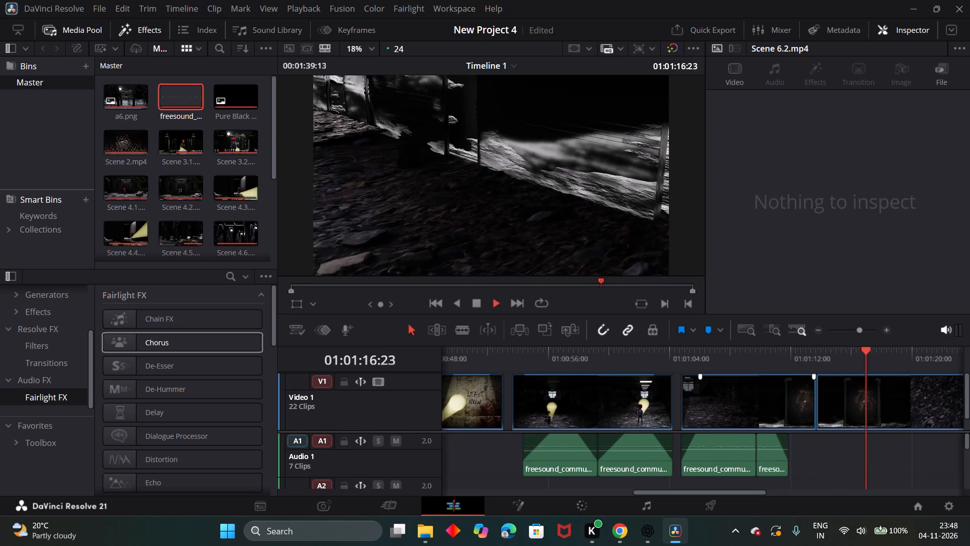
left_click(475, 301)
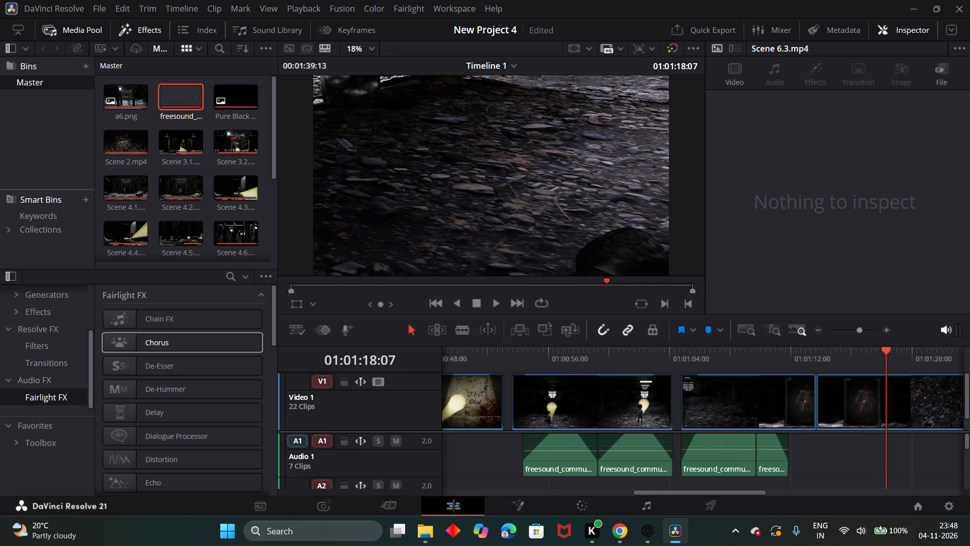
Copy Scene 6.2's two walking audio pieces and paste them at the start of Scene 6.3, at 01:01:13:17.
left_click_drag(886, 350, 818, 355)
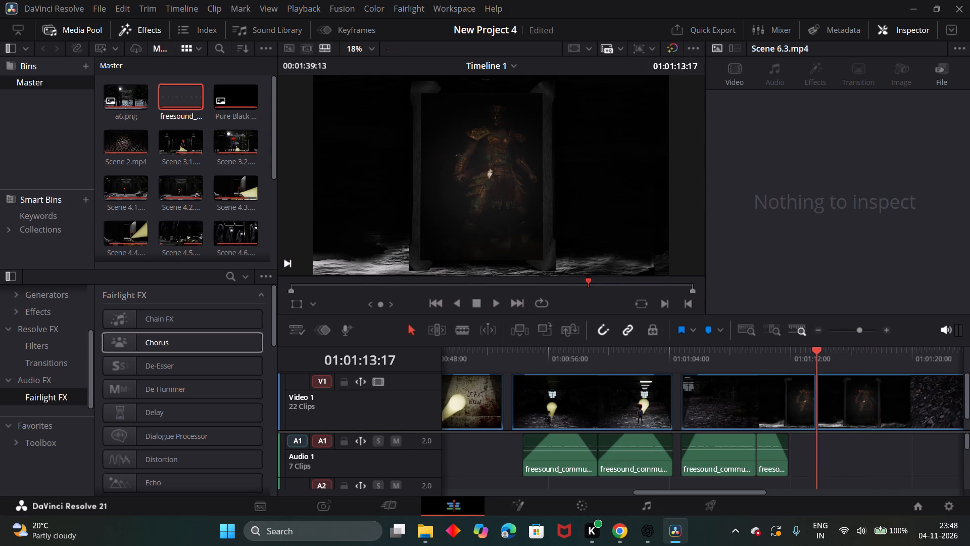
left_click_drag(818, 355, 818, 355)
left_click(818, 355)
left_click_drag(817, 352, 825, 358)
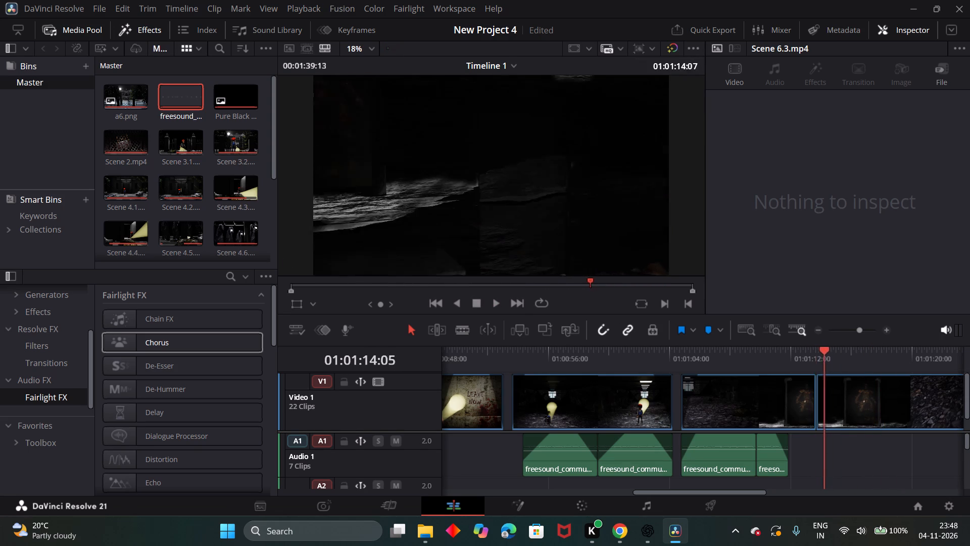
left_click_drag(825, 358, 816, 358)
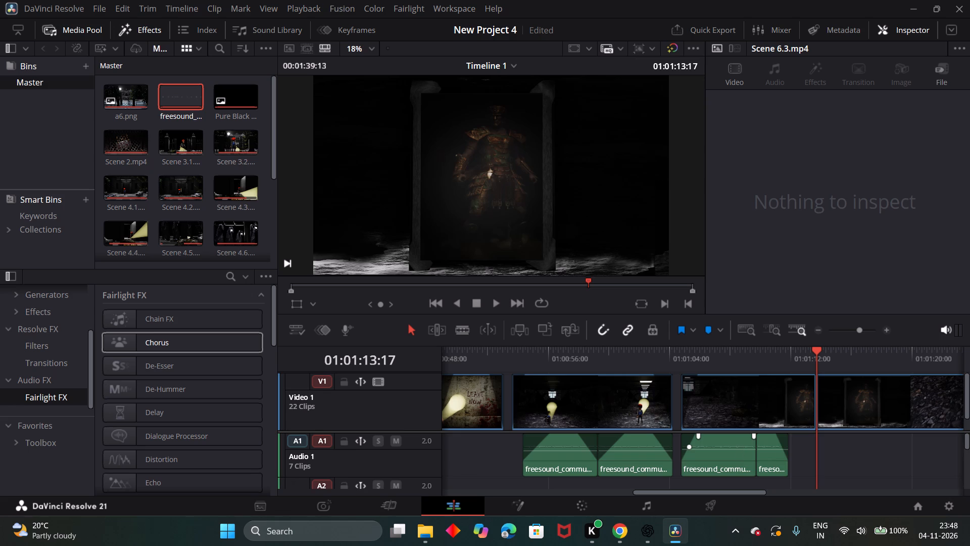
left_click(732, 452)
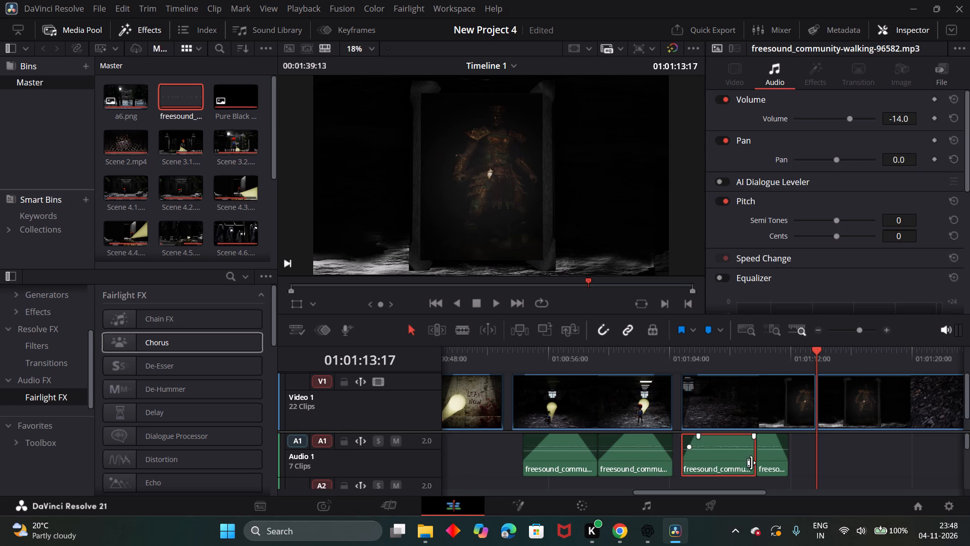
left_click(769, 461, "shift")
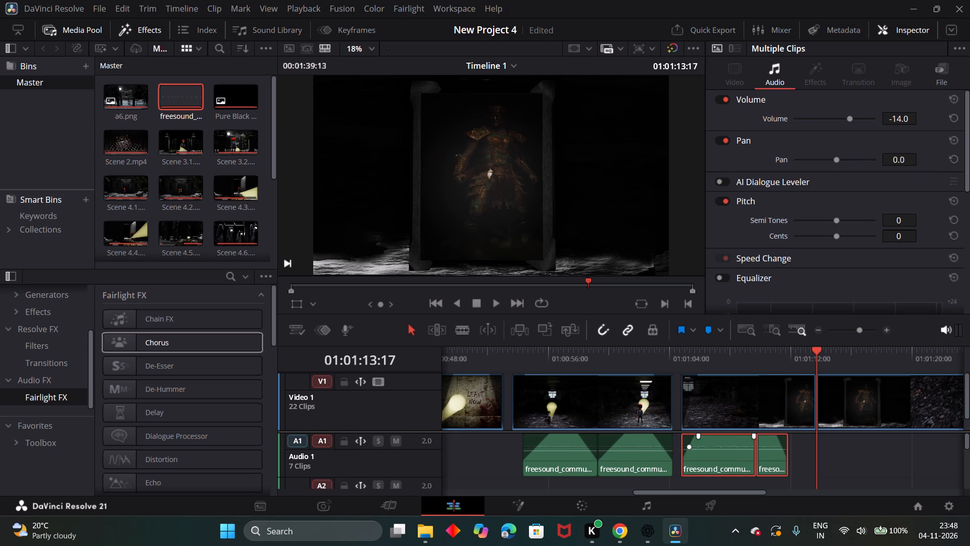
key("ctrl+c")
scroll(860, 476, "left", 1)
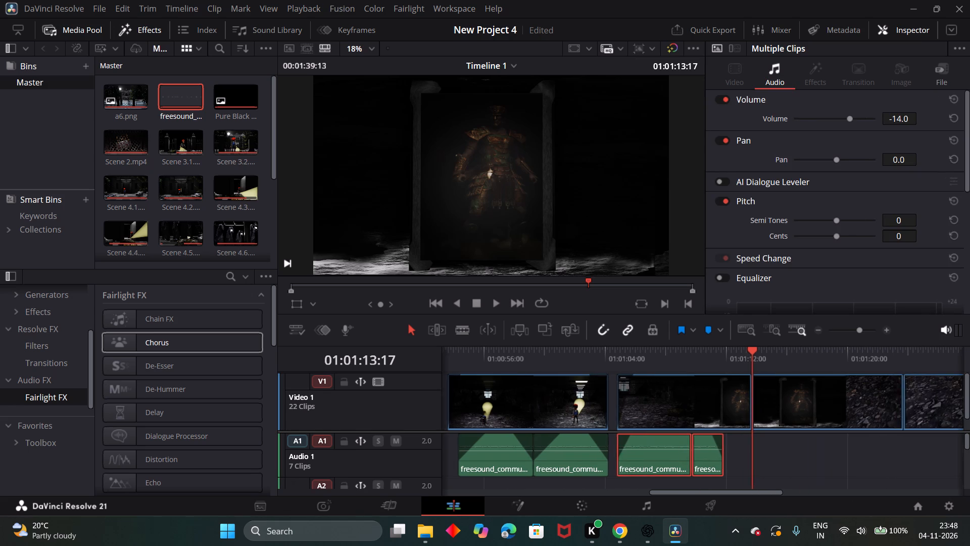
scroll(860, 476, "left", 1)
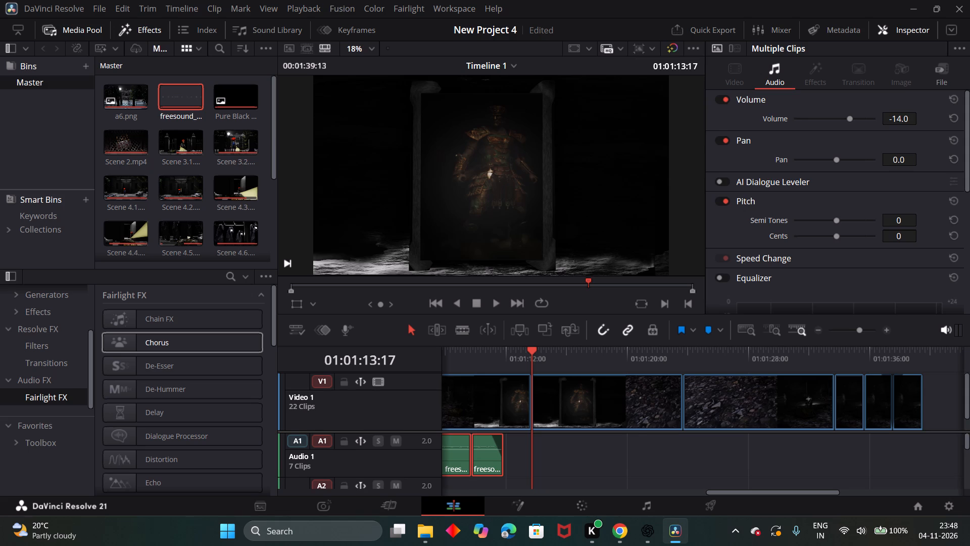
key("ctrl+v")
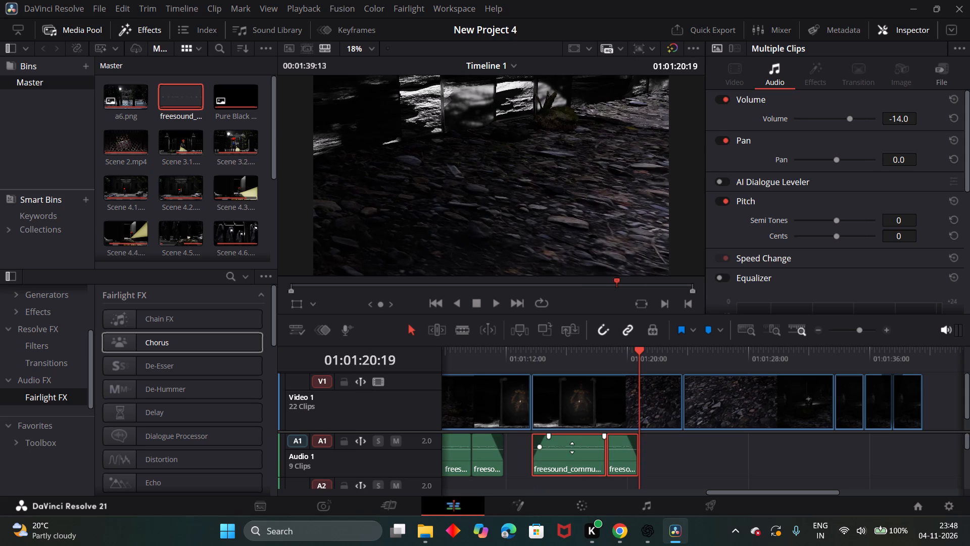
Lower the volume of the two pasted walking pieces under Scene 6.3.
left_click_drag(572, 448, 574, 452)
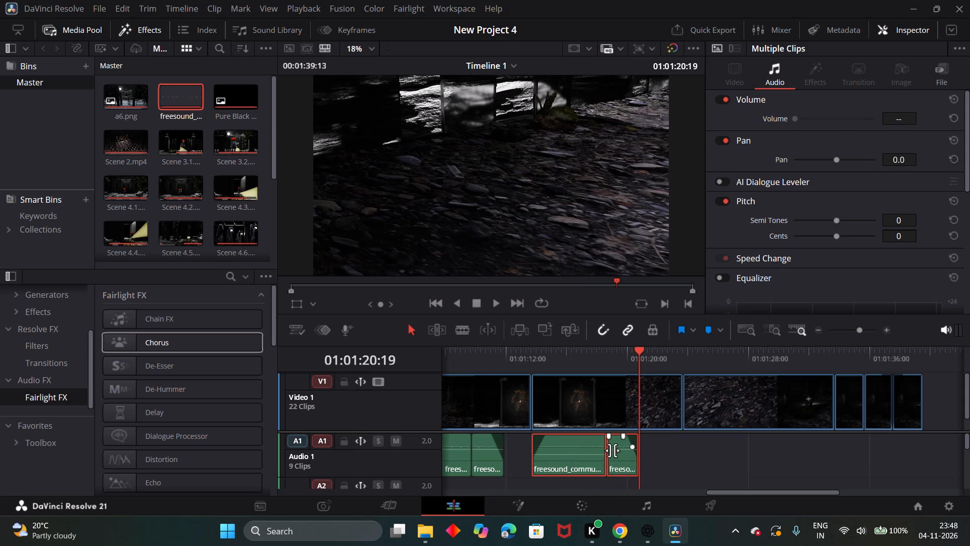
left_click_drag(617, 450, 618, 455)
Play back from the start of Scene 6.3 to about 01:01:34 to check the walking audio and view the following scenes.
left_click_drag(639, 349, 546, 364)
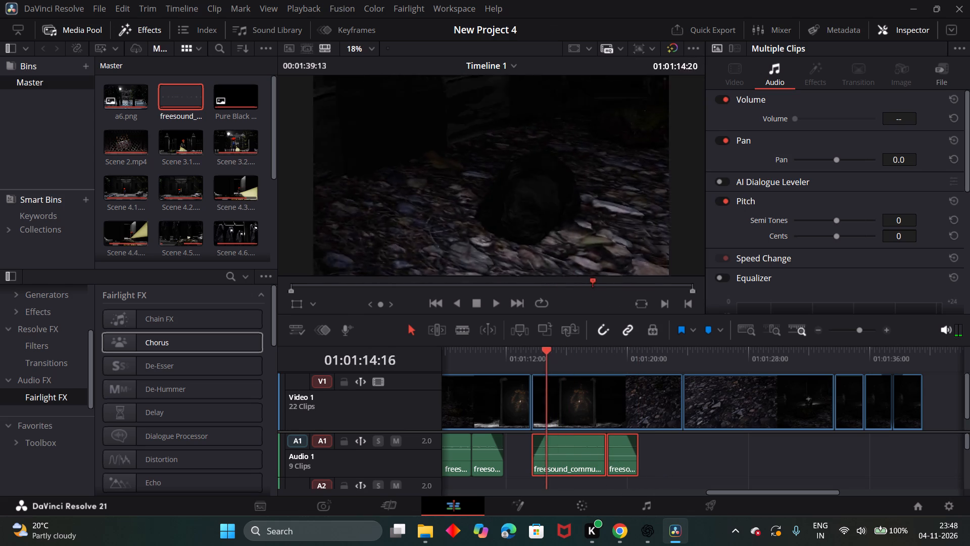
left_click_drag(546, 364, 538, 365)
left_click(496, 307)
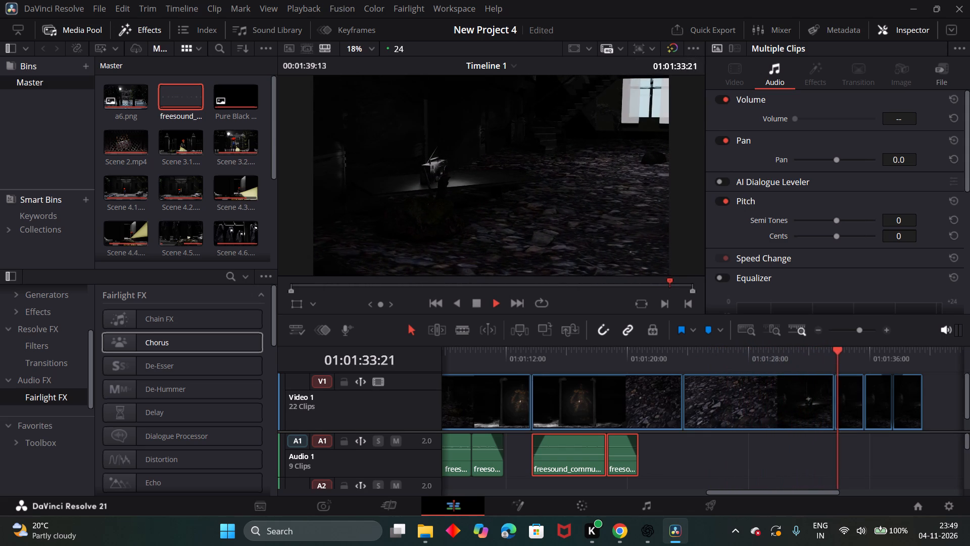
left_click(478, 304)
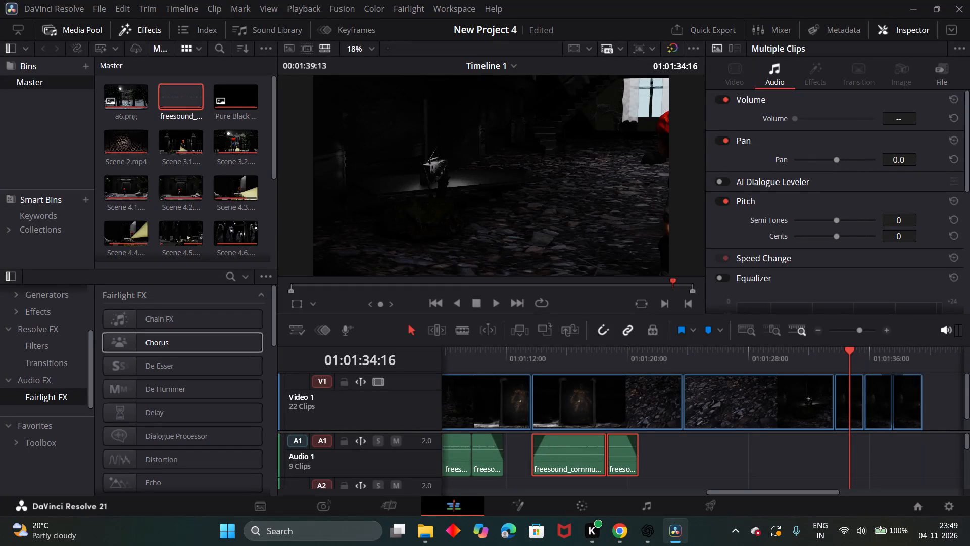
left_click_drag(851, 351, 795, 355)
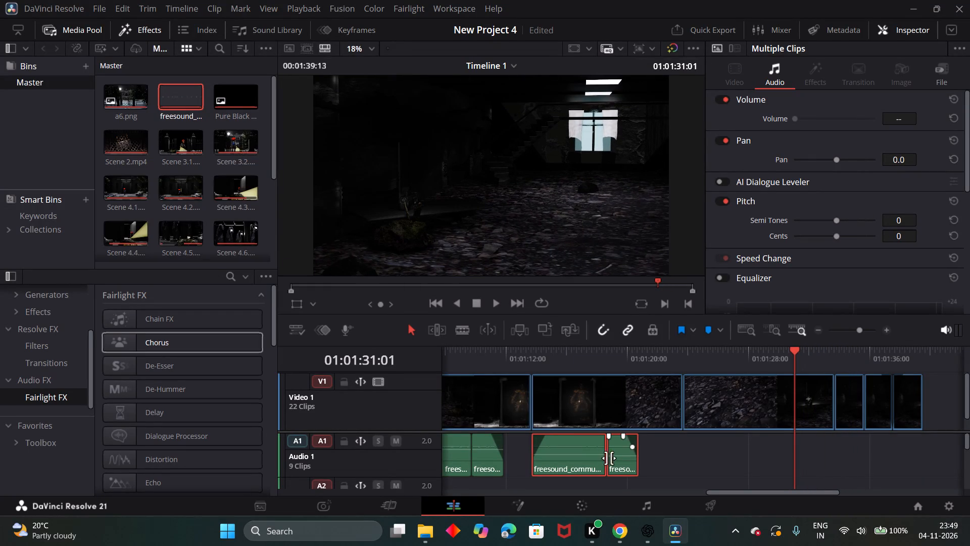
Match the volume of Scene 6.3's two walking pieces at -17.4 dB.
left_click(586, 454)
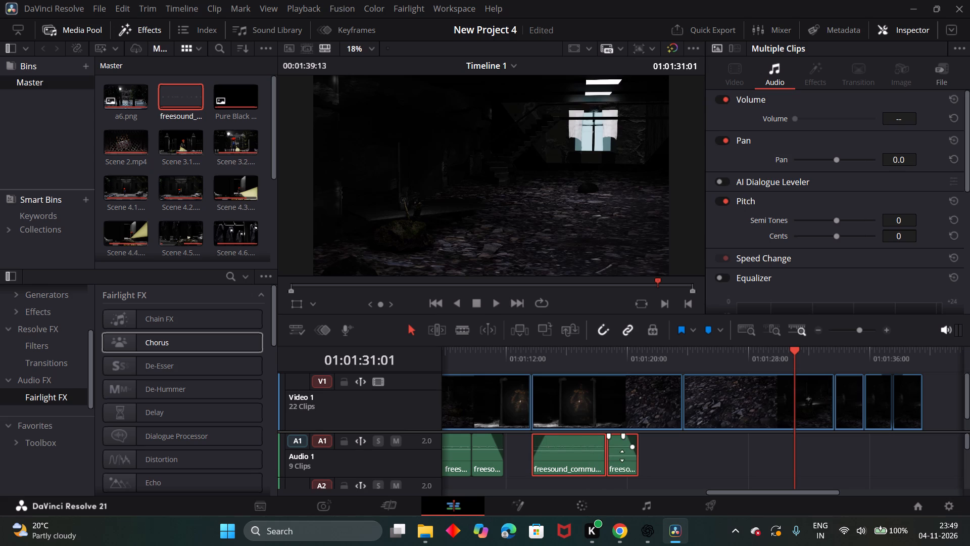
left_click_drag(621, 456, 620, 450)
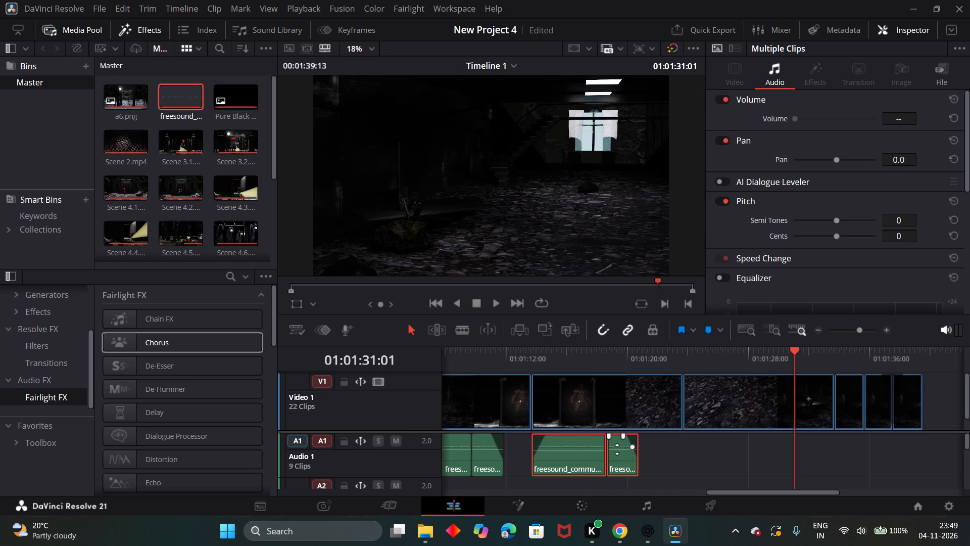
left_click(617, 449)
left_click(666, 455)
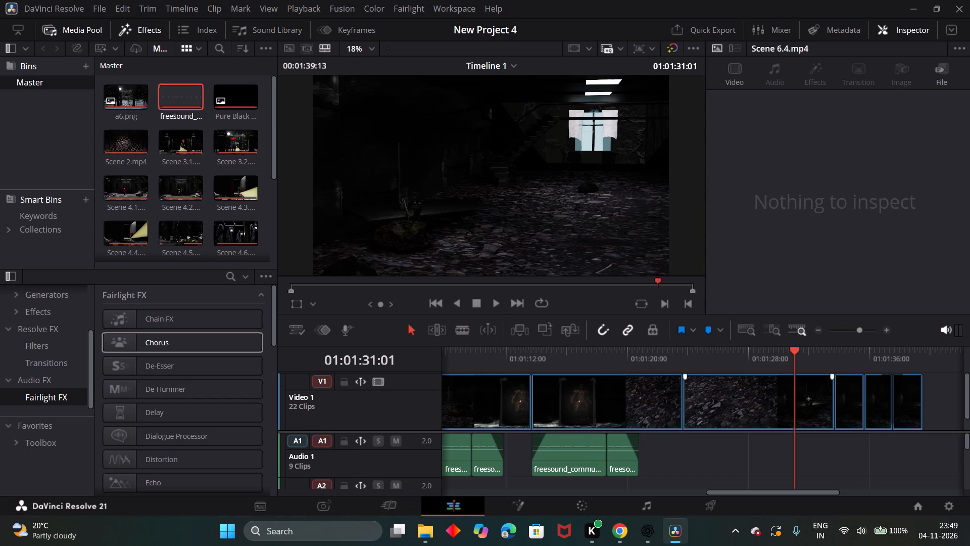
Play back Scene 6.3 from 01:01:15:23 to about 01:01:20 to check the levels of its walking pieces.
left_click_drag(793, 346, 541, 376)
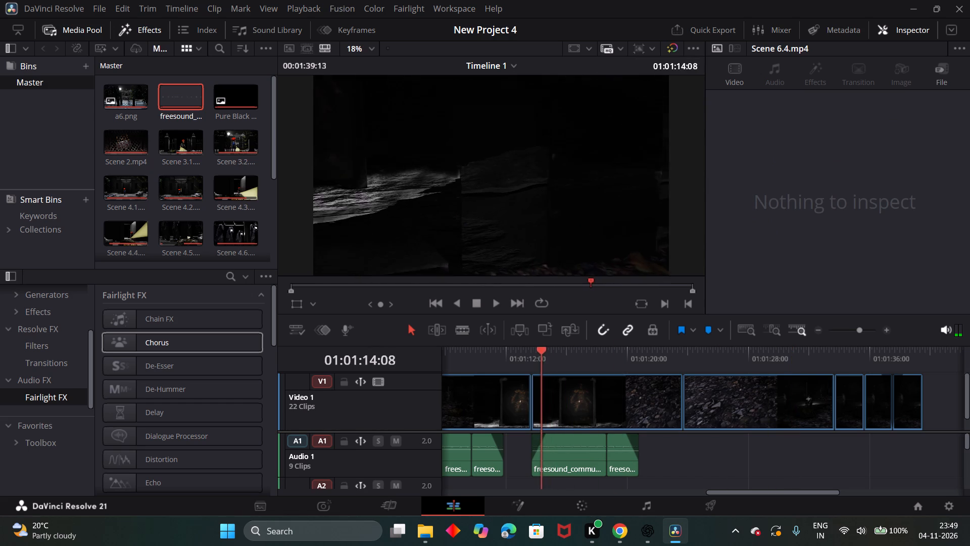
left_click_drag(541, 376, 566, 378)
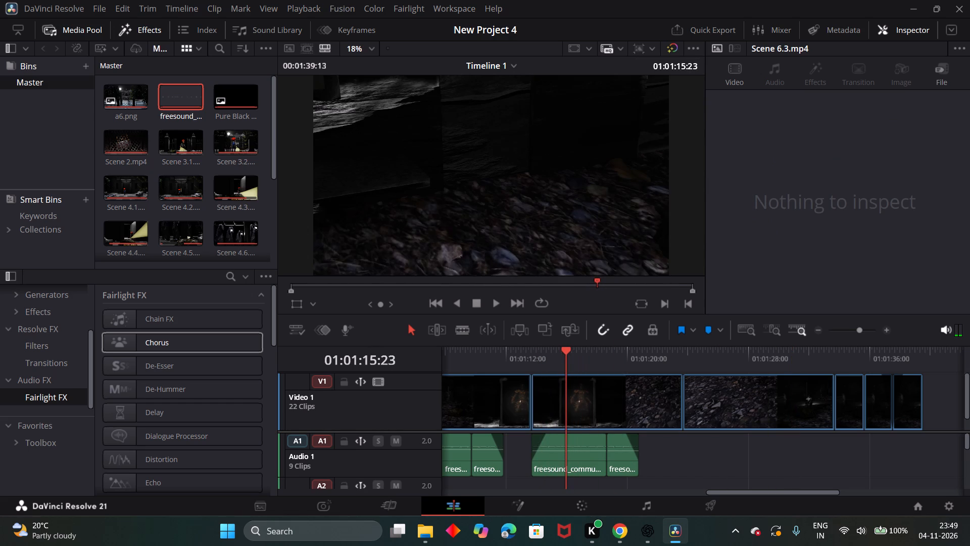
left_click(491, 303)
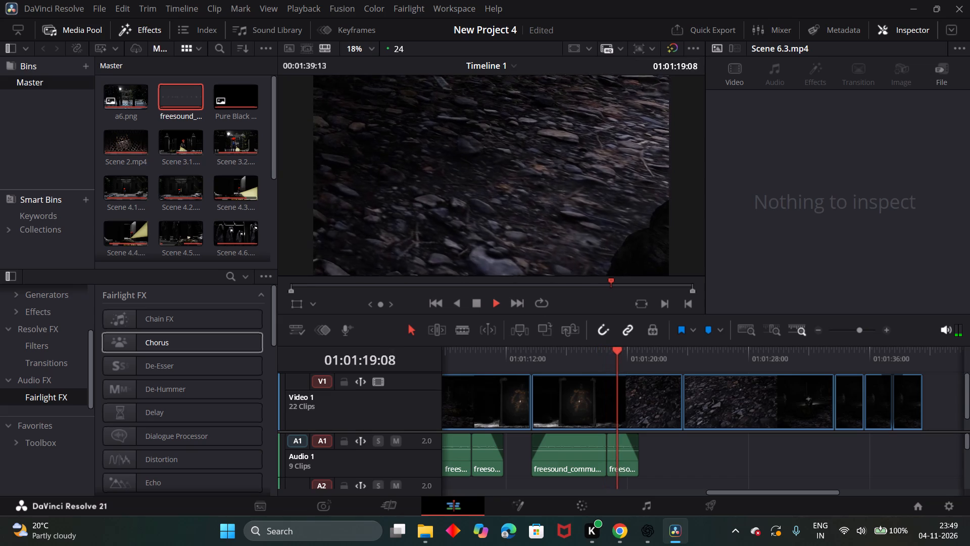
left_click(477, 304)
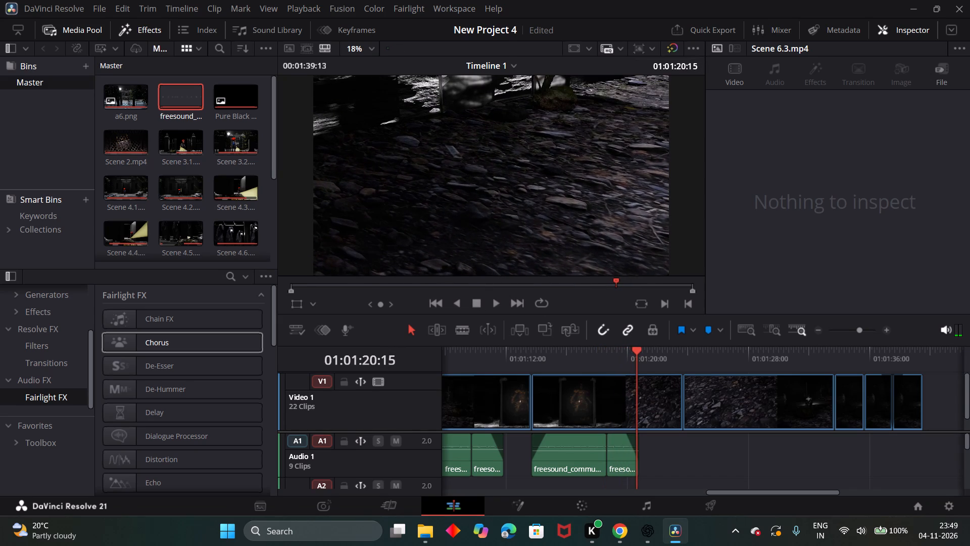
Copy Scene 6.3's two walking pieces and paste the pair twice, end to end, directly after the originals on Audio 1.
left_click_drag(636, 350, 515, 374)
left_click(566, 447)
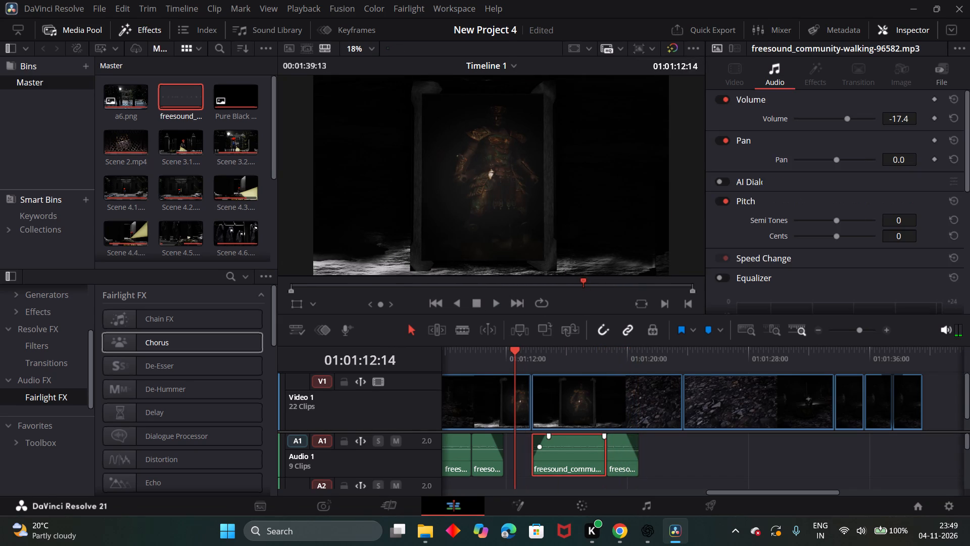
left_click(616, 461, "shift")
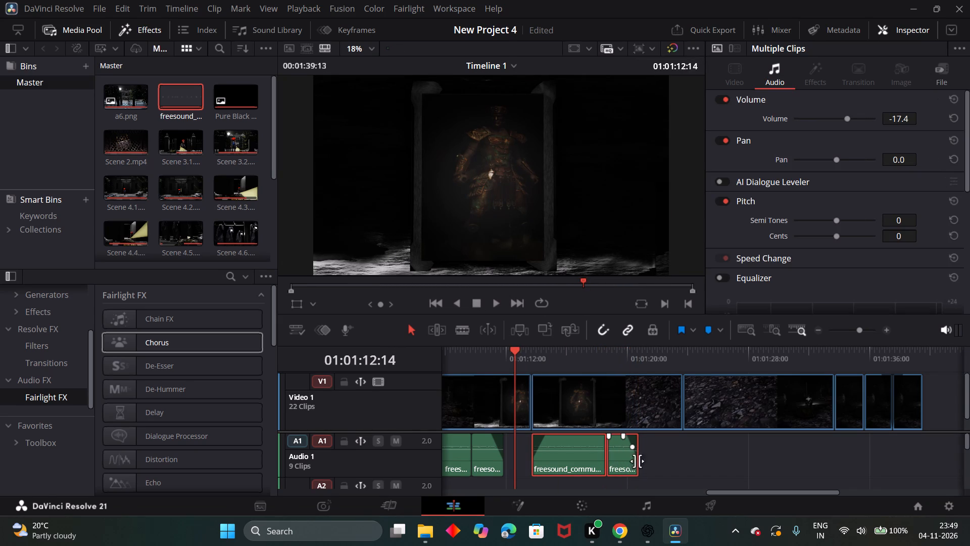
key("ctrl+c")
key("ctrl+v")
key("ctrl+z")
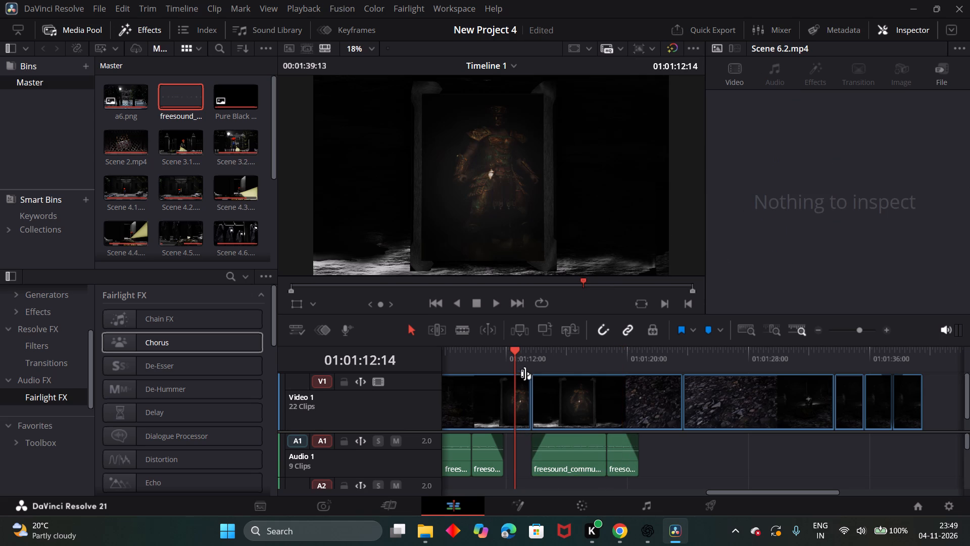
left_click_drag(514, 354, 642, 387)
key("ctrl+v")
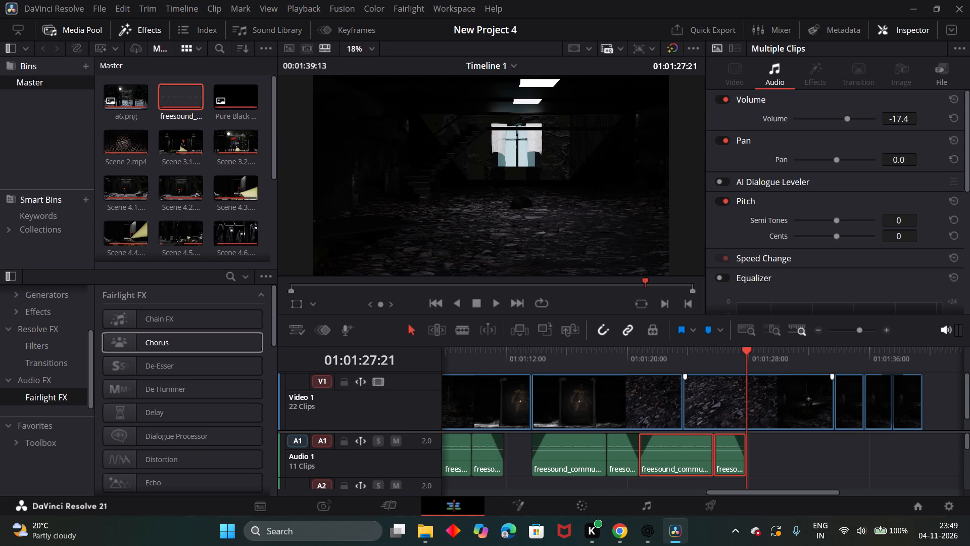
key("ctrl+v")
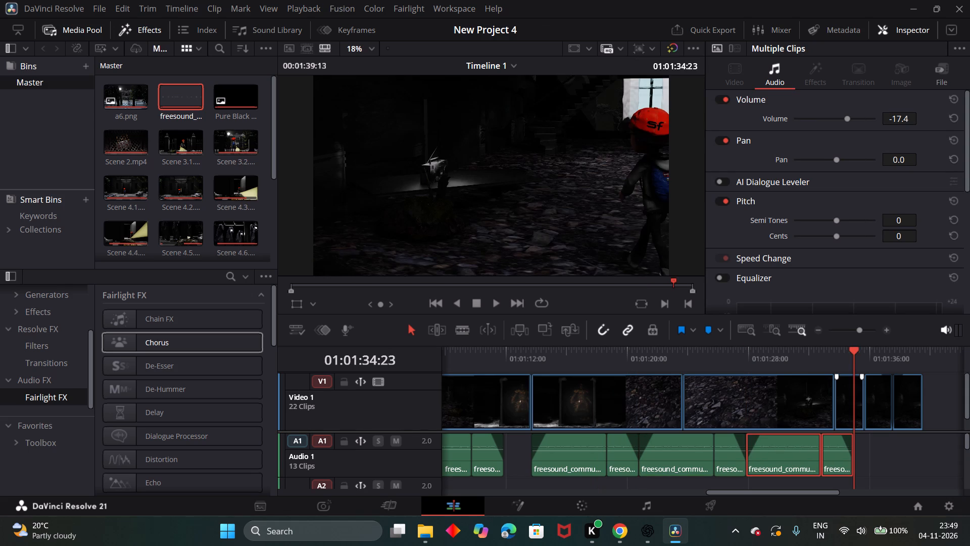
Delete the short last walking piece that runs from the end of Scene 6.4 into Scene 6.5.
left_click(835, 449)
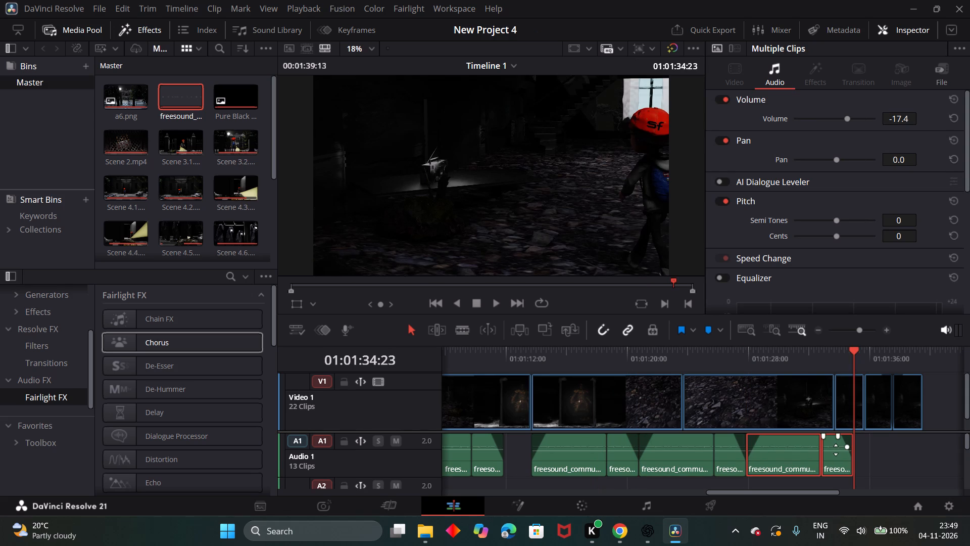
left_click(871, 459)
left_click(840, 461)
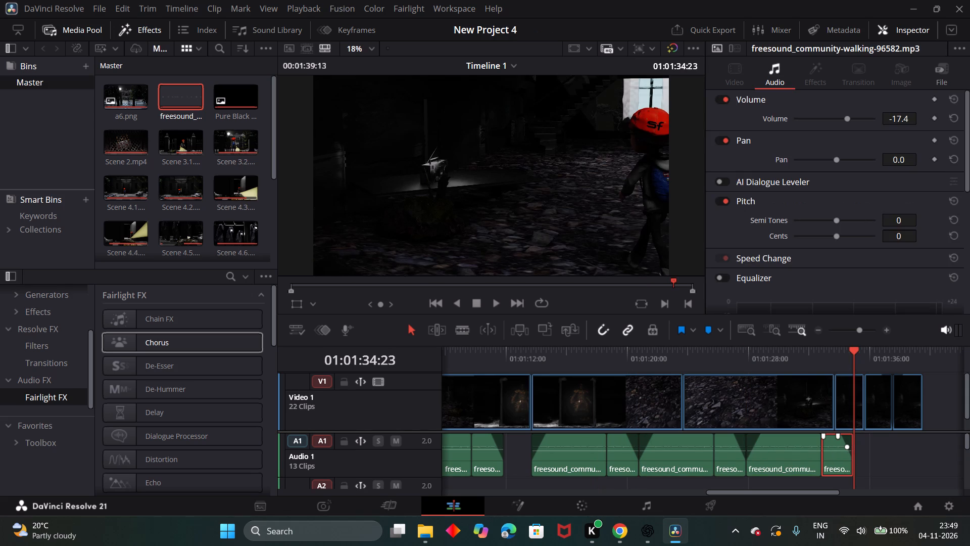
key("BackSpace")
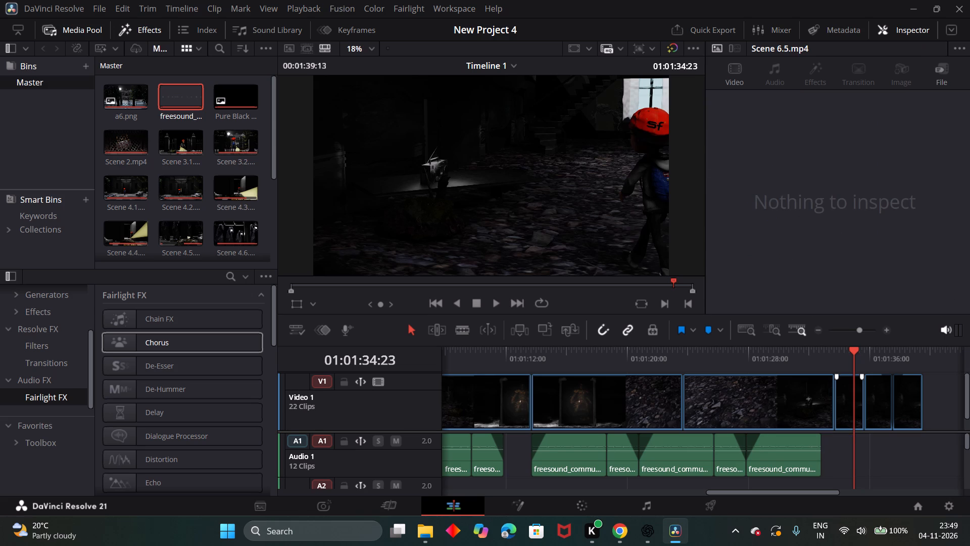
Play back the timeline from 01:01:22:14 in Scene 6.3 to about 01:01:36 to check the pasted walking pieces.
left_click_drag(852, 355, 817, 356)
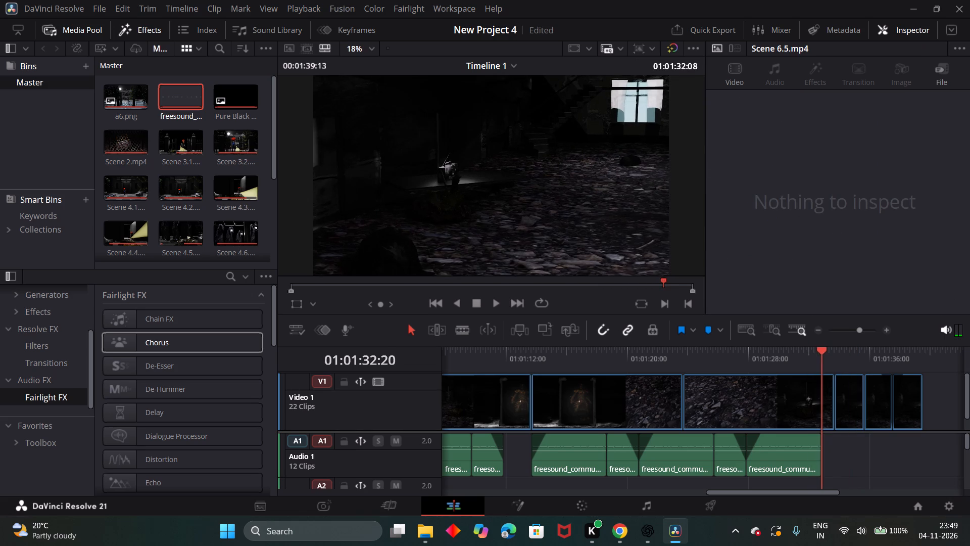
left_click_drag(817, 356, 666, 411)
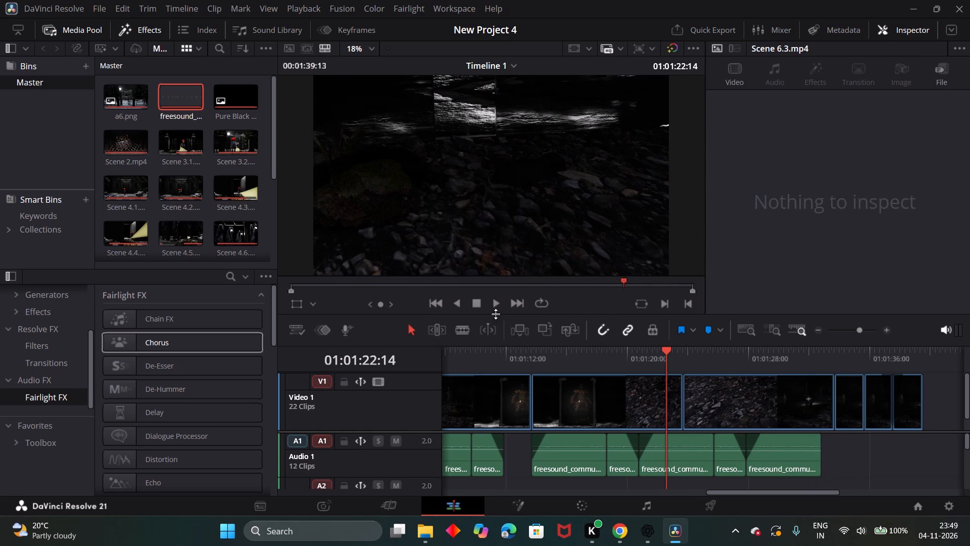
left_click(493, 305)
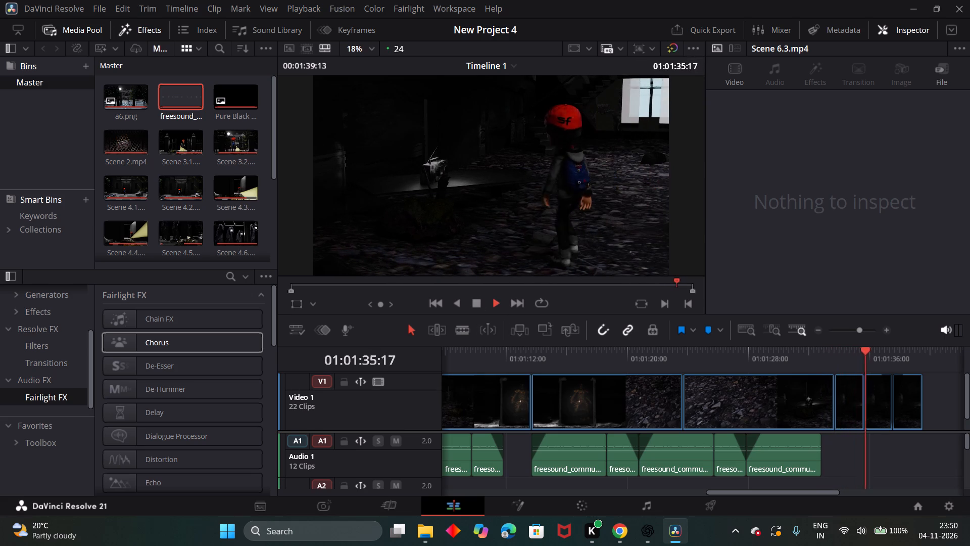
left_click(481, 303)
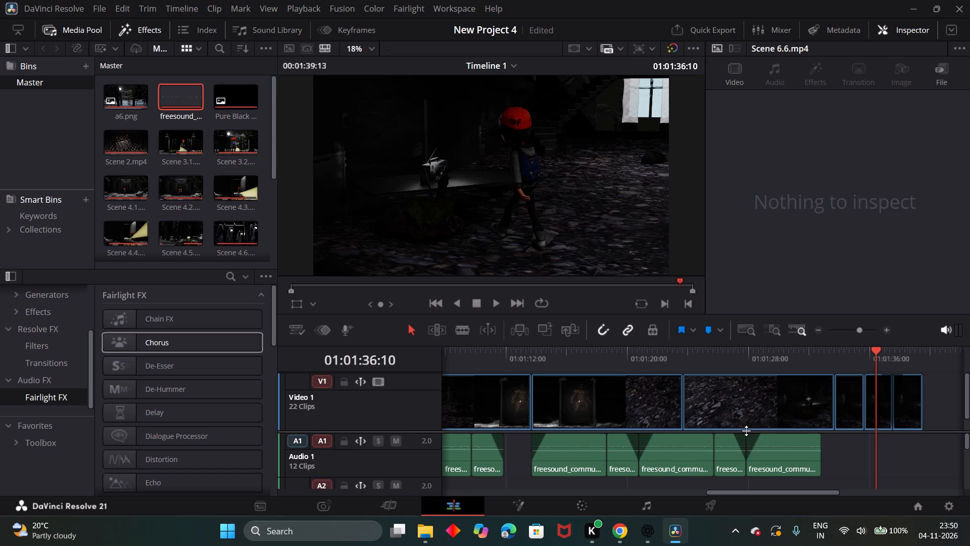
Remove the fades at the joins between the pasted walking pieces across Scenes 6.3 and 6.4 on Audio 1.
left_click_drag(761, 436, 744, 436)
left_click_drag(730, 435, 739, 436)
left_click_drag(739, 436, 745, 436)
left_click(653, 434)
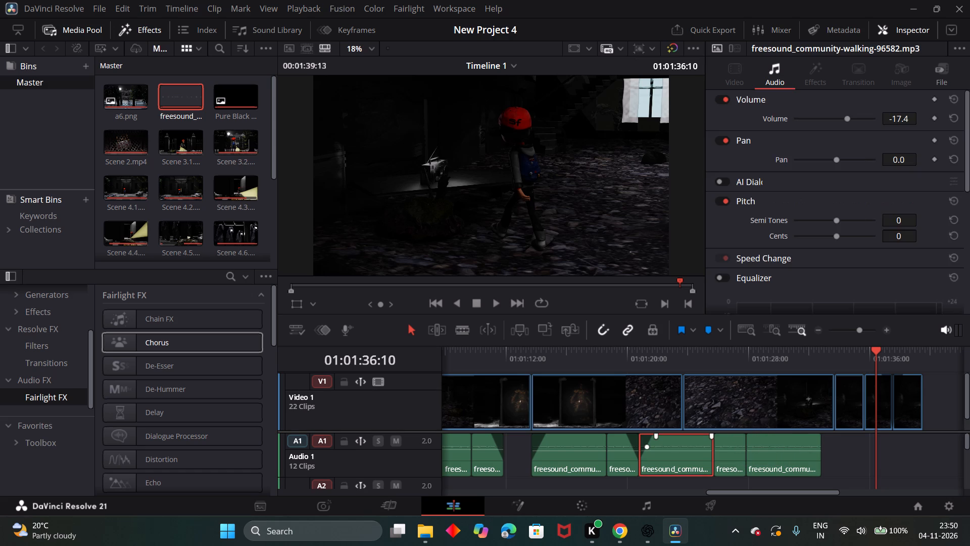
left_click_drag(656, 435, 639, 434)
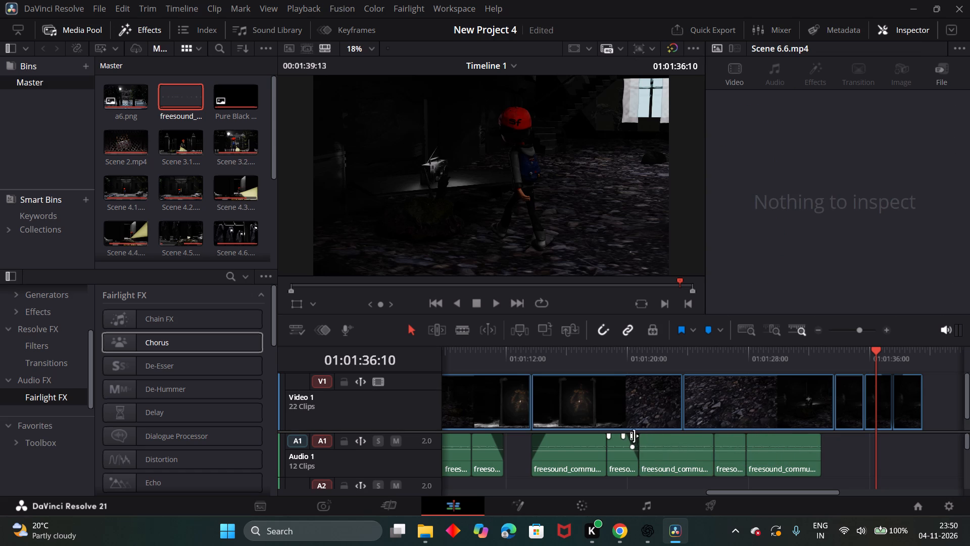
left_click_drag(624, 434, 638, 436)
Play back from within Scene 6.3 into Scene 6.6 to check the walking pieces without fades at their joins.
left_click_drag(874, 349, 639, 387)
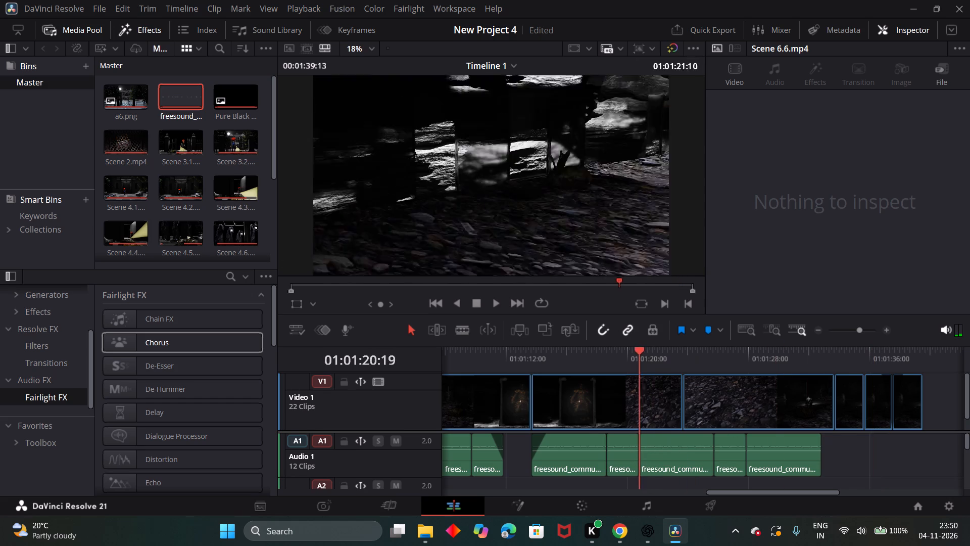
left_click_drag(639, 387, 587, 413)
left_click(498, 302)
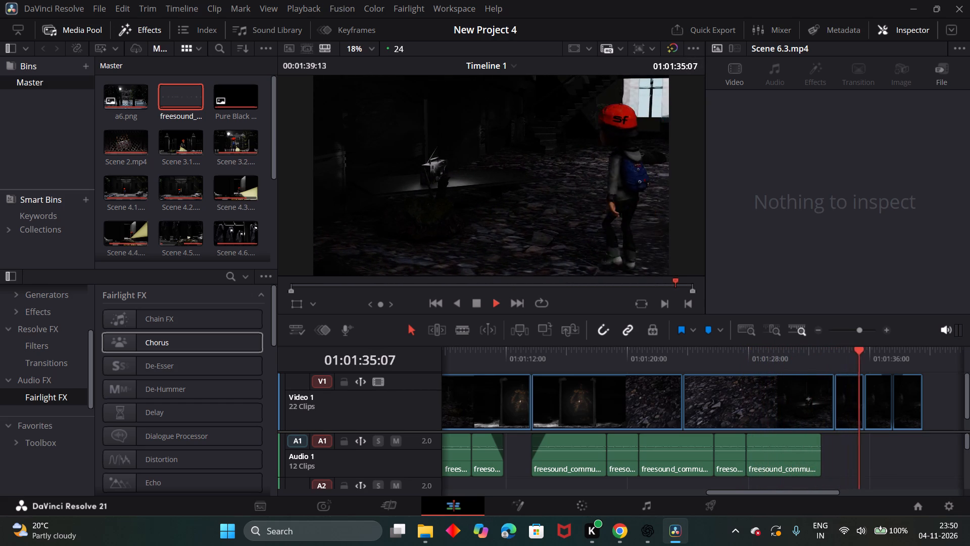
left_click(476, 305)
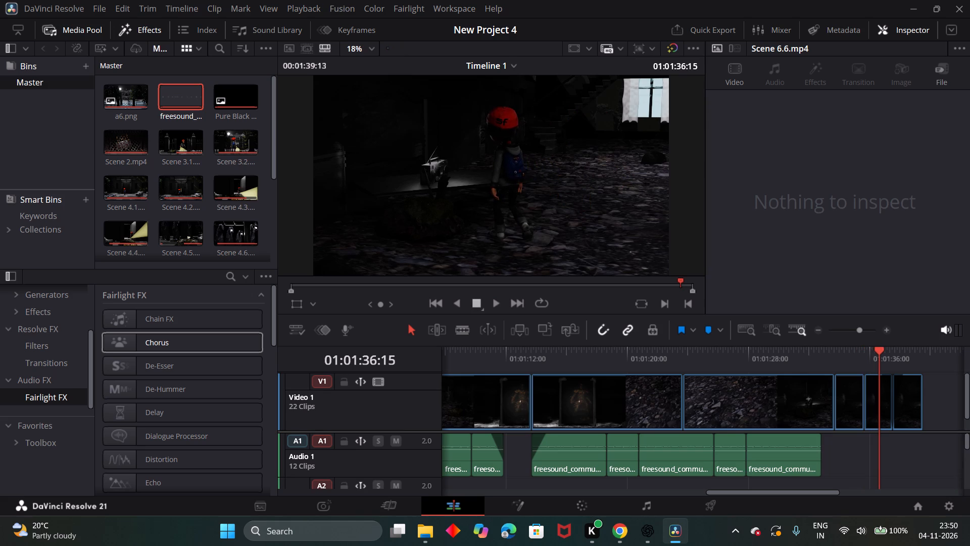
Copy the last two walking pieces on Audio 1 and paste them directly after the originals at 01:01:32:20.
left_click(737, 456)
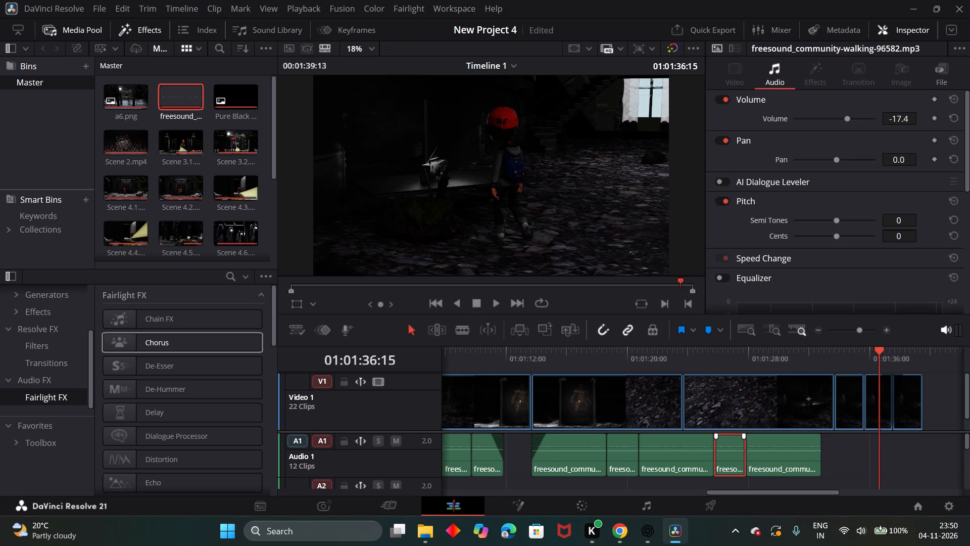
left_click(782, 457, "shift")
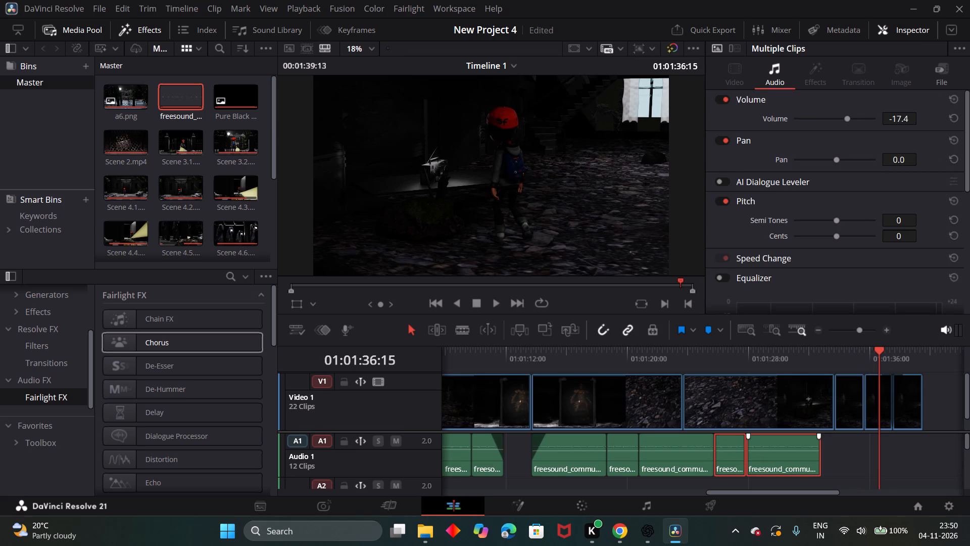
key("ctrl+c")
left_click_drag(880, 350, 825, 359)
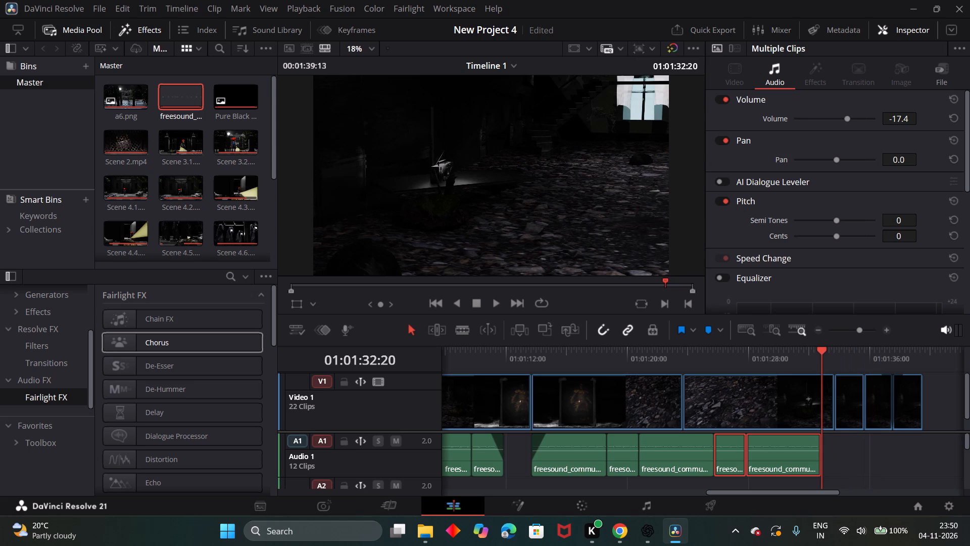
key("ctrl+v")
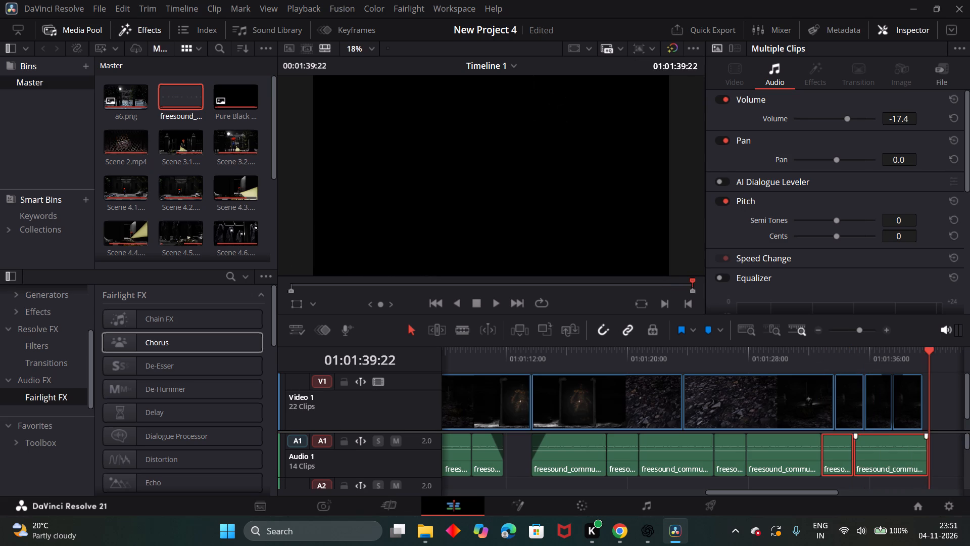
Play back from 01:01:36:16 in Scene 6.6 to the timeline's end to check the newly pasted walking pieces.
left_click_drag(927, 346, 869, 352)
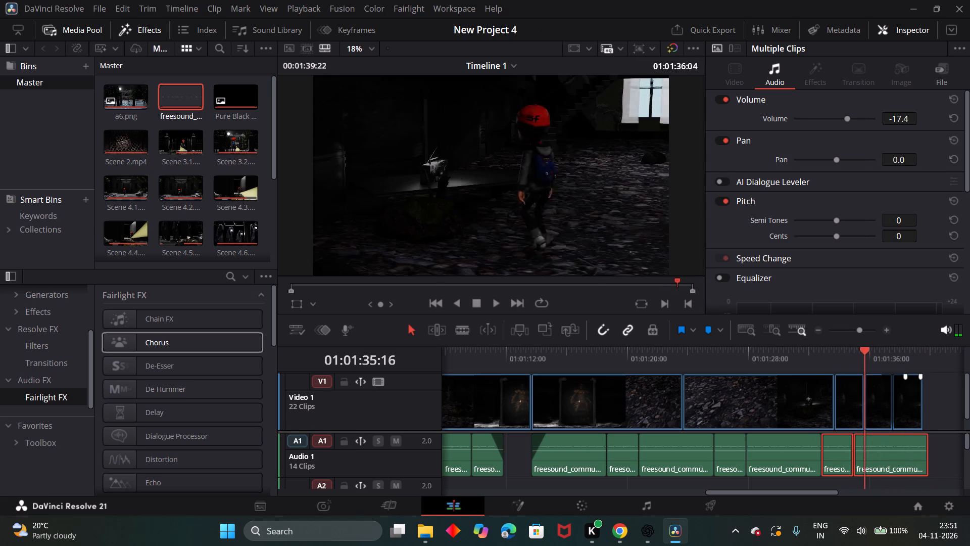
left_click_drag(869, 352, 894, 379)
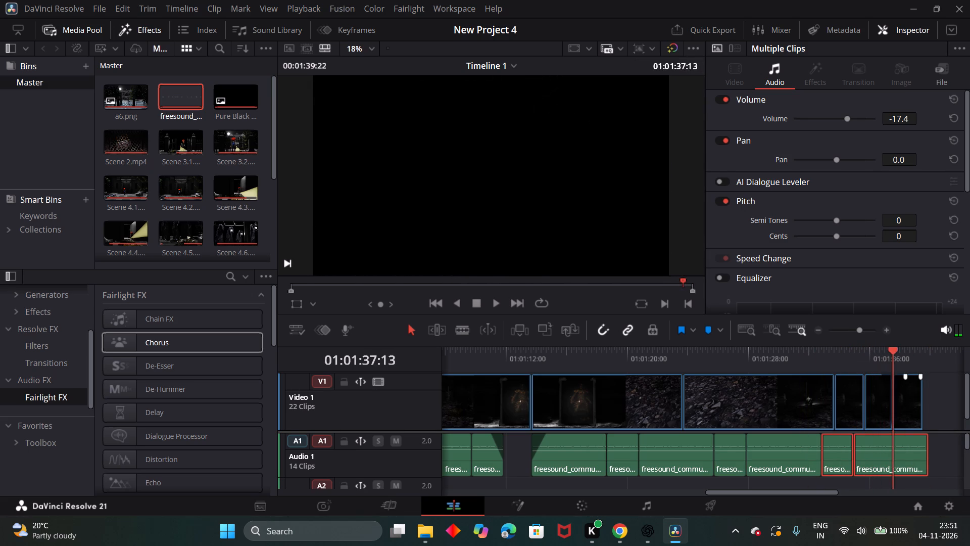
left_click_drag(894, 379, 880, 383)
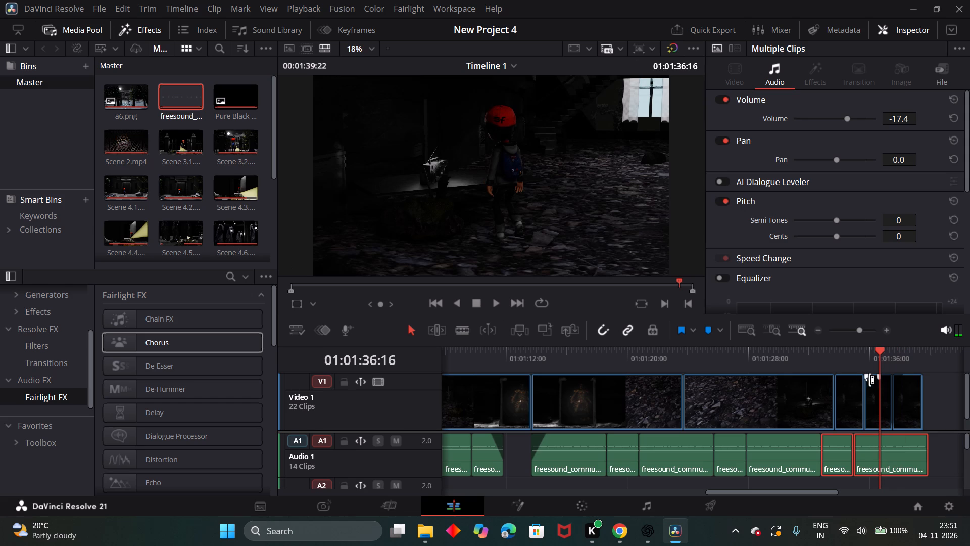
left_click(495, 304)
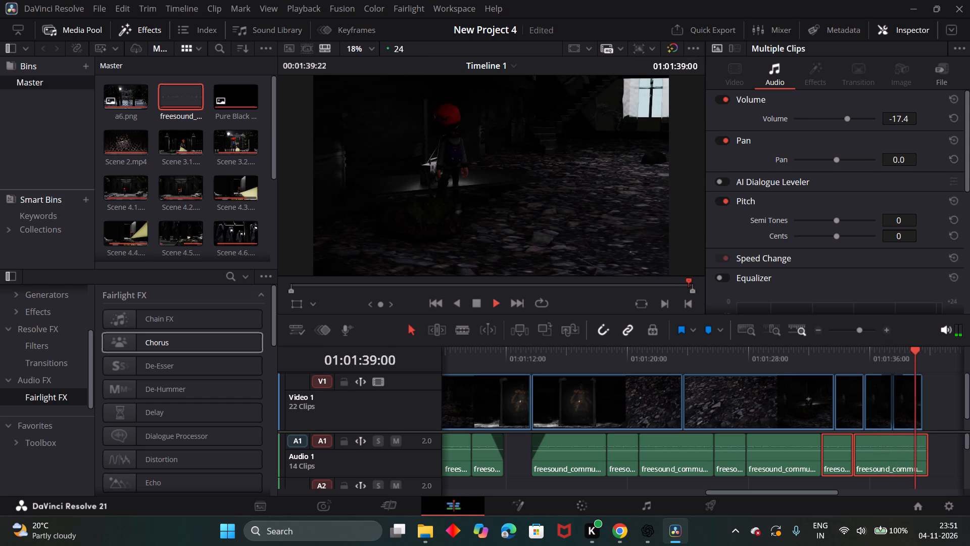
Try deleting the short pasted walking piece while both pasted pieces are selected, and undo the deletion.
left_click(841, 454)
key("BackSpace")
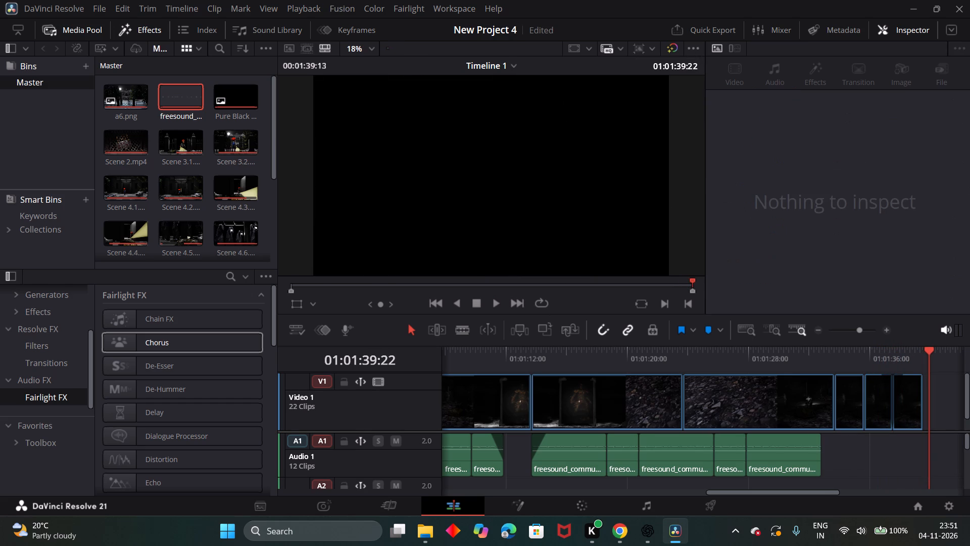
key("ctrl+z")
Delete only the short pasted walking piece that starts at 01:01:32:20 on Audio 1.
left_click(840, 451)
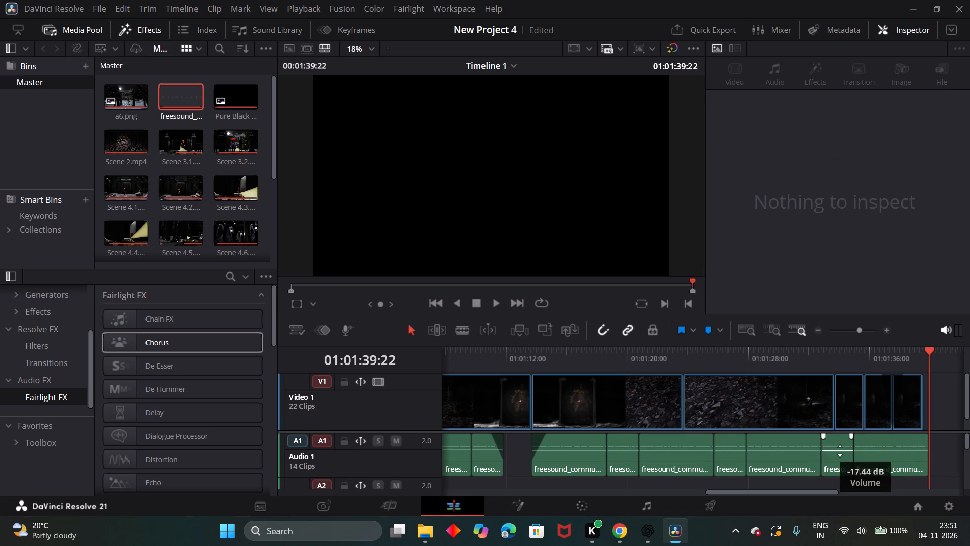
left_click(840, 451)
left_click(839, 460)
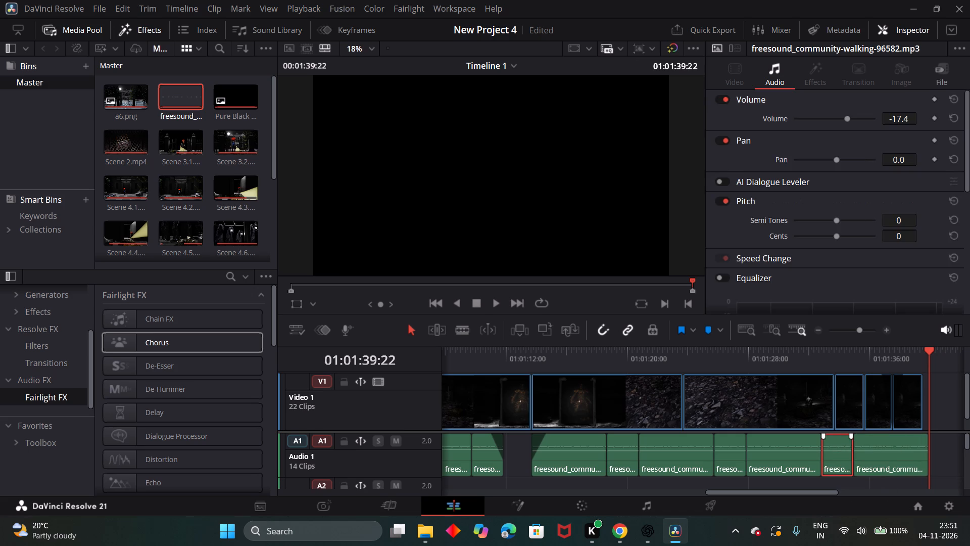
key("BackSpace")
Move the remaining long pasted walking piece back so it starts at the end of the preceding piece, at 01:01:32:20.
left_click_drag(891, 452, 881, 454)
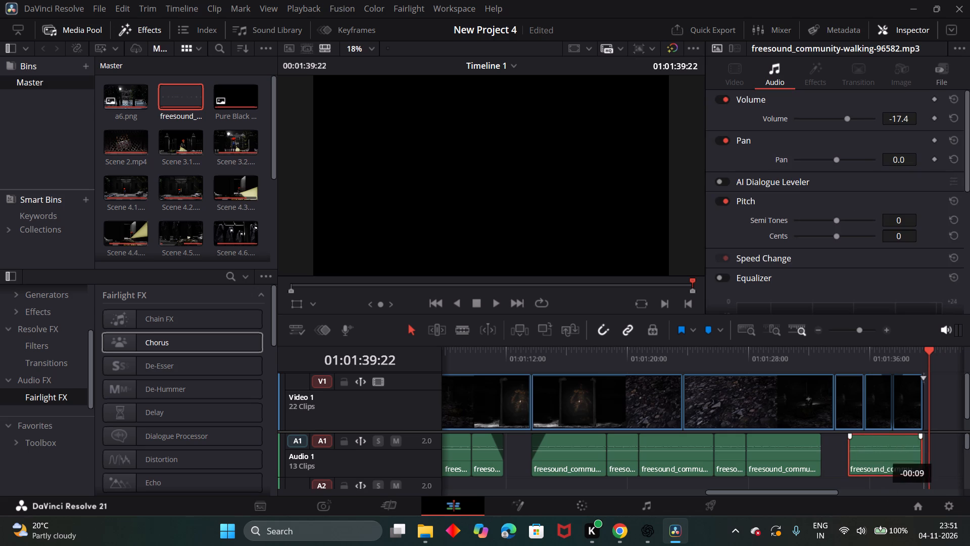
left_click_drag(881, 454, 864, 456)
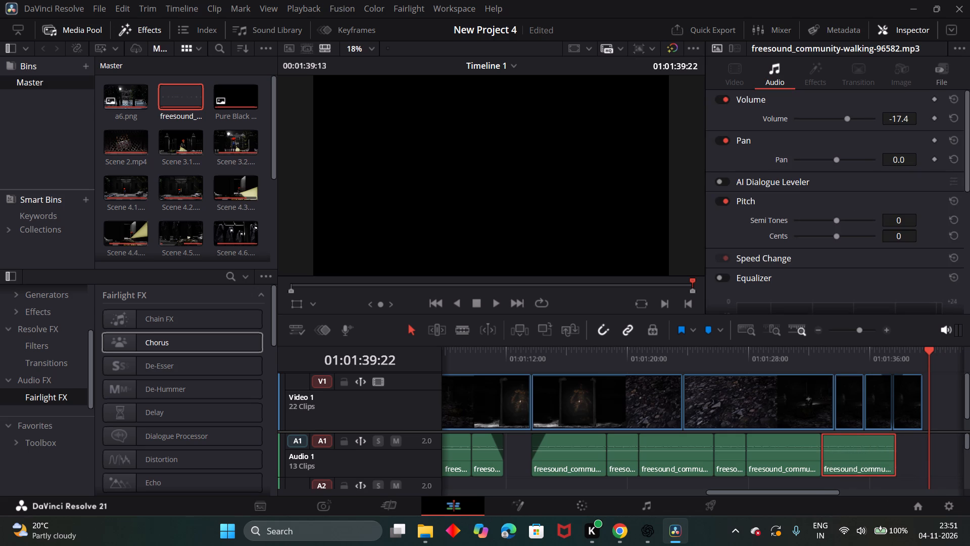
Play back from 01:01:35:02 to the end of the timeline to check the final walking piece against the character's steps.
left_click_drag(927, 351, 856, 365)
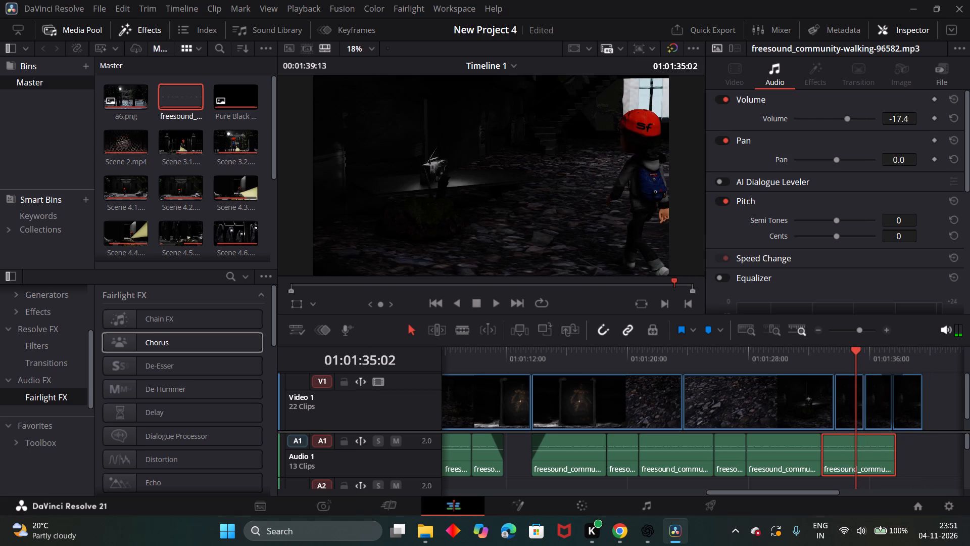
left_click(497, 300)
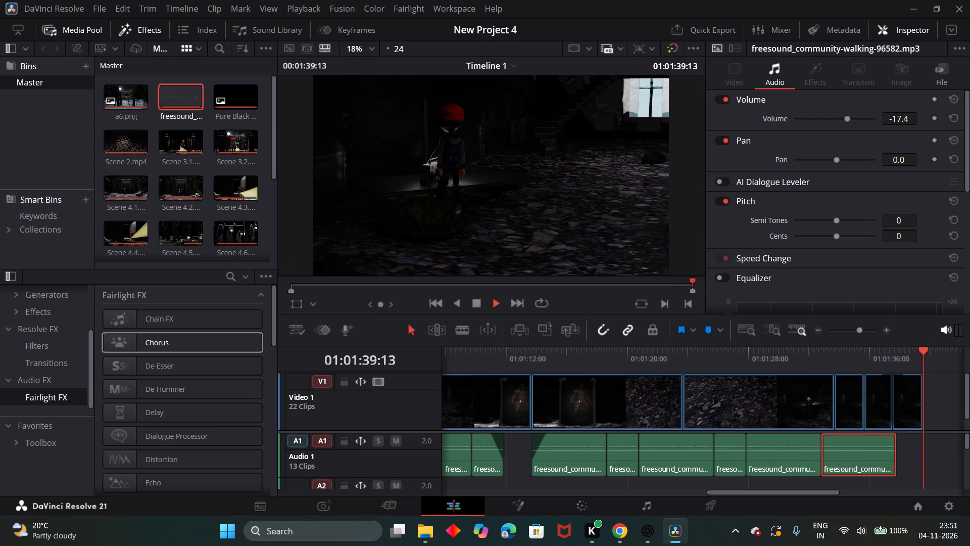
Save the project.
key("ctrl+s")
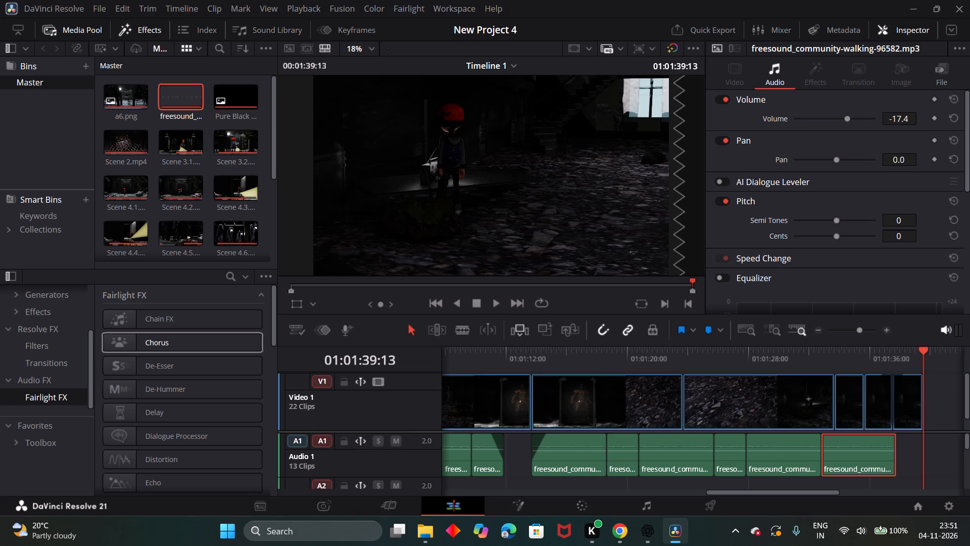
scroll(489, 438, "right", 5)
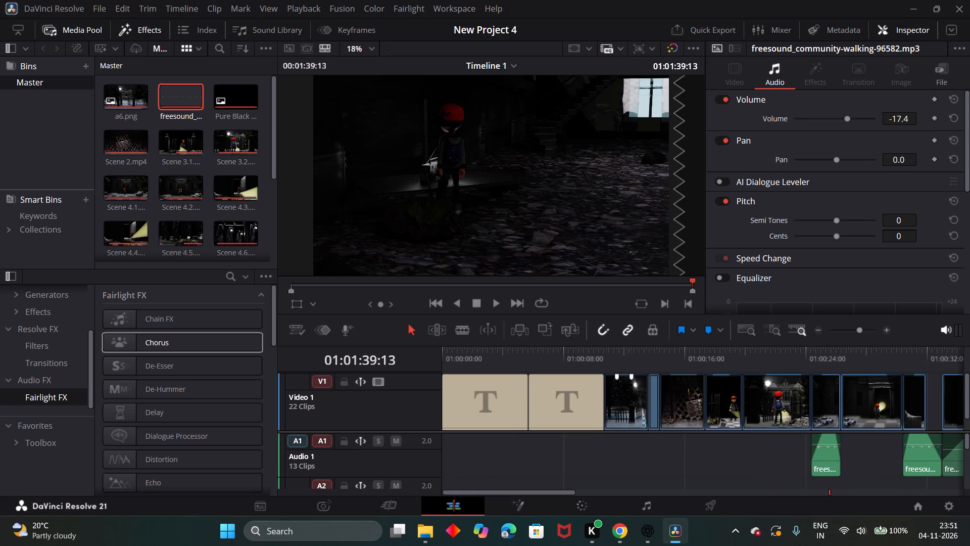
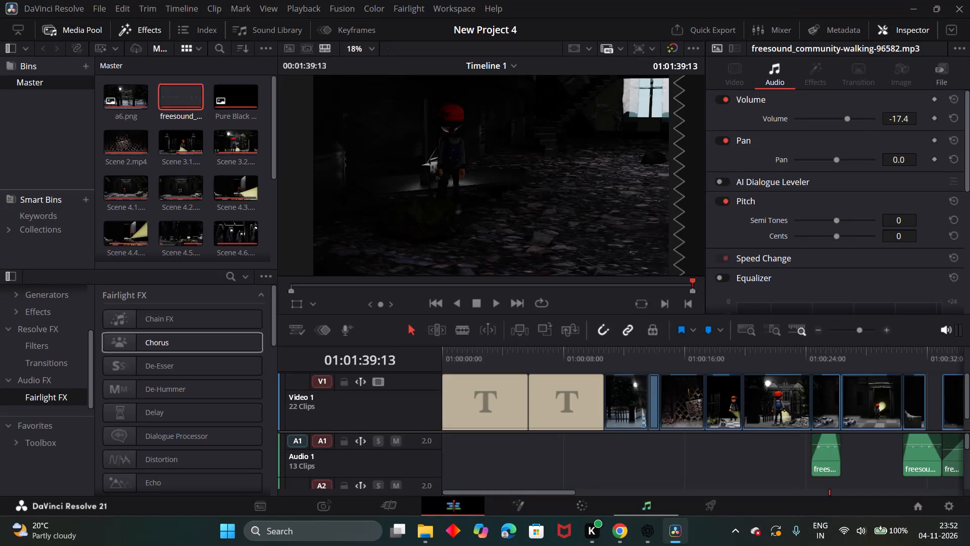
Switch to the Pixabay page in Chrome and search its sound effects for "gate opening".
left_click_drag(651, 532, 625, 530)
left_click(625, 530)
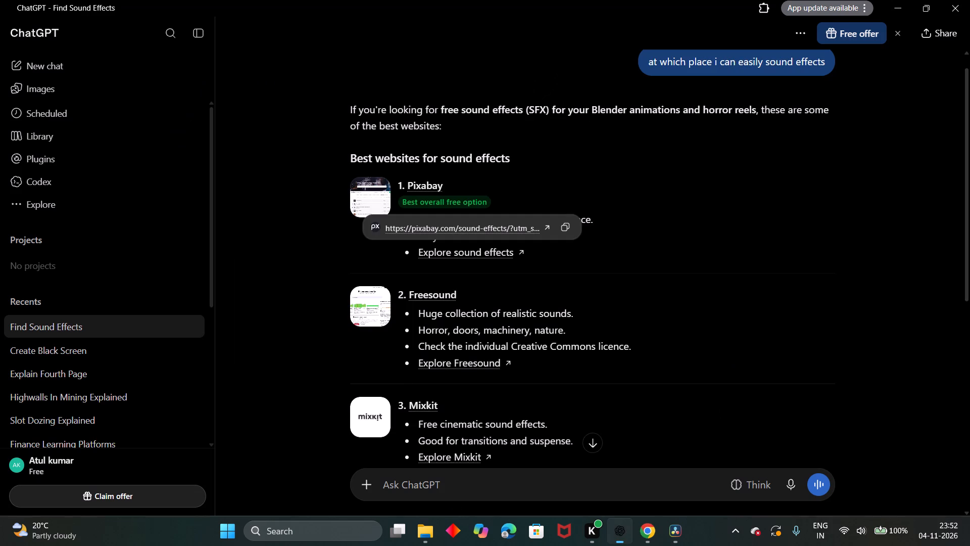
left_click(652, 530)
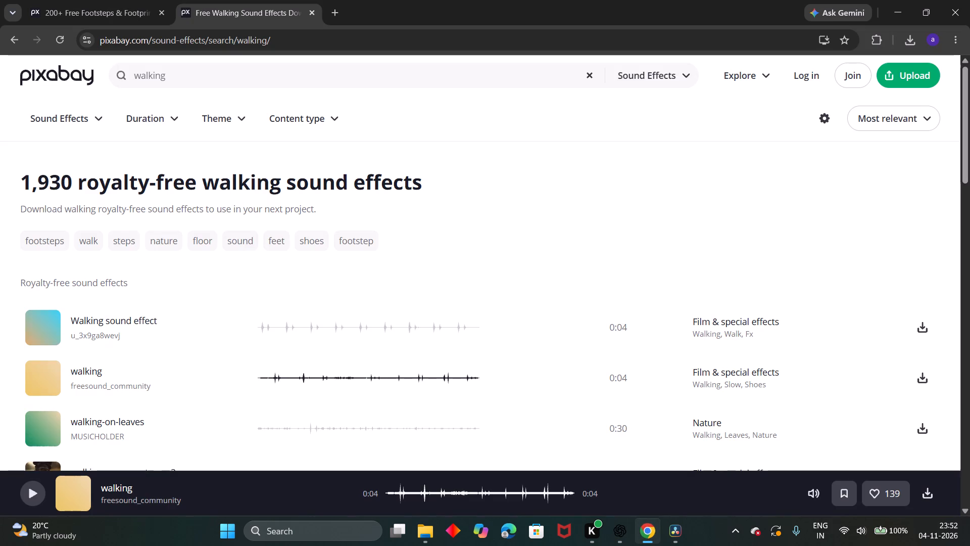
left_click(267, 69)
key("BackSpace")
key("BackSpace")
key("BackSpace")
key("BackSpace")
key("BackSpace")
key("BackSpace")
key("BackSpace")
key("BackSpace")
key("BackSpace")
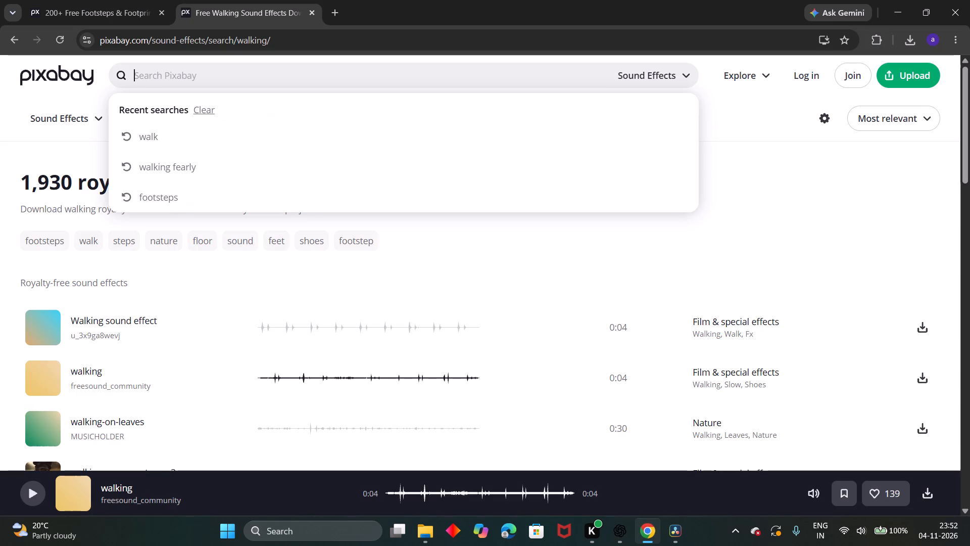
type("gate")
key("space")
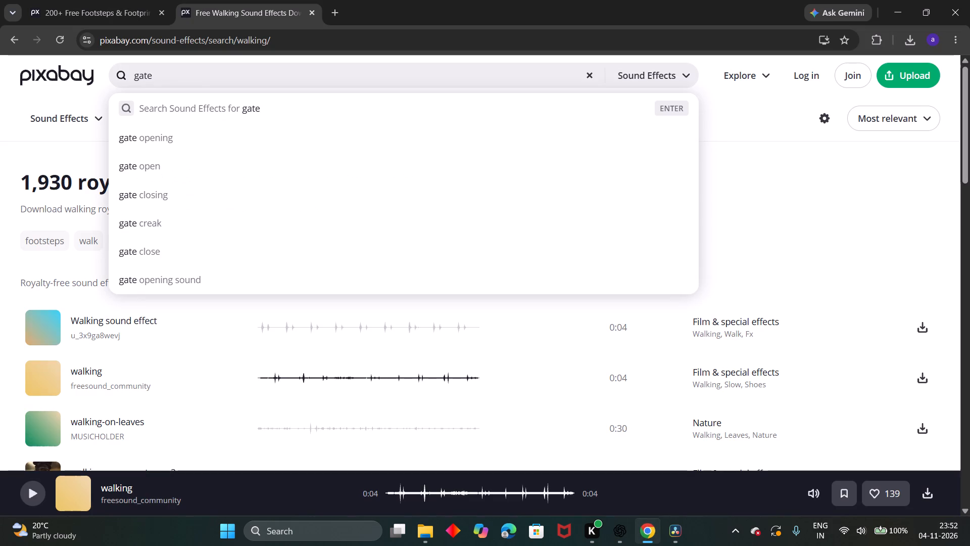
type("opening")
key("space")
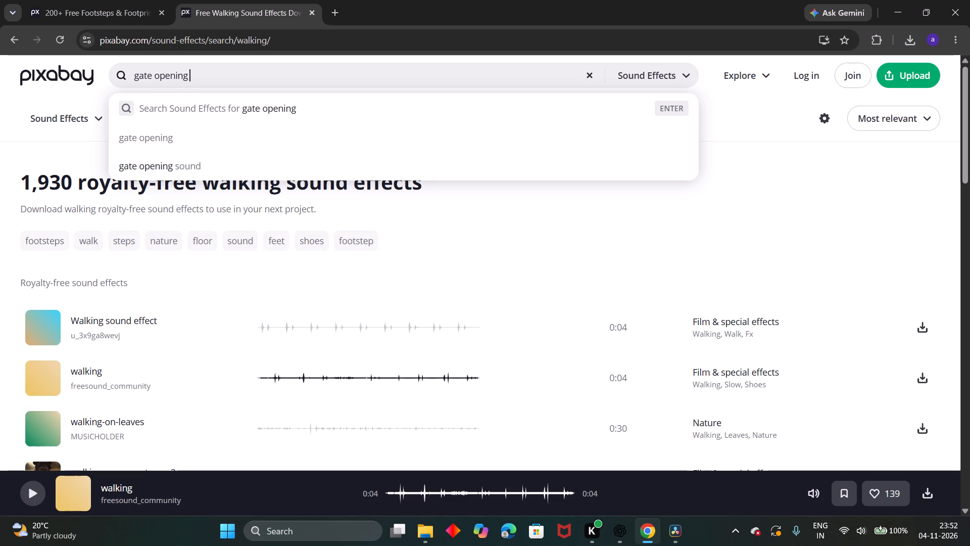
left_click(282, 106)
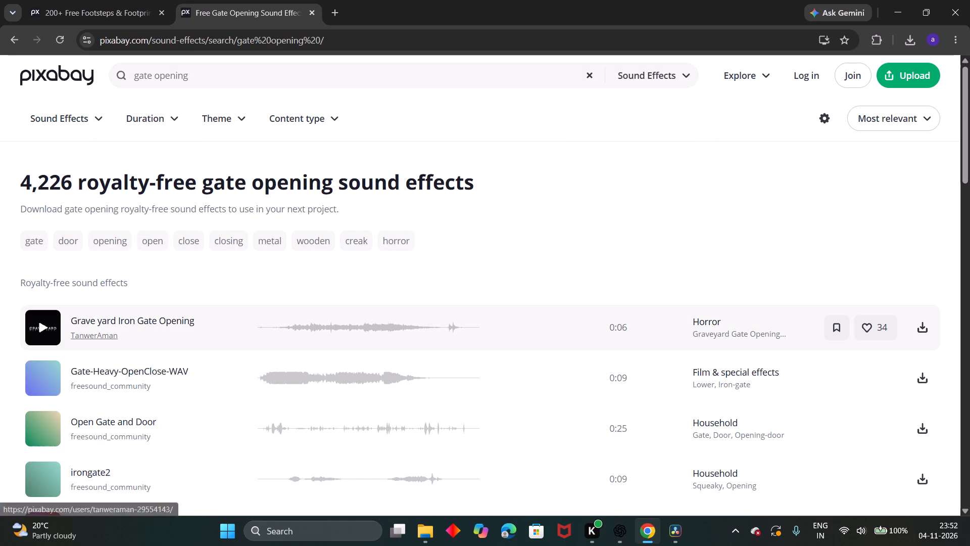
Preview the first gate opening results, from Grave yard Iron Gate Opening through irongate2 to Door opening and closing.
left_click(39, 334)
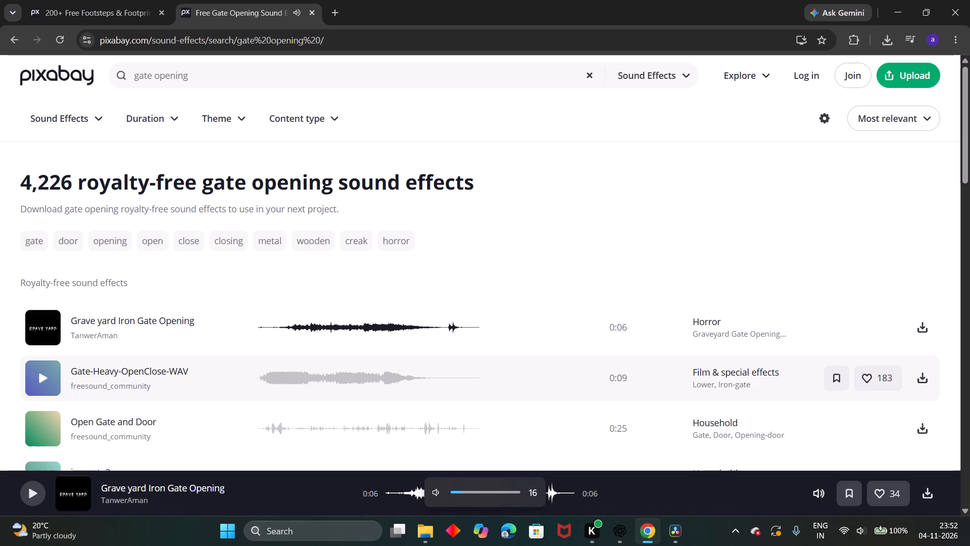
scroll(144, 372, "down", 1)
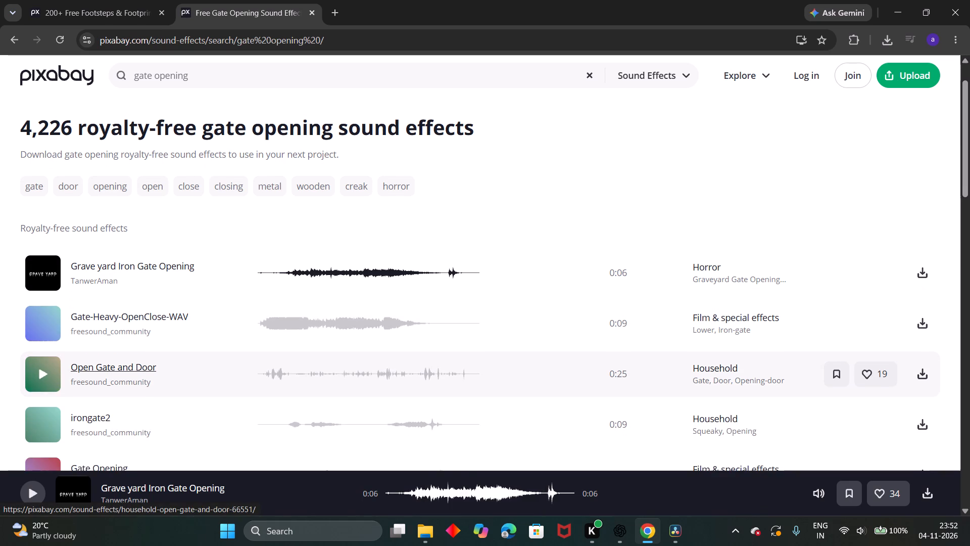
scroll(144, 372, "down", 2)
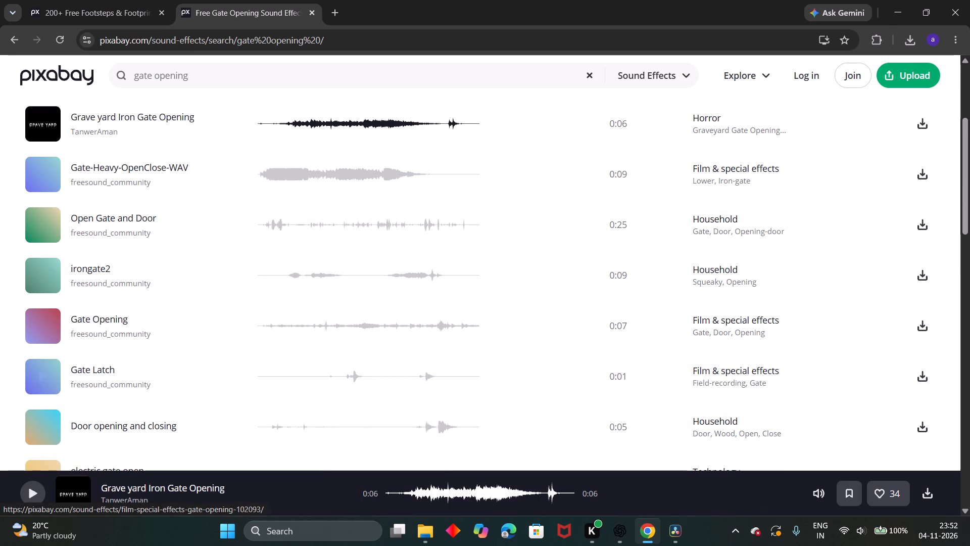
left_click(40, 168)
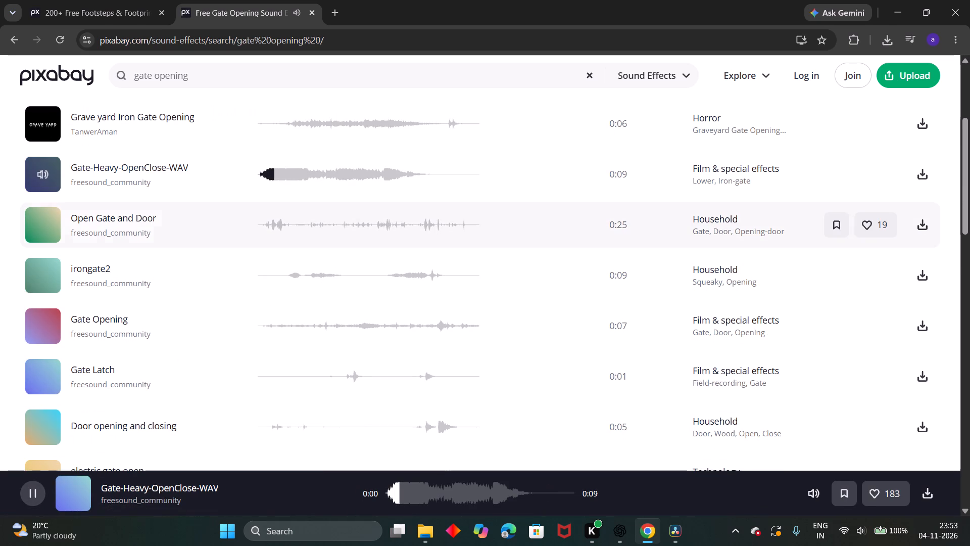
left_click(49, 215)
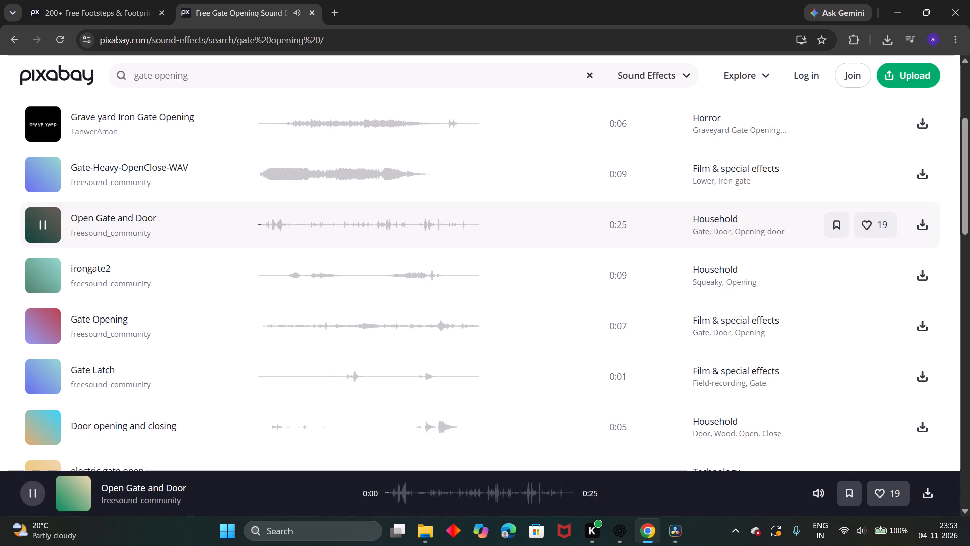
left_click(45, 271)
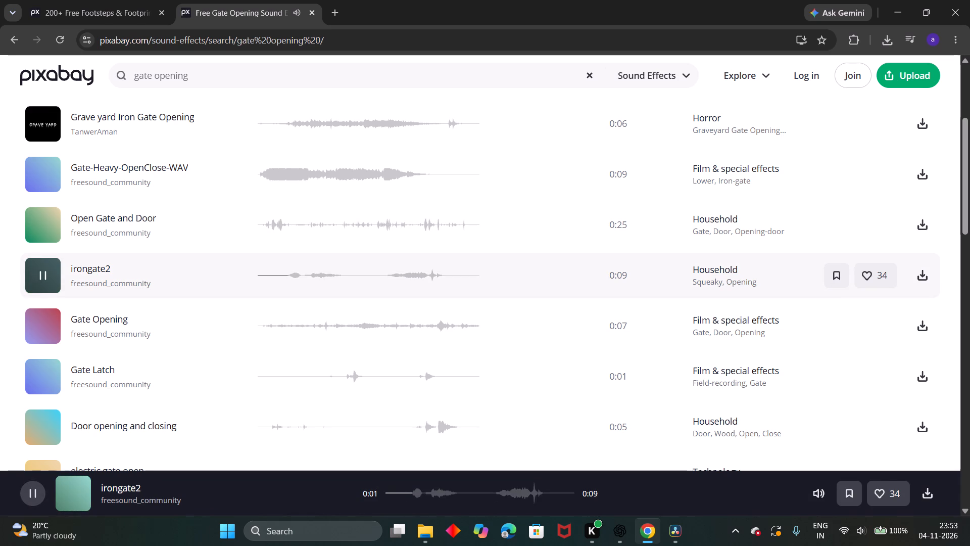
left_click(50, 322)
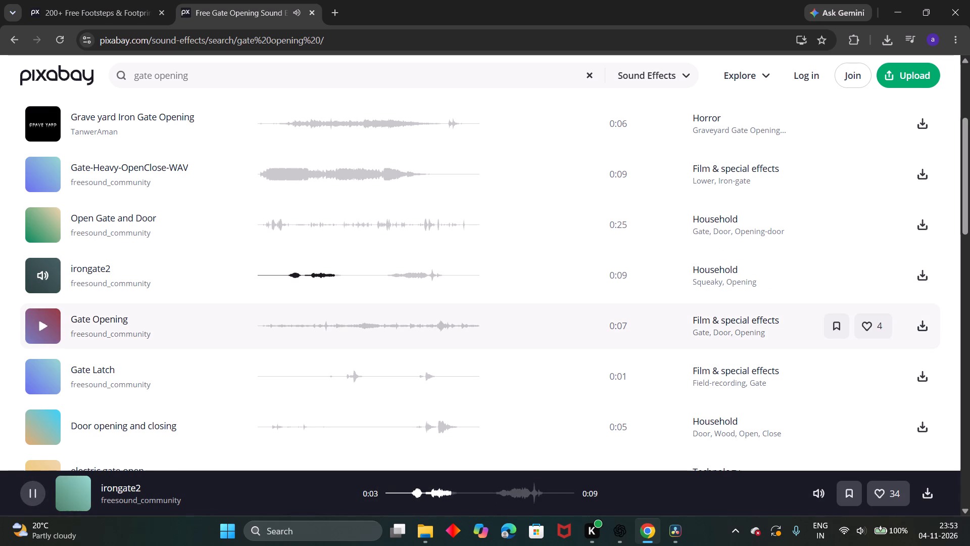
left_click(44, 420)
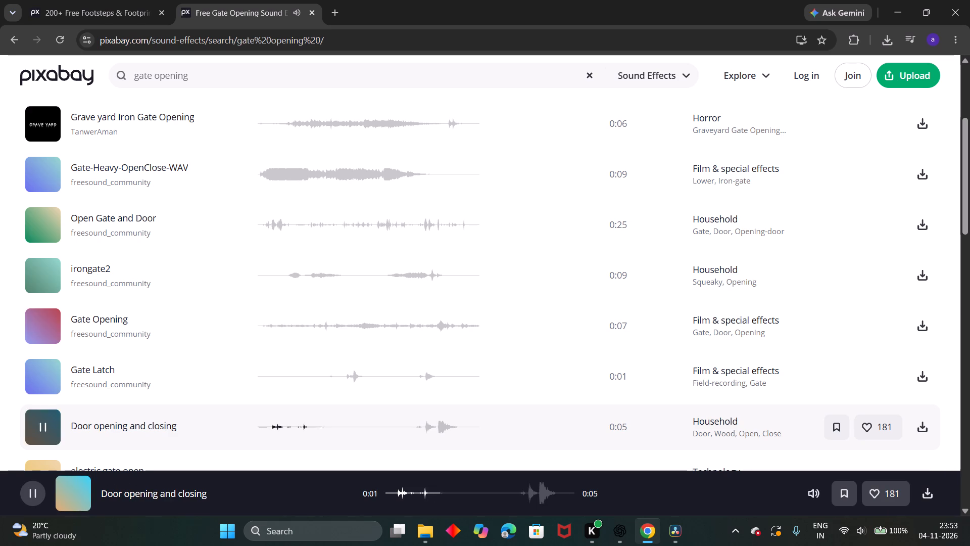
Preview the following results: electric gate open, Opening Metal Door, Metal warehouse door opened with chains, opening old gate and closing-gate.
scroll(44, 420, "down", 1)
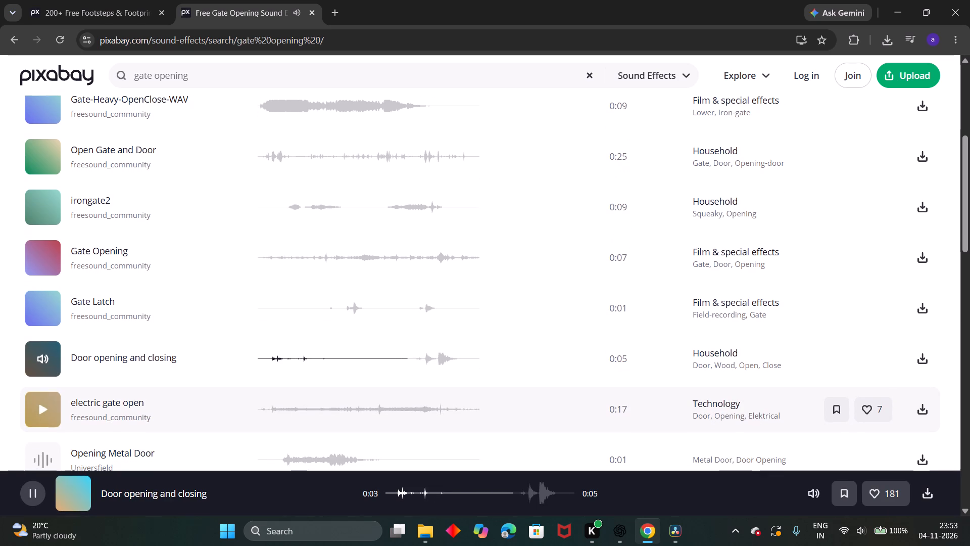
left_click(41, 417)
scroll(41, 417, "down", 1)
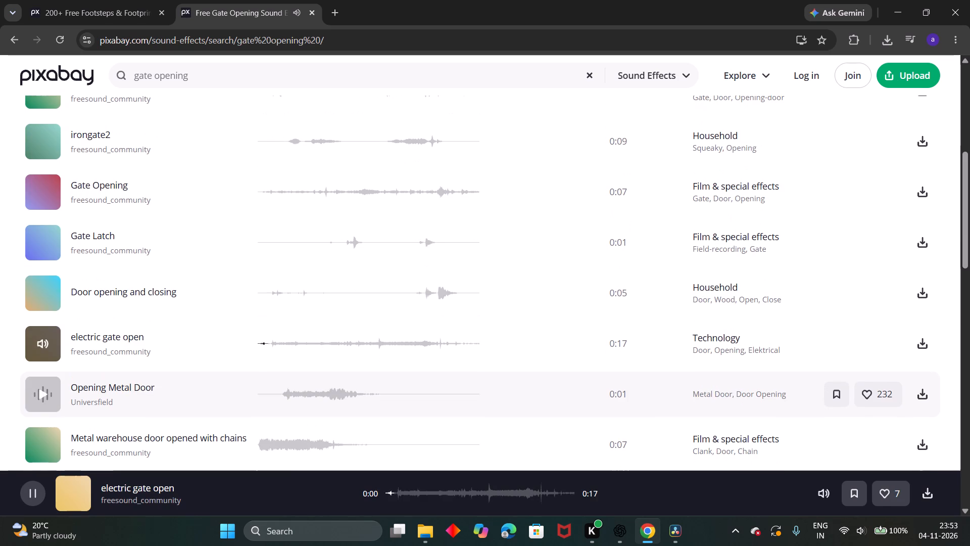
left_click(40, 406)
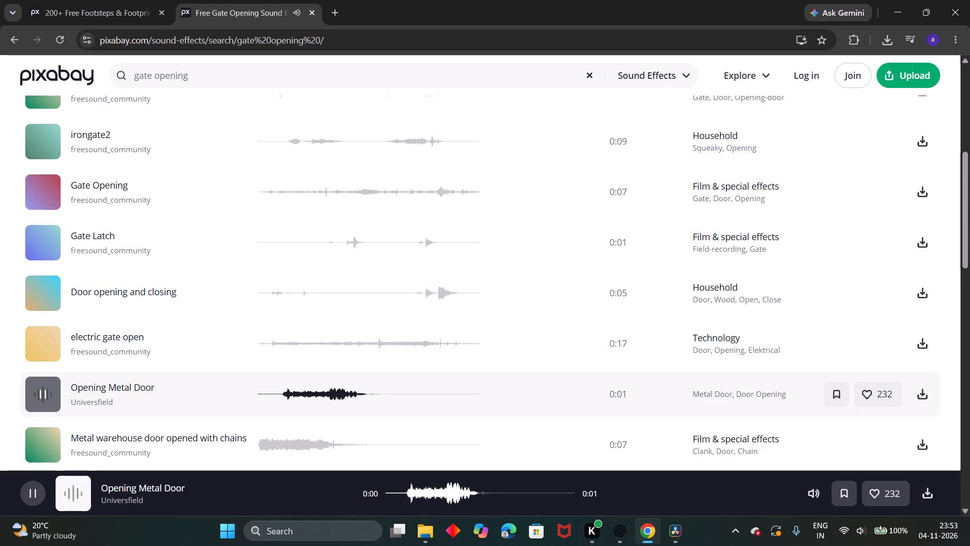
scroll(40, 406, "down", 1)
left_click(39, 381)
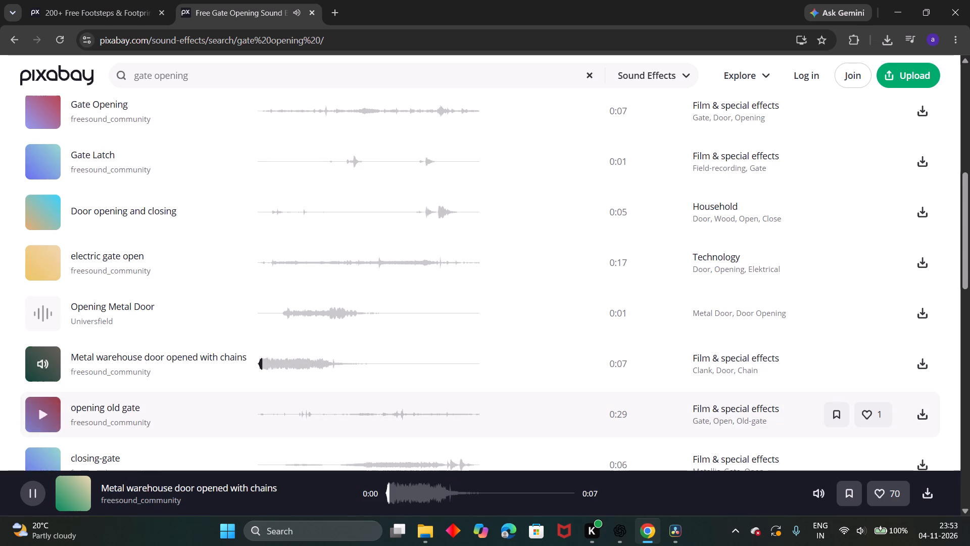
left_click(39, 407)
scroll(39, 407, "down", 1)
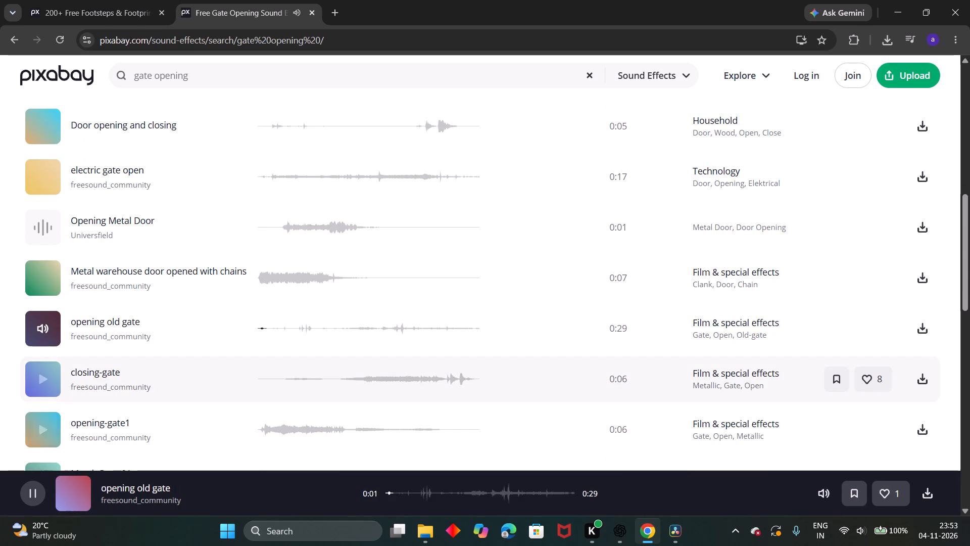
left_click(42, 390)
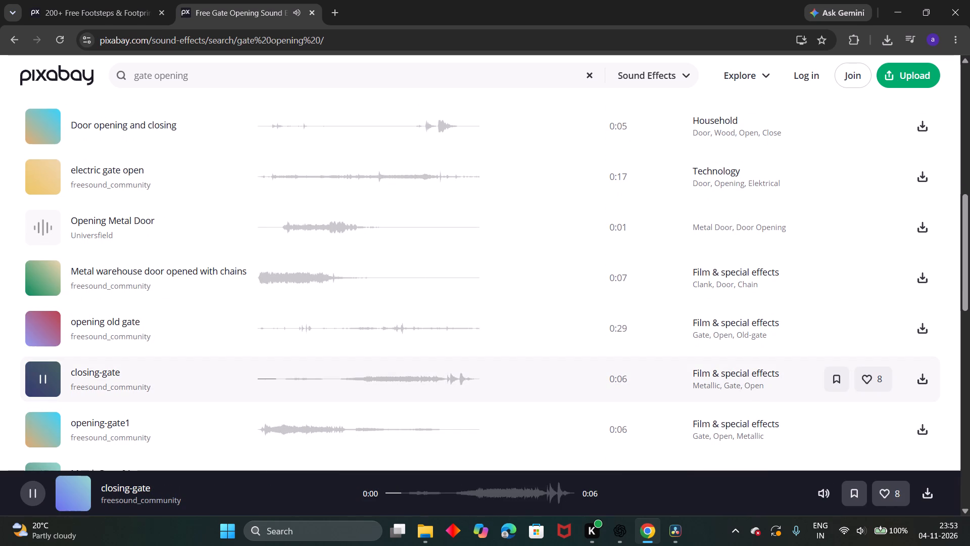
Listen to opening-gate1 several times, comparing it with Metal_Gate_01, to judge whether it suits the gate scene.
left_click(41, 428)
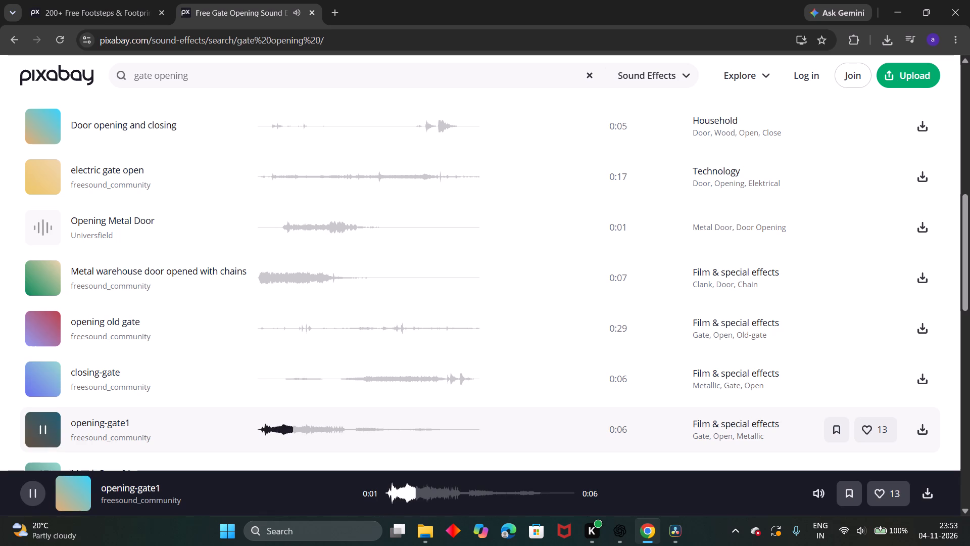
scroll(41, 428, "down", 1)
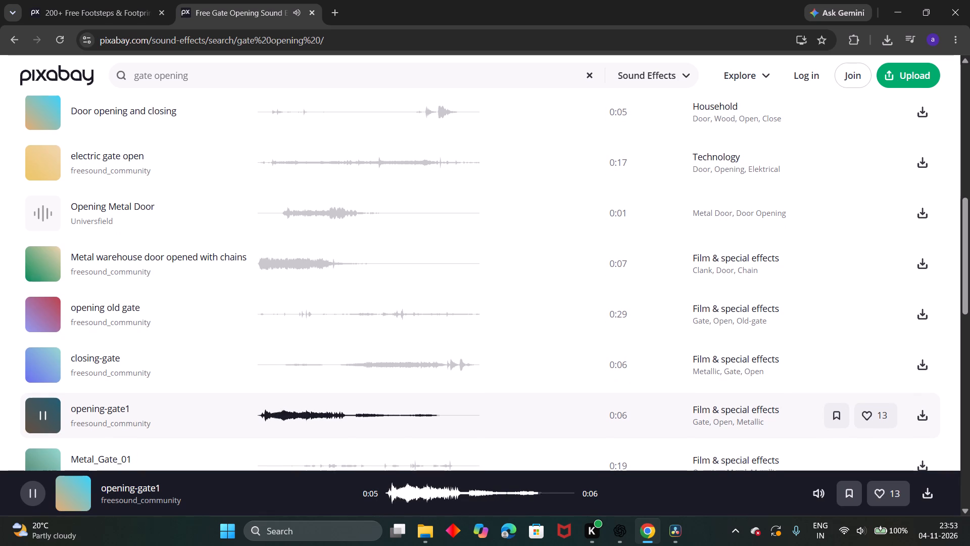
left_click(41, 428)
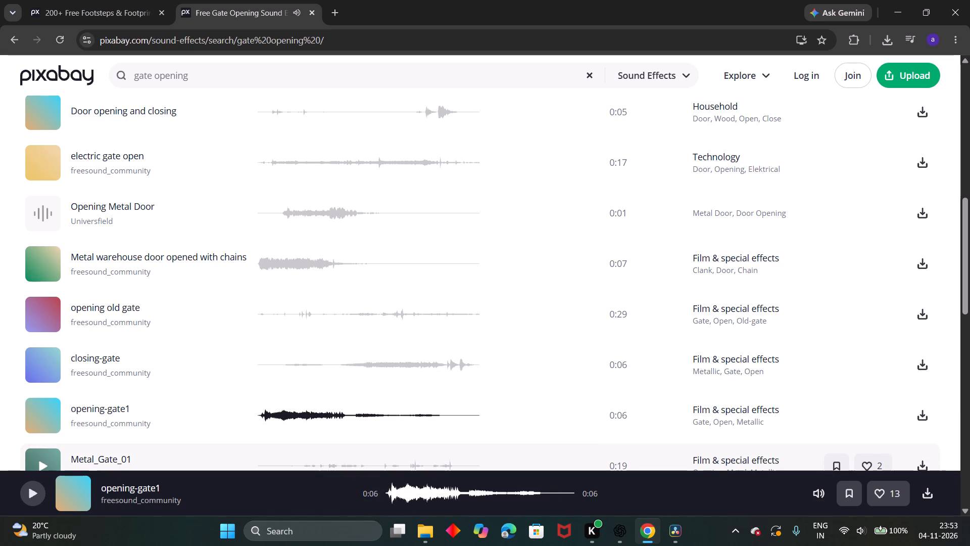
left_click(47, 459)
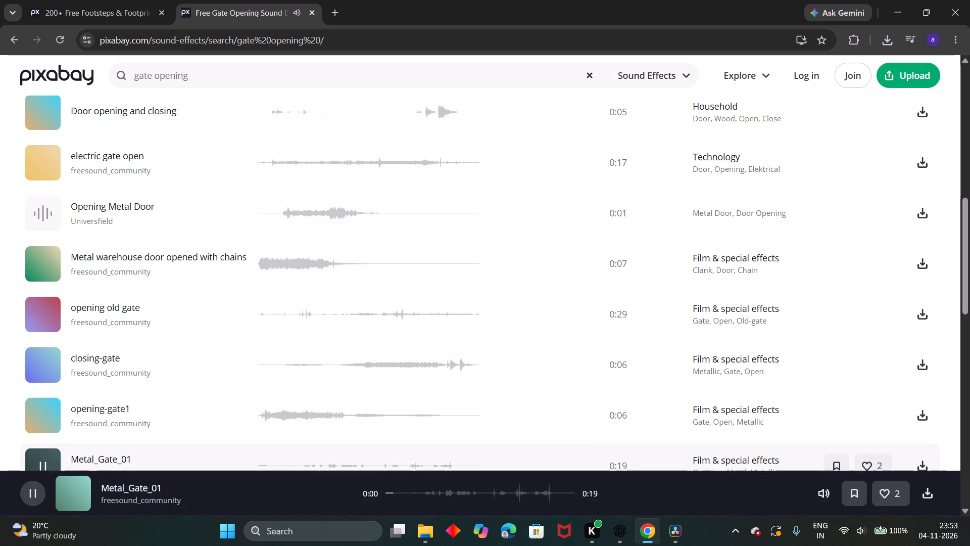
left_click(47, 421)
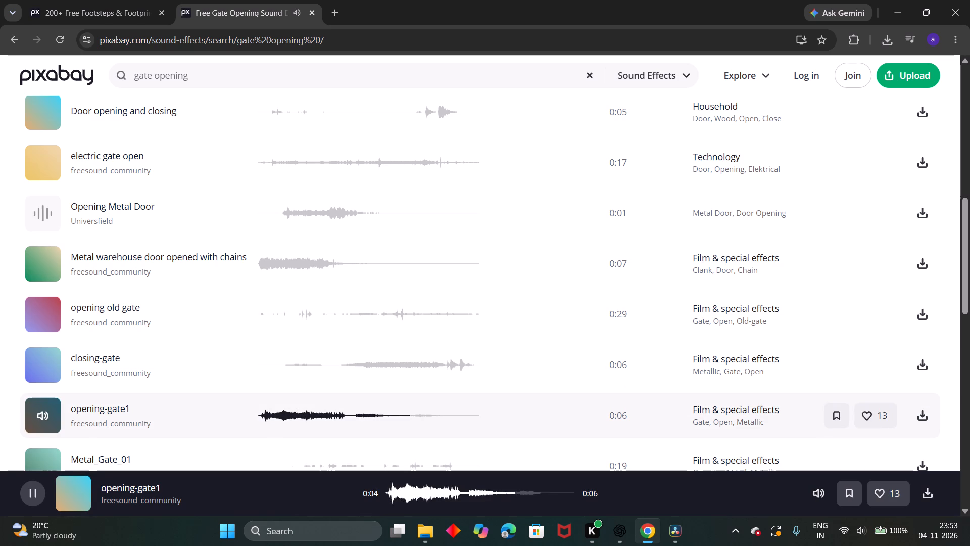
left_click(36, 417)
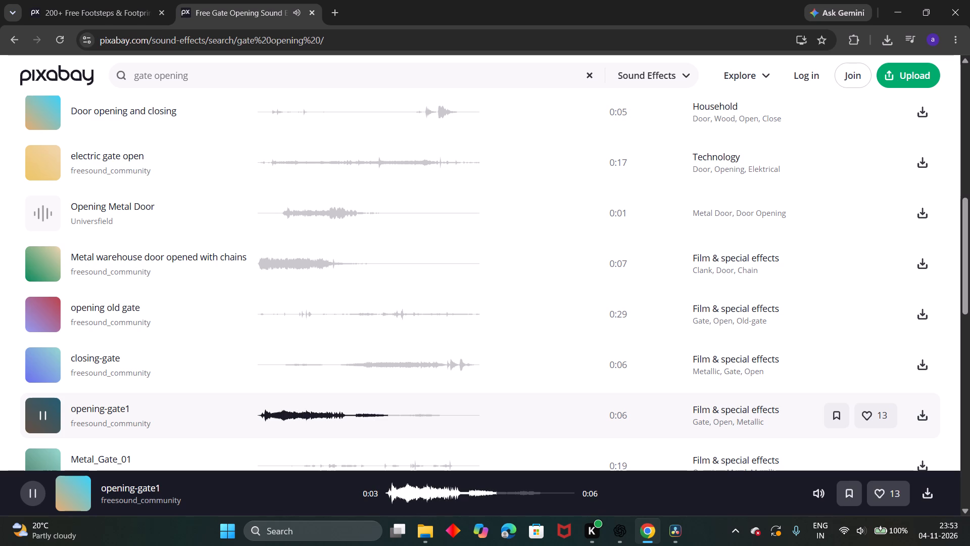
left_click(36, 417)
Preview the remaining gate opening results, from Metal_Gate_01 and Door Open and Close With a Creak through Wooden Gate Opening to door opening.
scroll(36, 417, "down", 1)
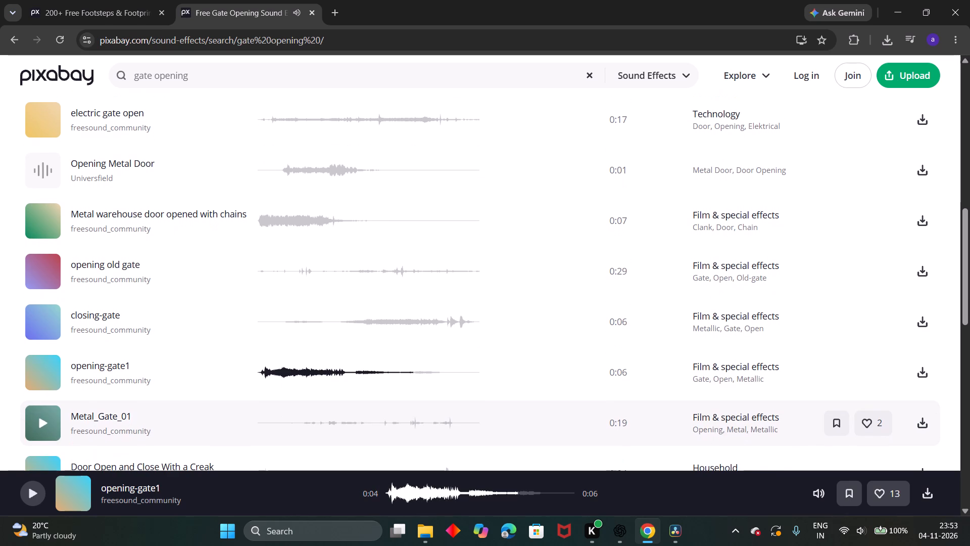
left_click(36, 417)
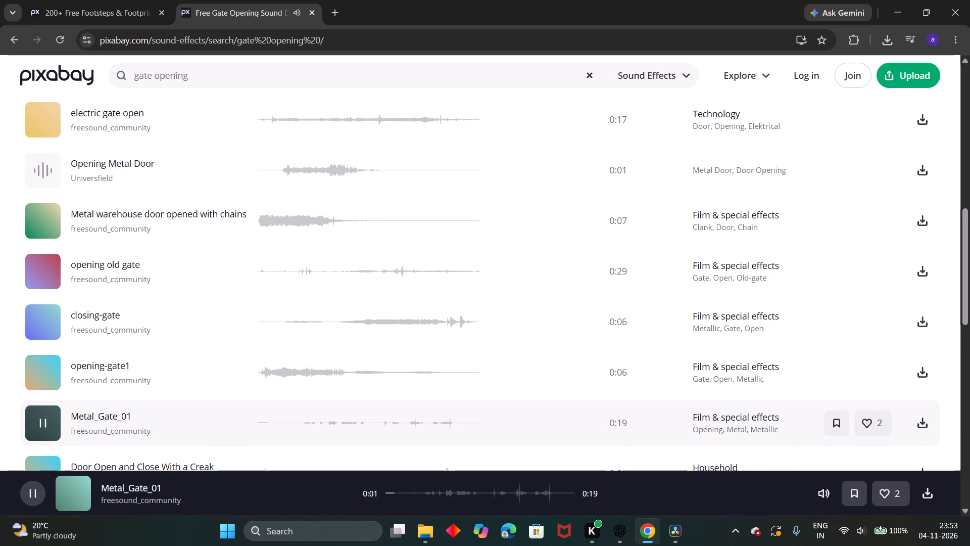
scroll(36, 417, "down", 1)
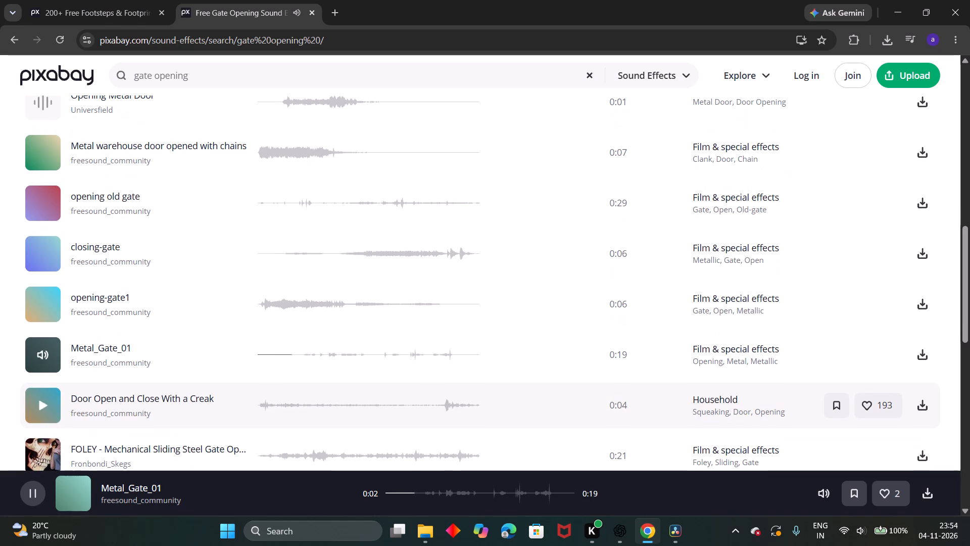
left_click(39, 413)
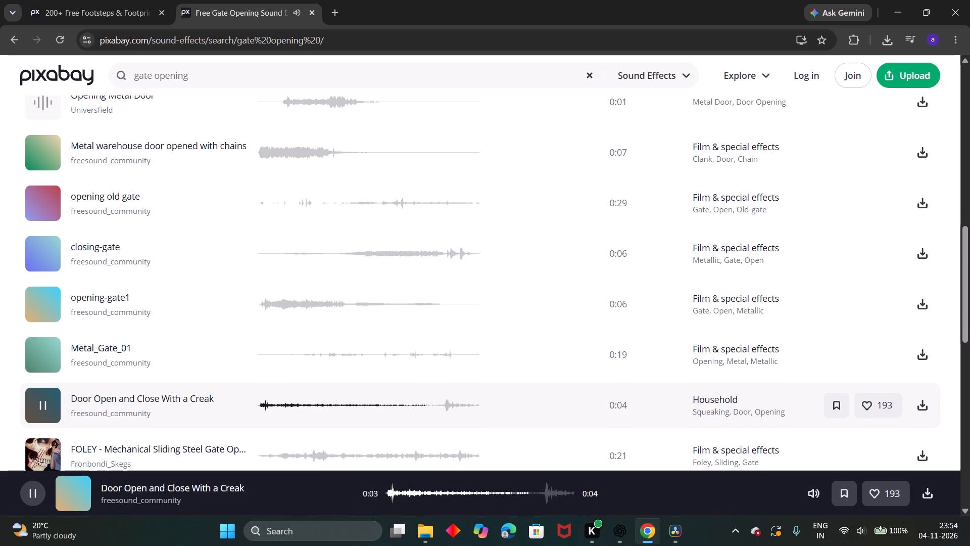
scroll(39, 413, "down", 1)
left_click(40, 438)
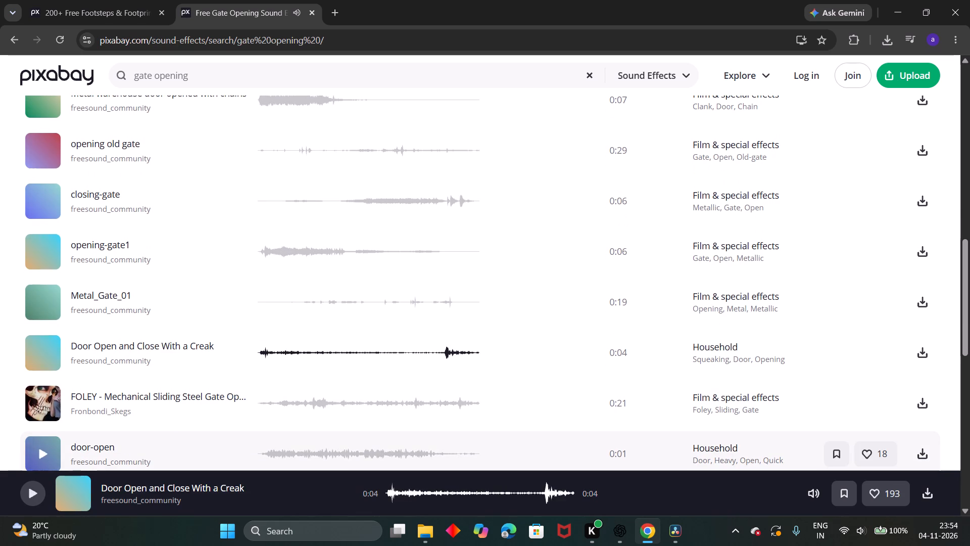
scroll(40, 438, "down", 1)
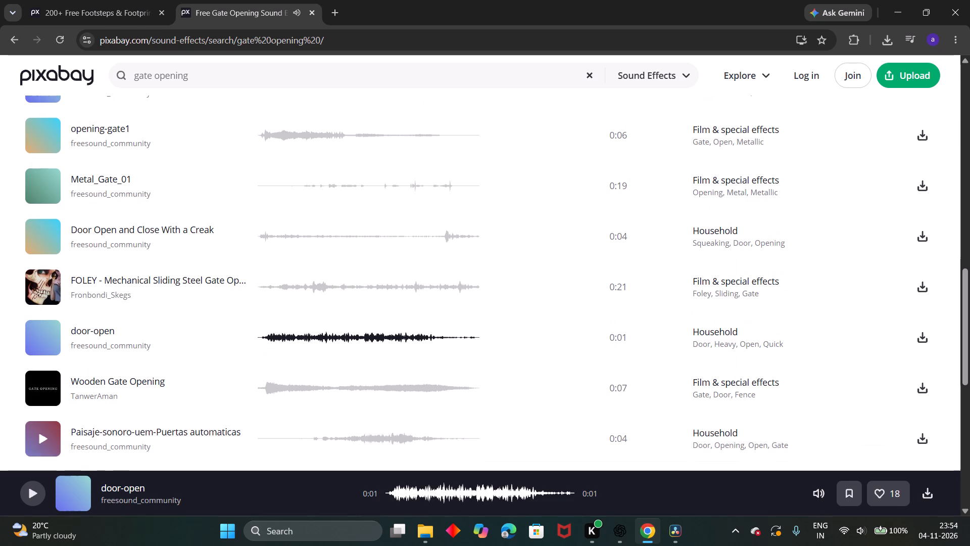
left_click(40, 412)
left_click(43, 383)
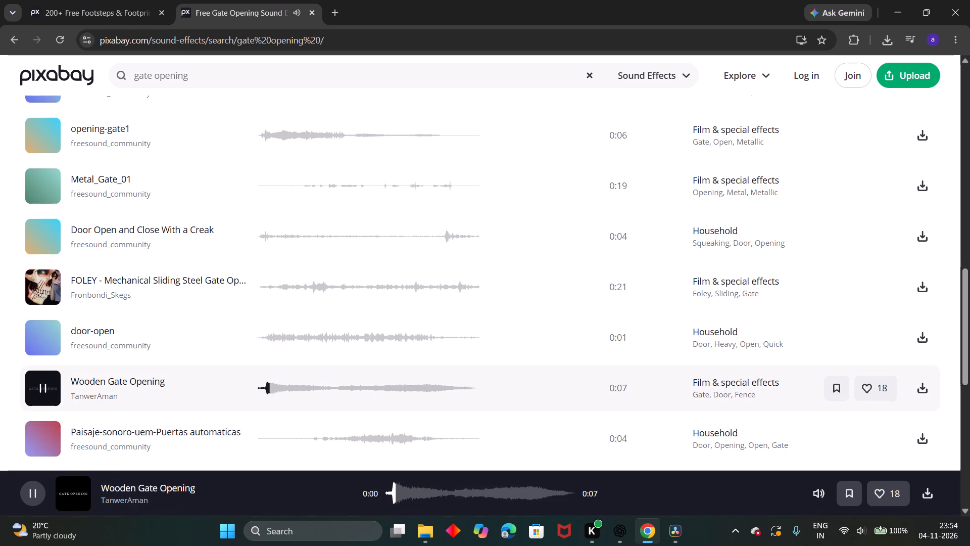
left_click(45, 429)
scroll(45, 429, "down", 1)
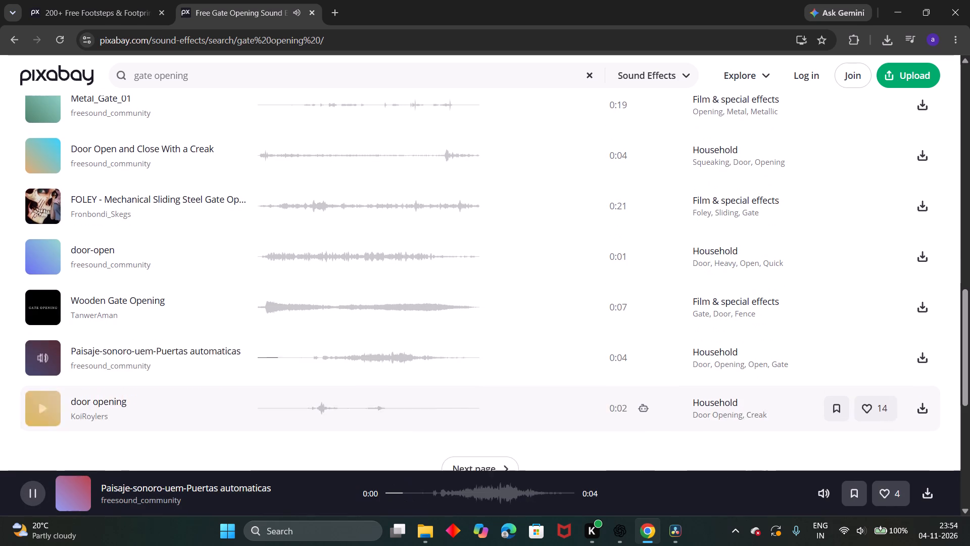
scroll(45, 429, "down", 1)
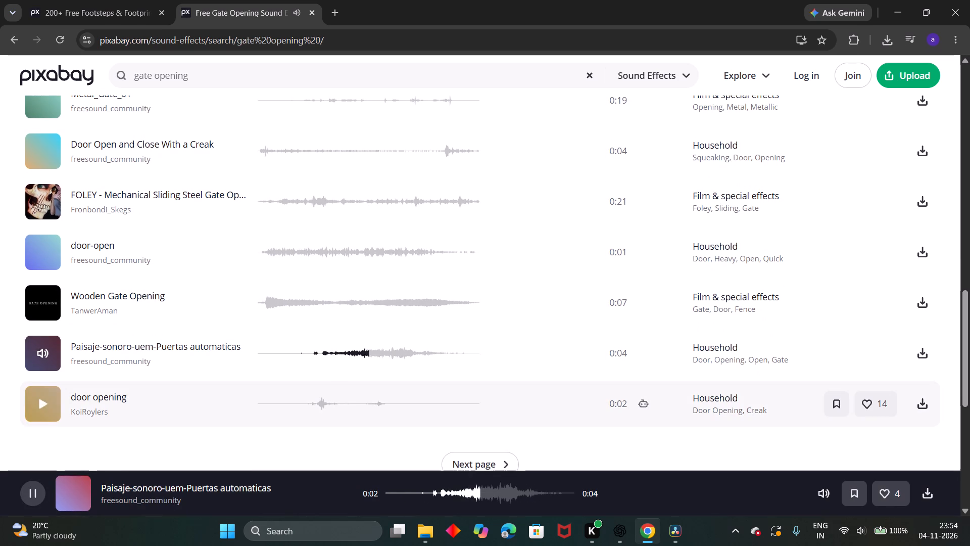
left_click(40, 409)
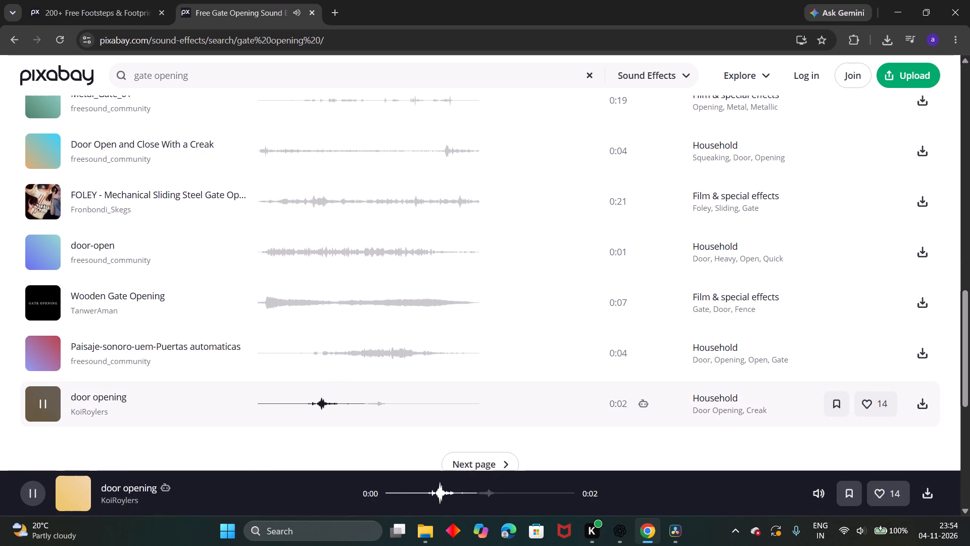
scroll(40, 409, "down", 2)
Switch to the related search "open" and preview the Open cap effect.
scroll(155, 382, "up", 5)
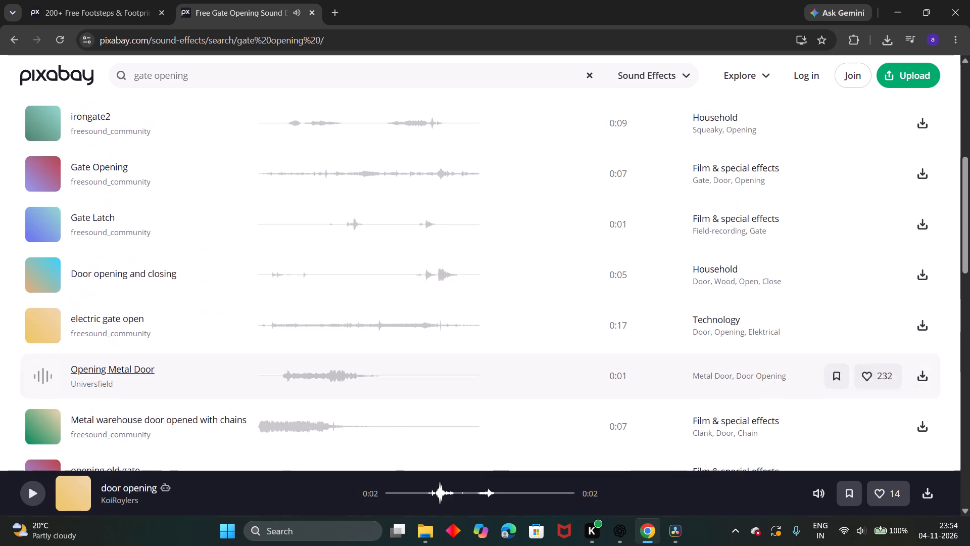
scroll(155, 259, "up", 6)
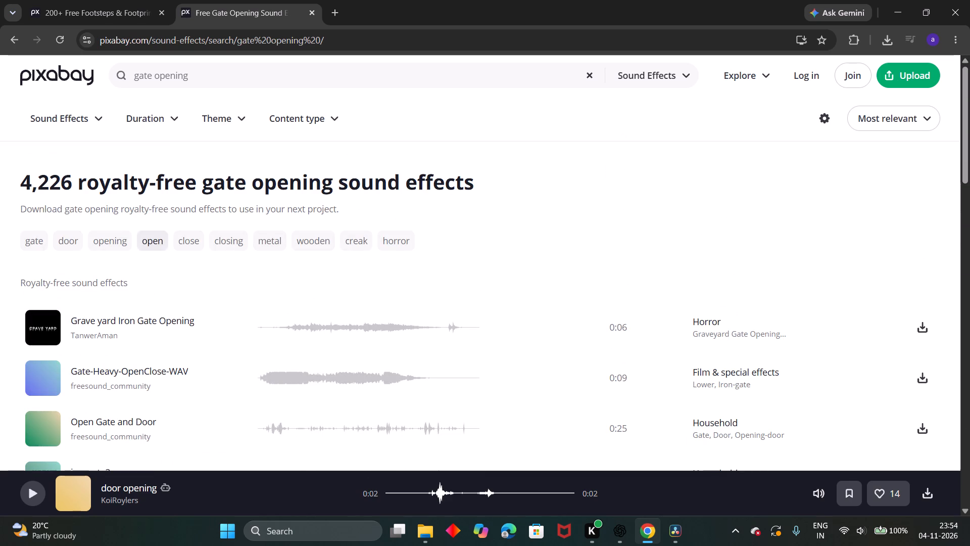
left_click(157, 245)
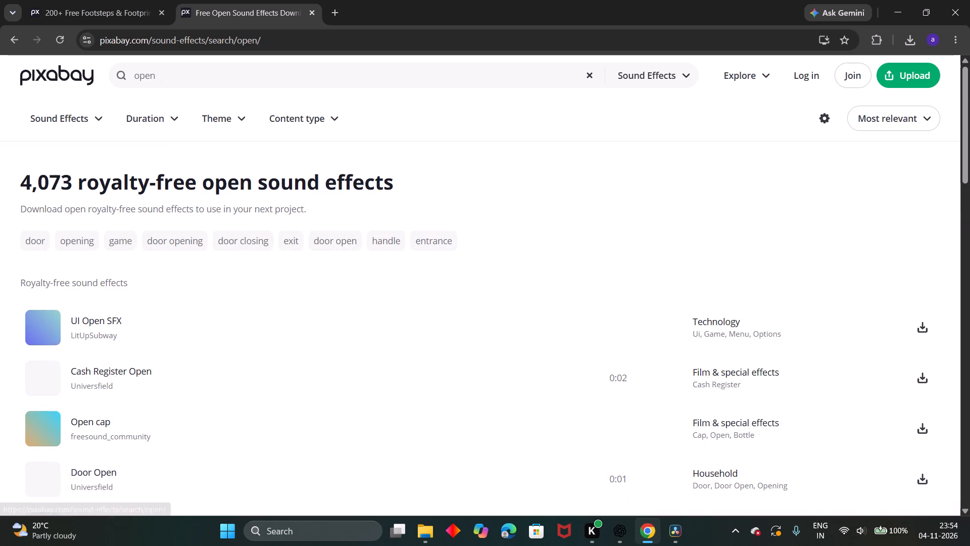
left_click(51, 420)
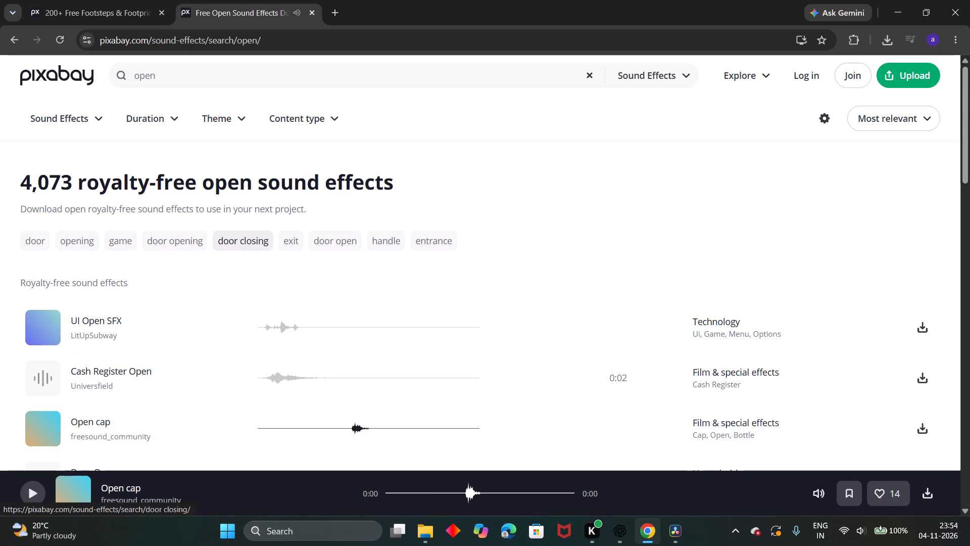
Switch to the related search "door open" and preview its first results, including both Opening Door effects, Open Door Stock SFX and door open.
left_click(326, 242)
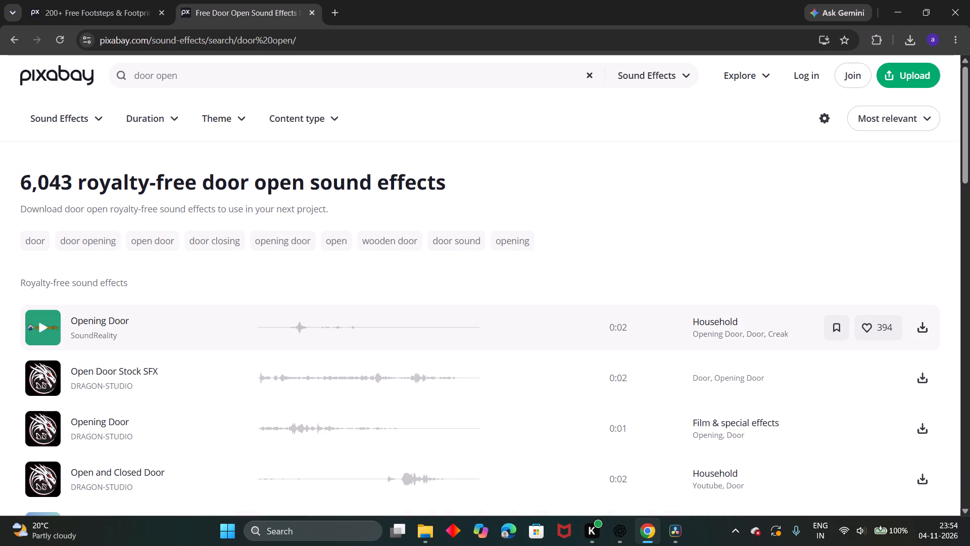
left_click(38, 324)
scroll(38, 324, "down", 1)
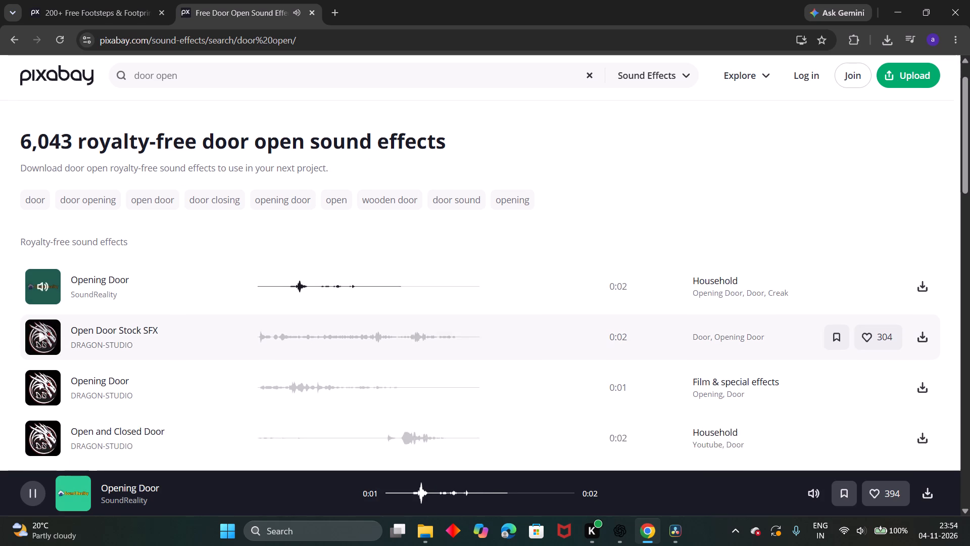
scroll(38, 324, "down", 1)
left_click(38, 324)
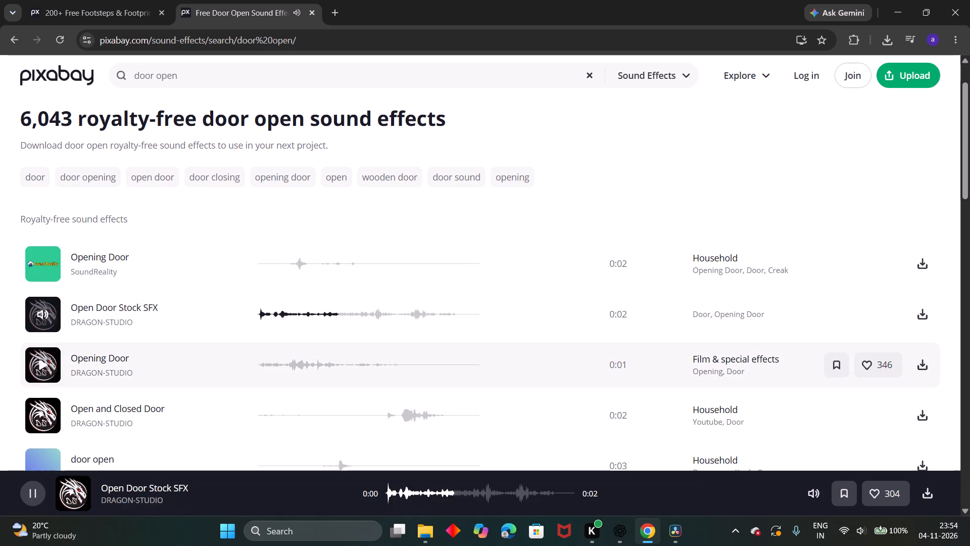
left_click(42, 367)
scroll(42, 367, "down", 1)
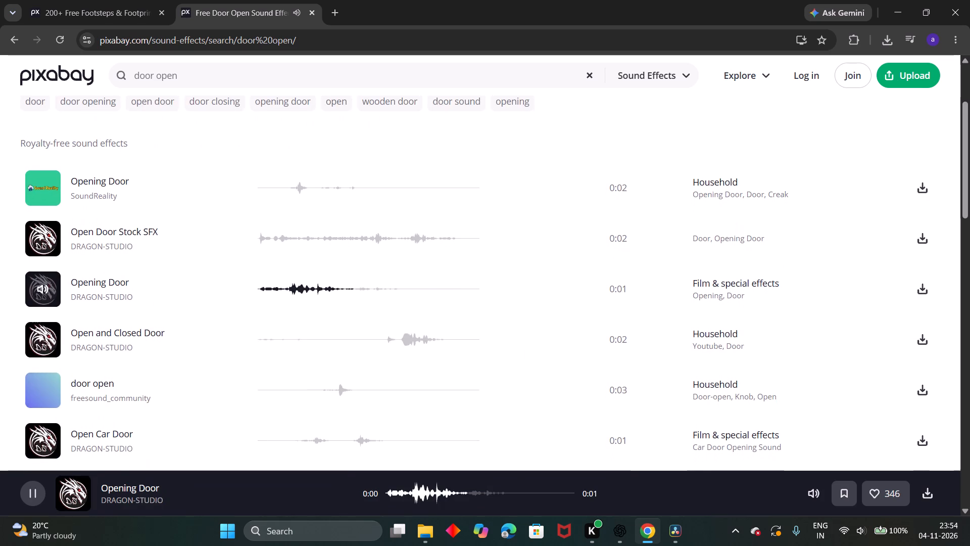
scroll(42, 367, "down", 1)
left_click(42, 367)
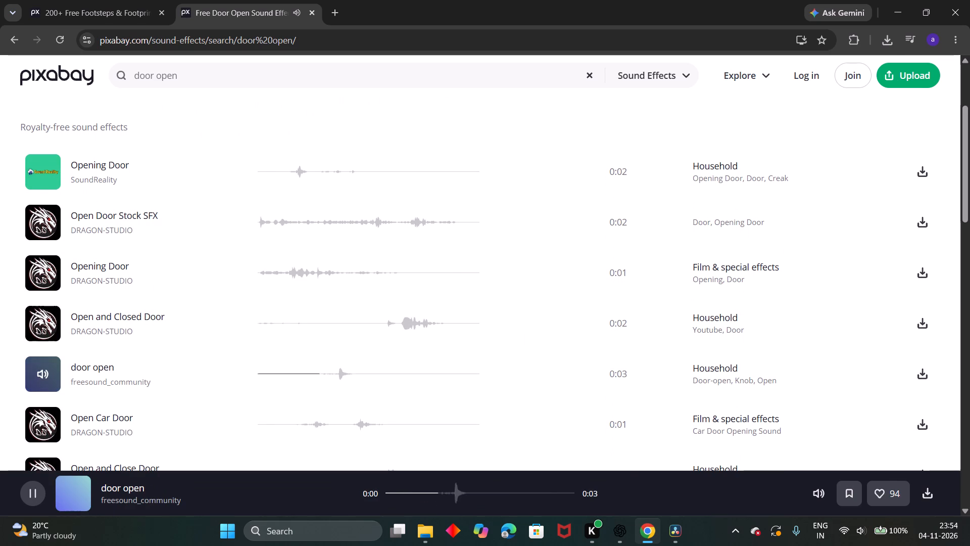
Preview the last door open results on the first page: door, Door Opening and Open and Closed Door.
scroll(59, 398, "down", 3)
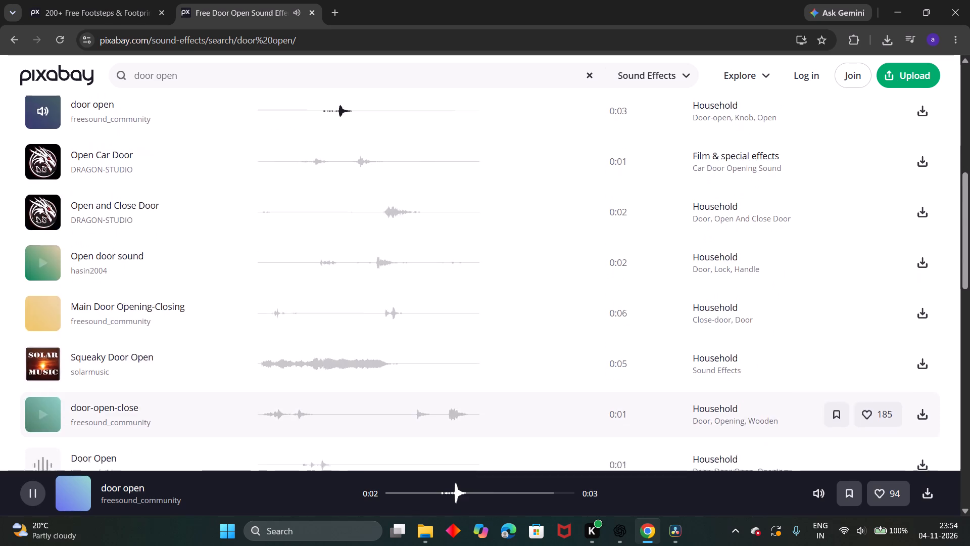
scroll(59, 398, "down", 3)
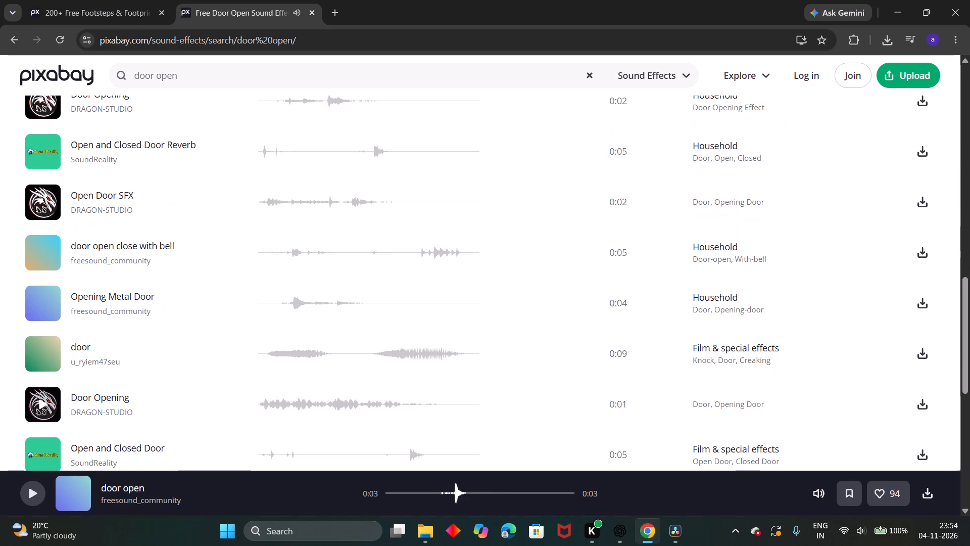
left_click(51, 353)
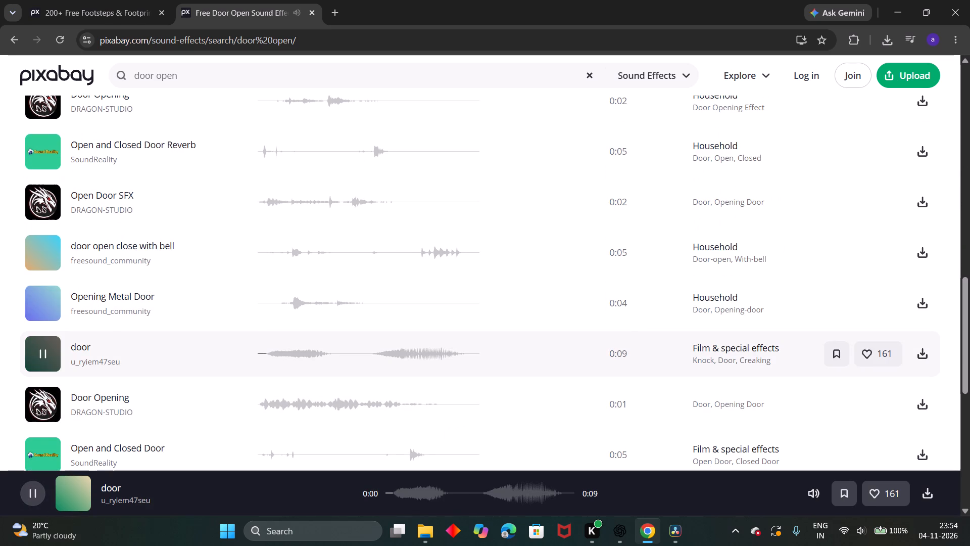
left_click(39, 403)
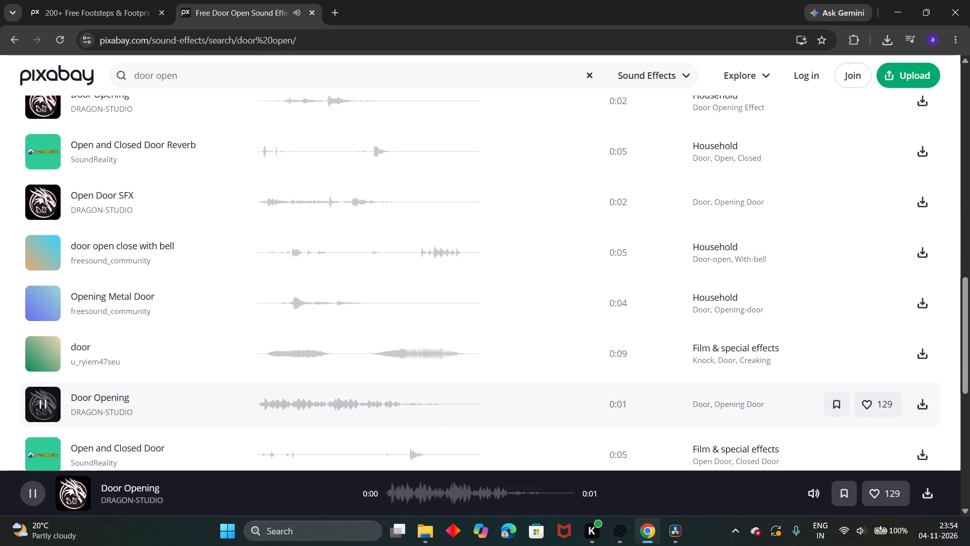
scroll(39, 403, "down", 1)
left_click(39, 381)
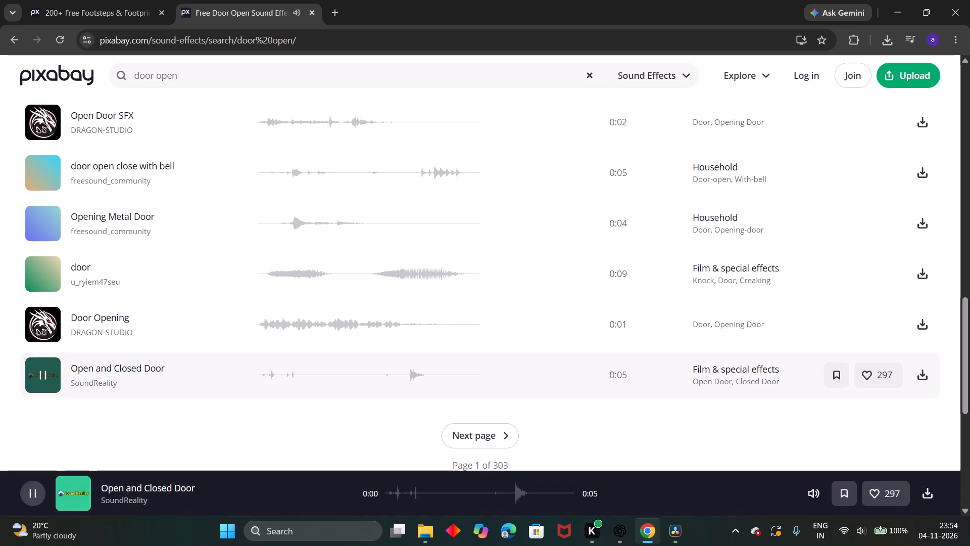
Preview the skipped mid-list effects Open and Closed Door Reverb, Door Opening, Door Open and door-open-close.
scroll(51, 316, "up", 2)
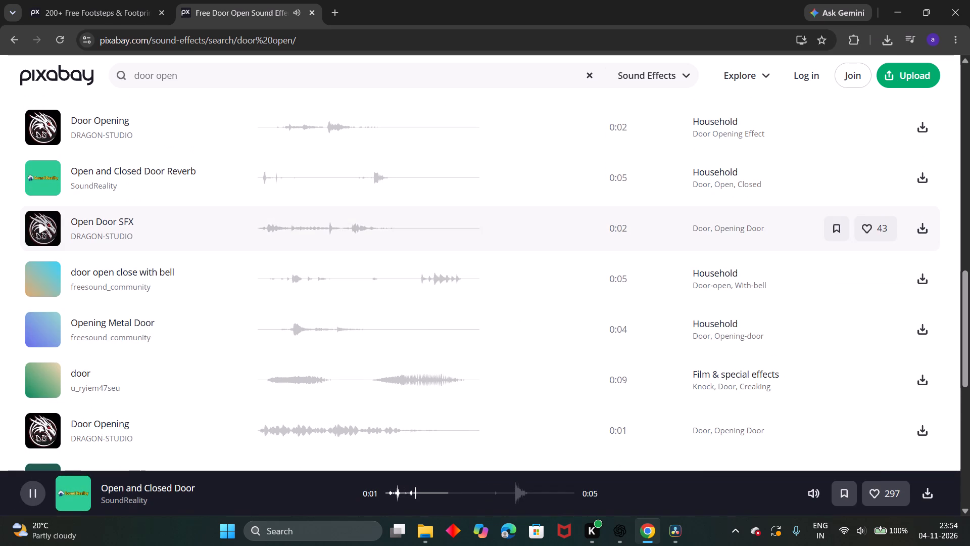
left_click(50, 170)
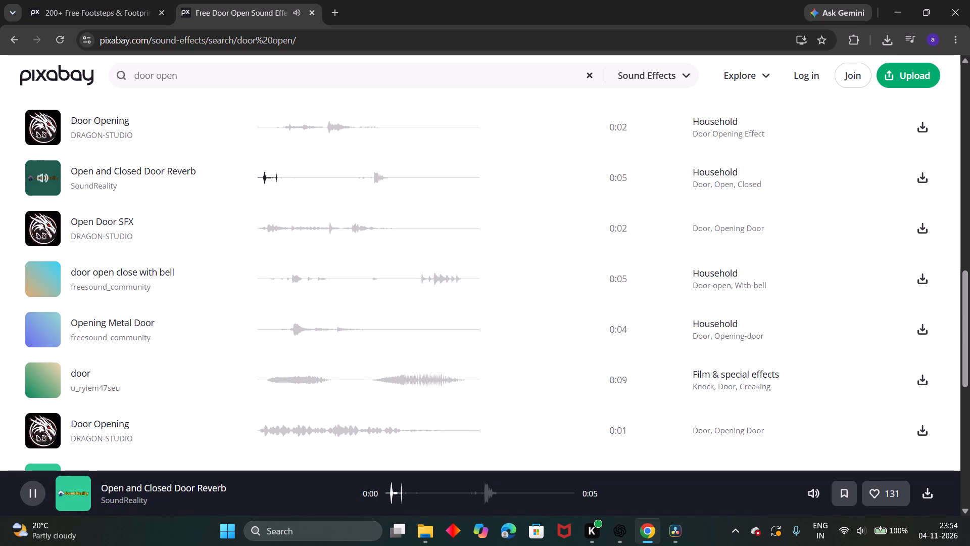
left_click(42, 123)
scroll(42, 123, "up", 2)
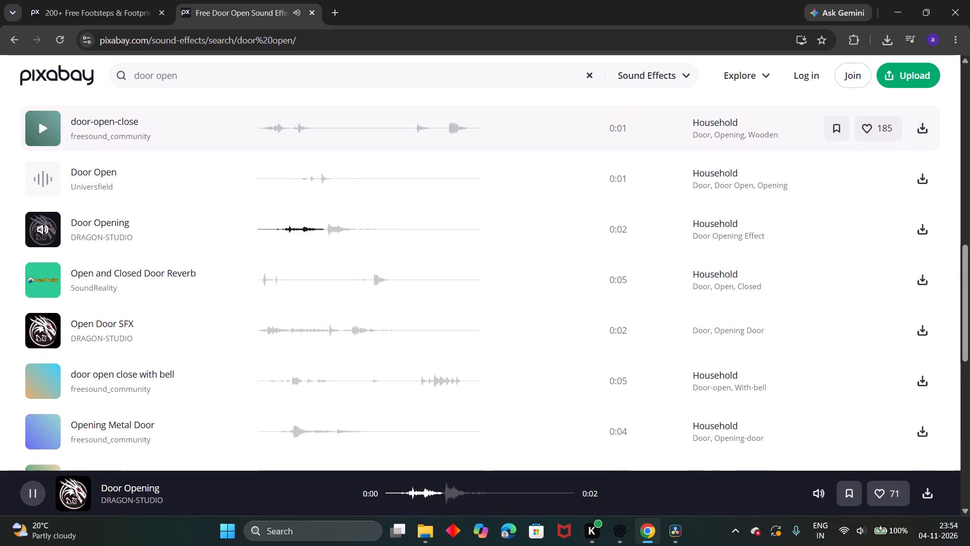
left_click(40, 181)
scroll(40, 181, "up", 1)
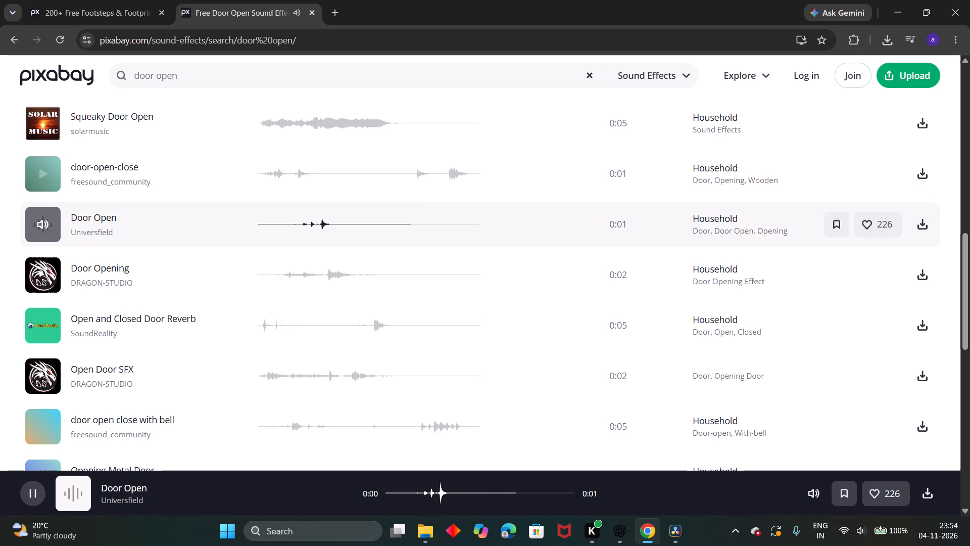
left_click(39, 231)
left_click(37, 171)
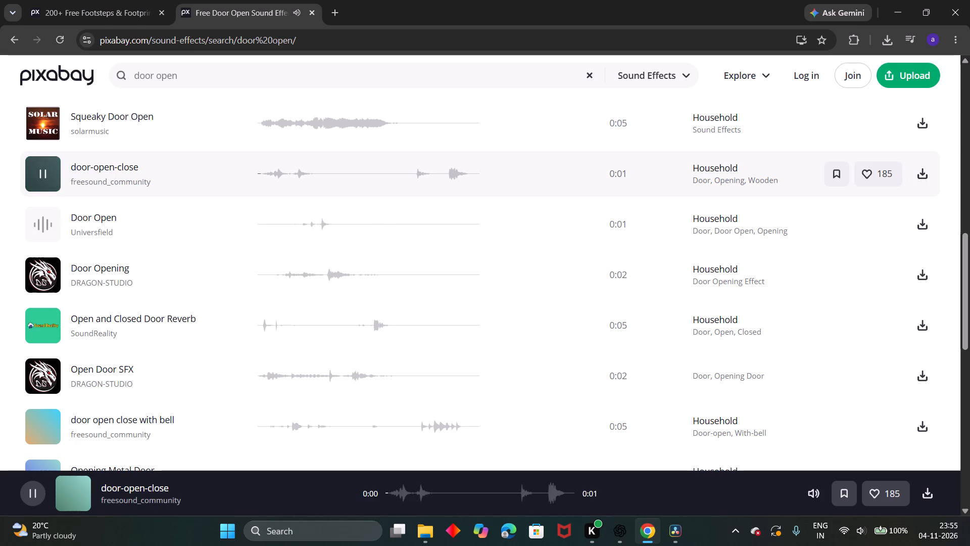
Preview the earlier skipped effects Squeaky Door Open, Main Door Opening-Closing and Open door sound.
scroll(37, 171, "up", 1)
left_click(37, 171)
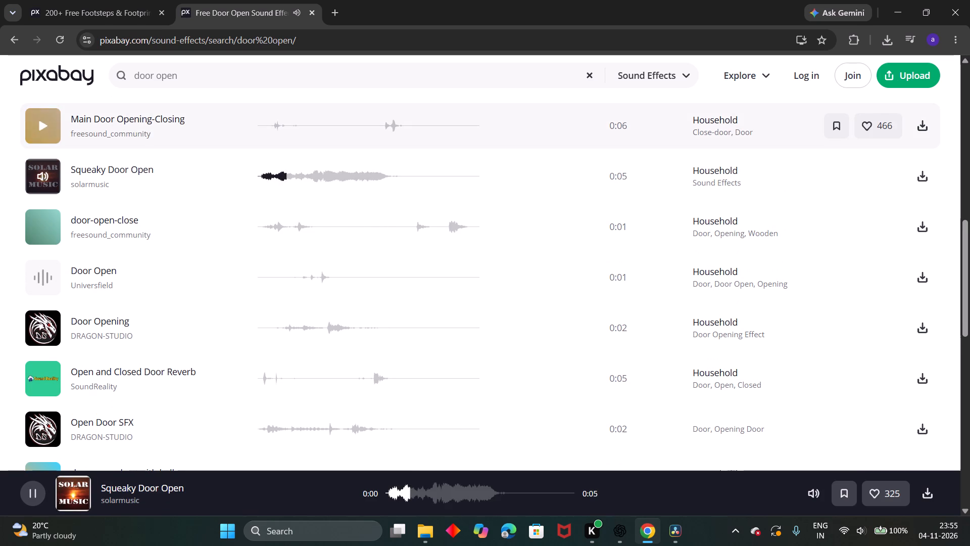
left_click(44, 120)
scroll(44, 120, "up", 1)
left_click(43, 160)
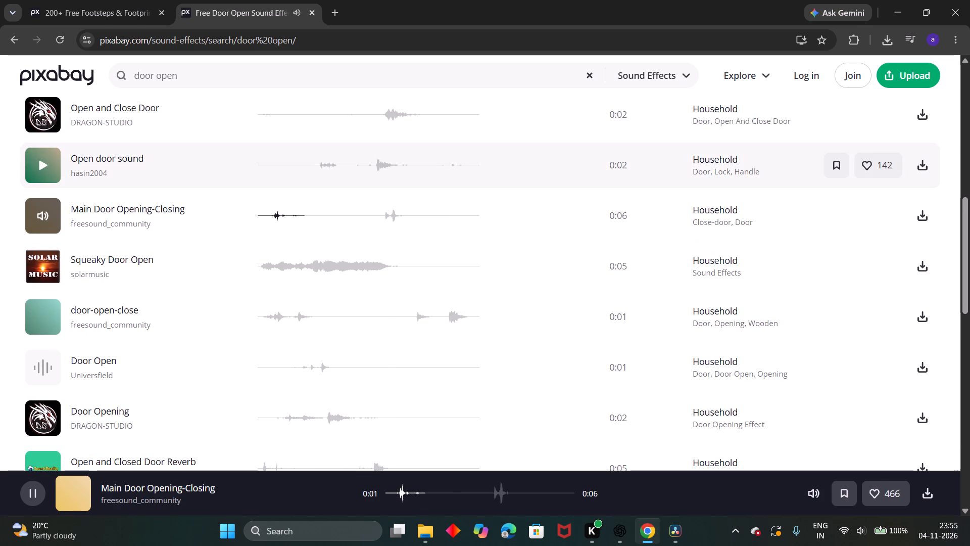
scroll(43, 160, "up", 2)
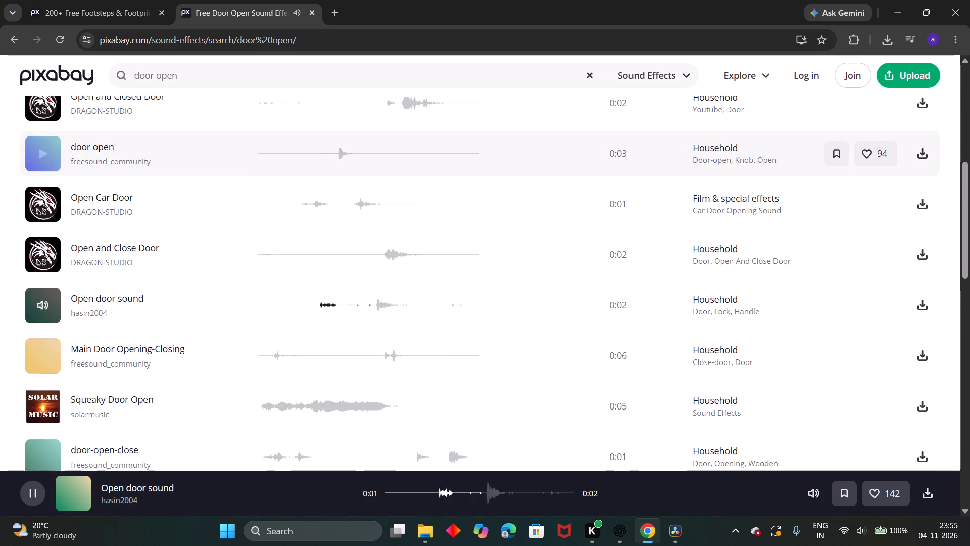
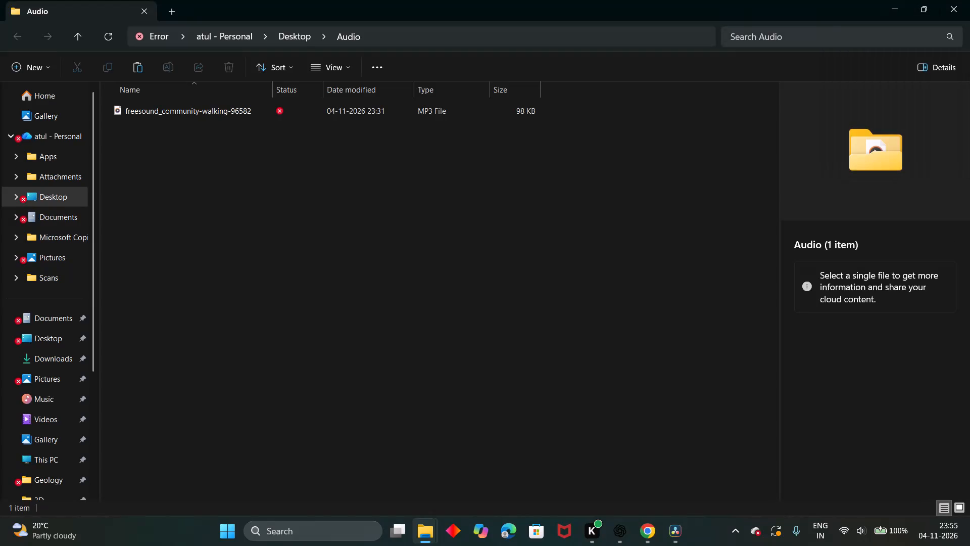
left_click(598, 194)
Search the computer's installed apps for WhatsApp and launch it.
left_click(230, 528)
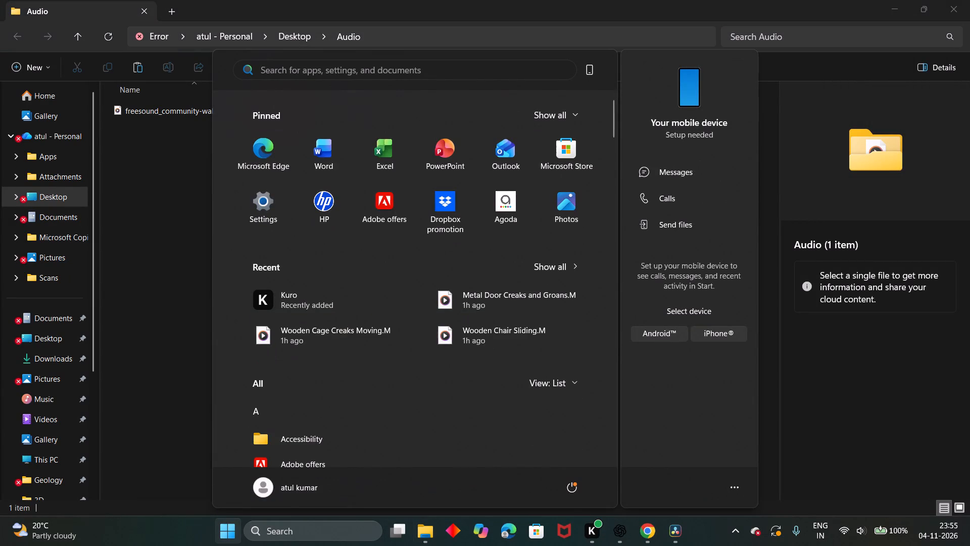
left_click(278, 73)
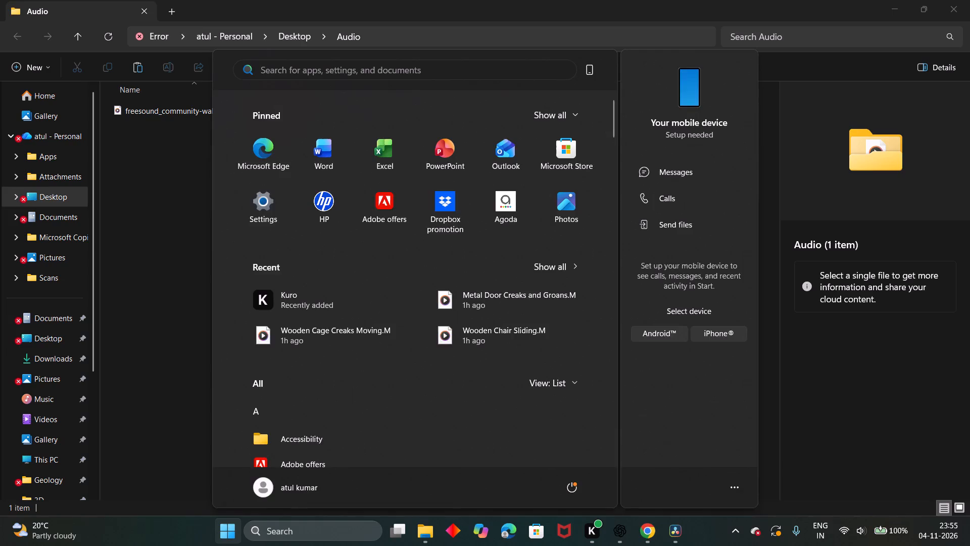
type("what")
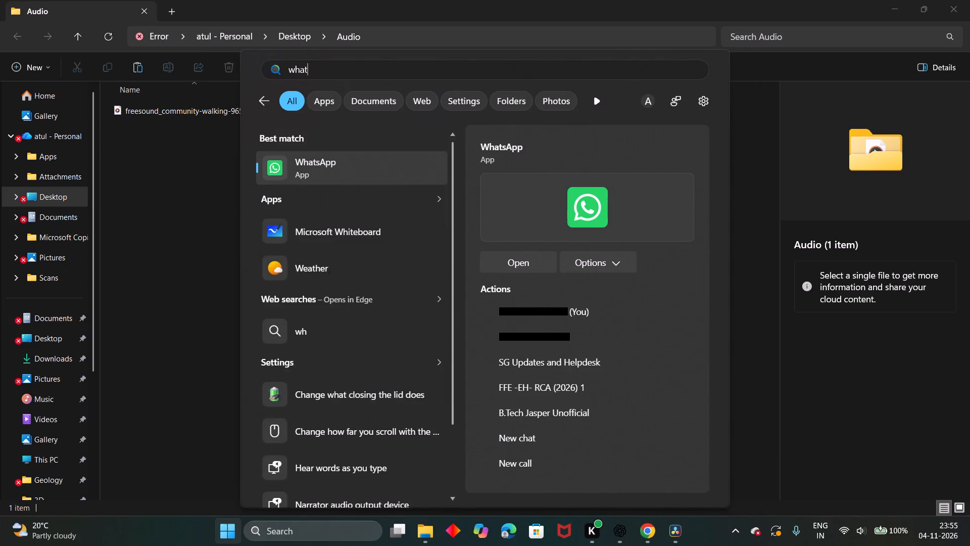
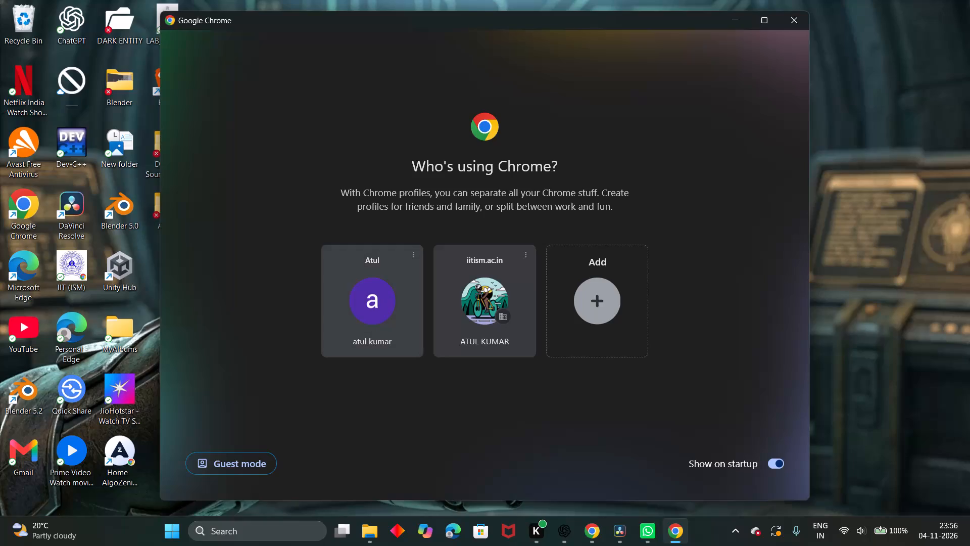
Open Chrome with the personal profile and search Google in a new tab for "video to audio converter".
left_click(376, 295)
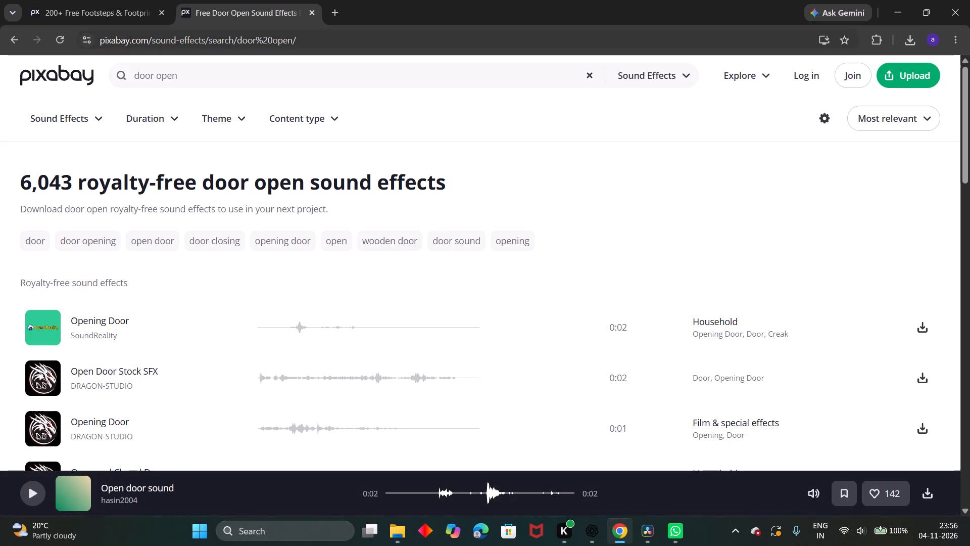
left_click(331, 13)
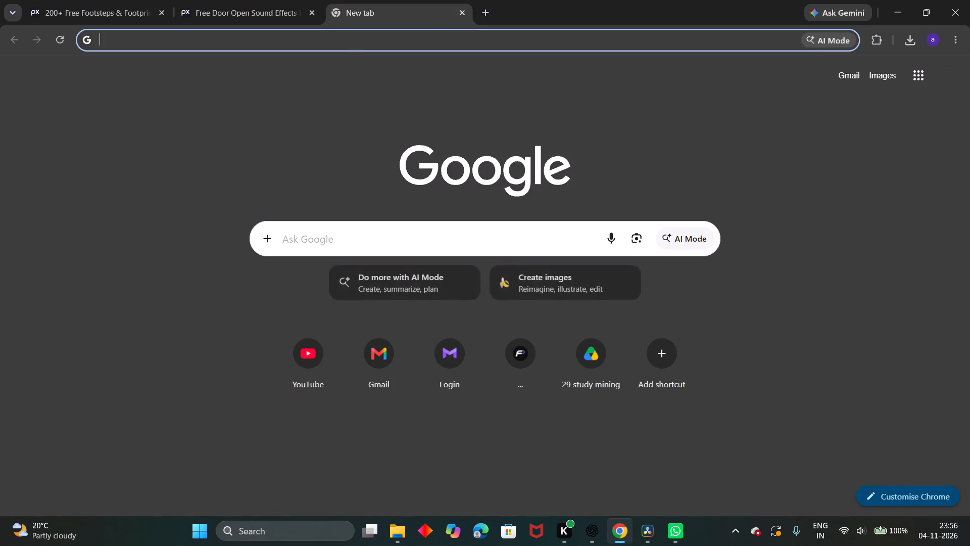
left_click(308, 236)
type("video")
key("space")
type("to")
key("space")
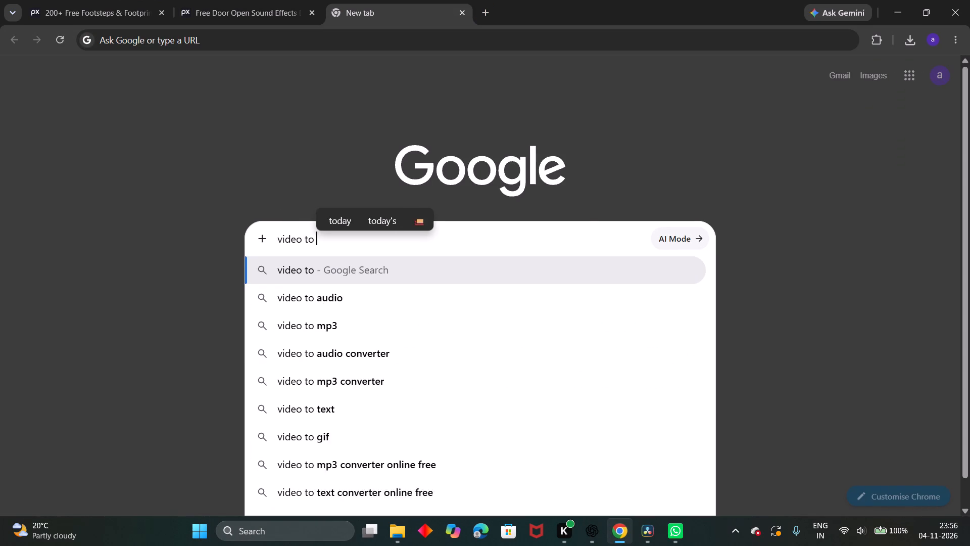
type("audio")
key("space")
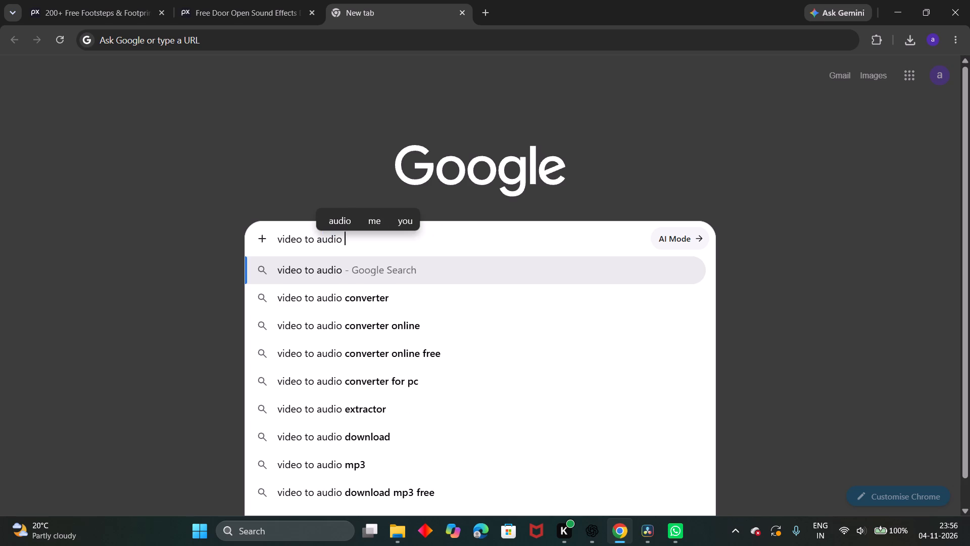
left_click(350, 300)
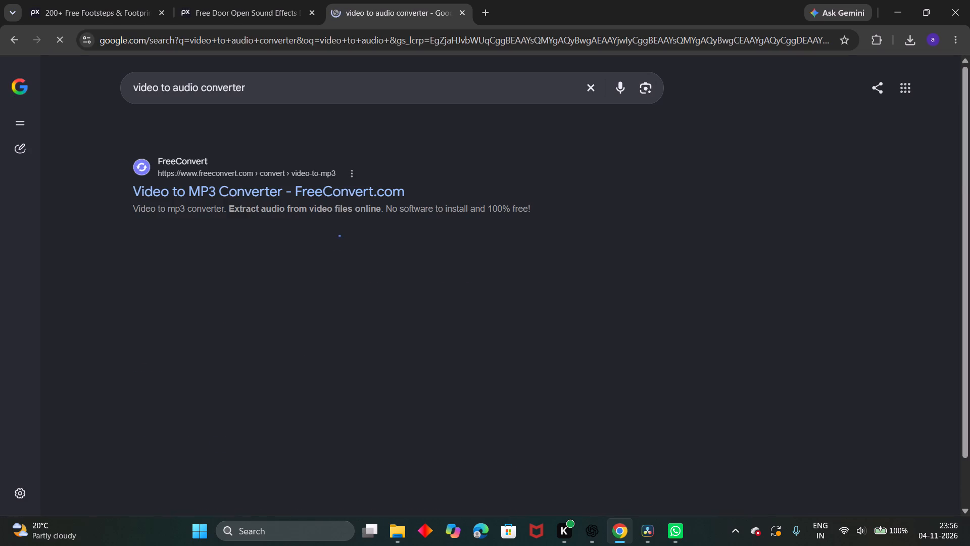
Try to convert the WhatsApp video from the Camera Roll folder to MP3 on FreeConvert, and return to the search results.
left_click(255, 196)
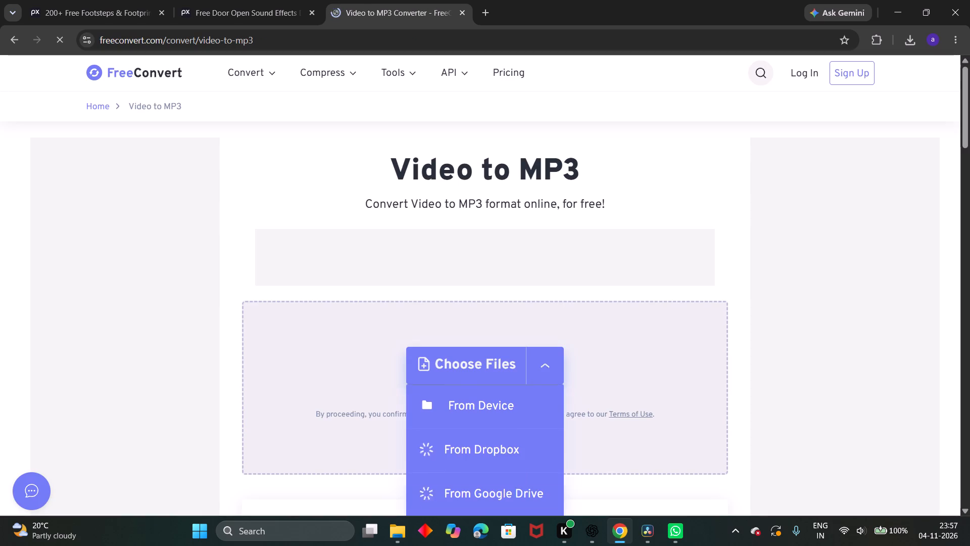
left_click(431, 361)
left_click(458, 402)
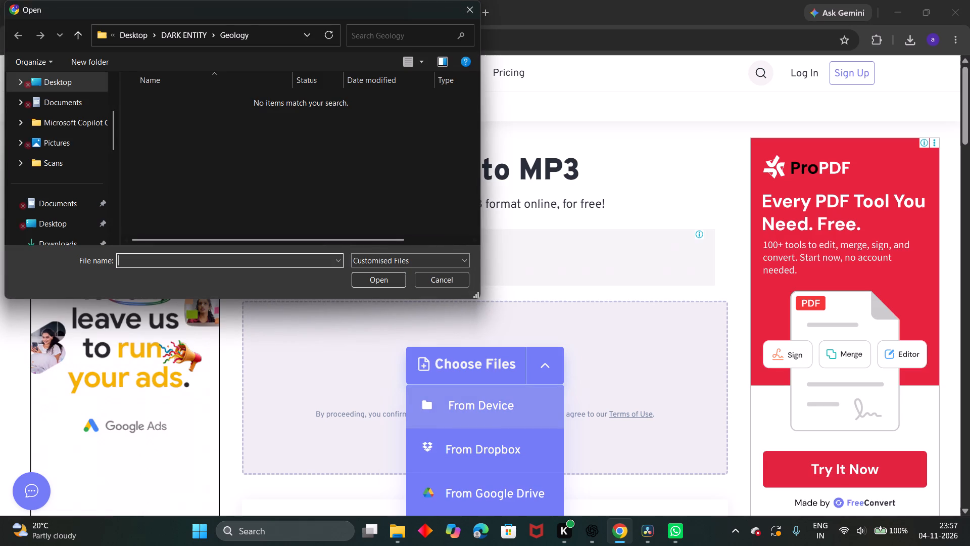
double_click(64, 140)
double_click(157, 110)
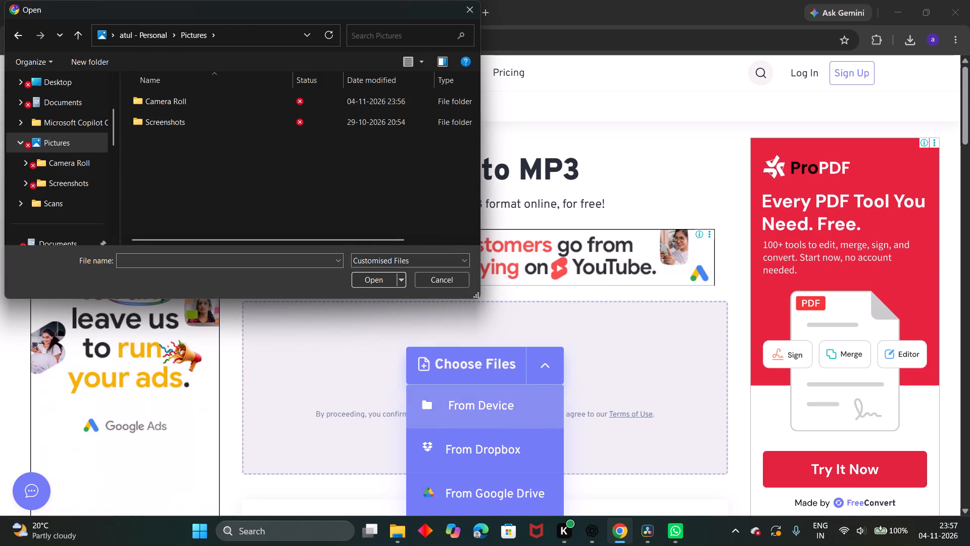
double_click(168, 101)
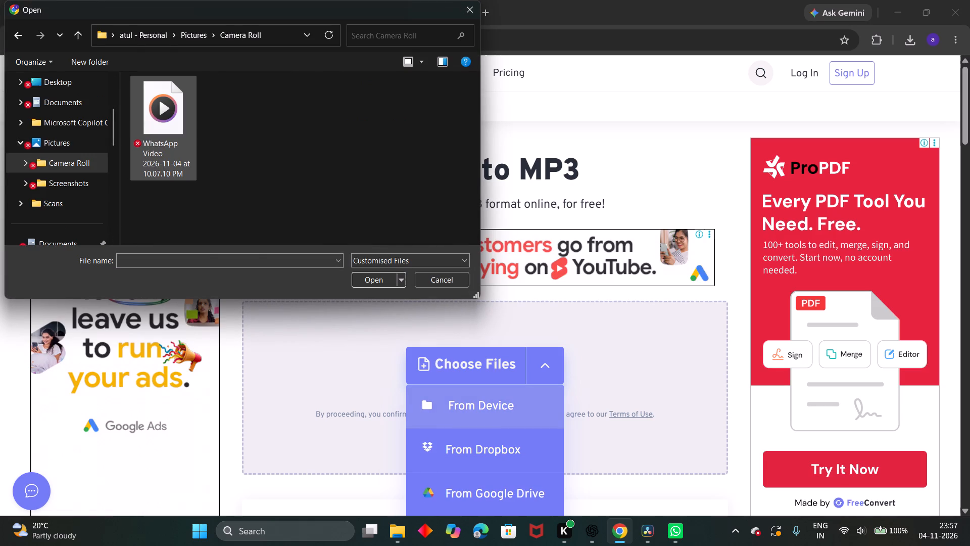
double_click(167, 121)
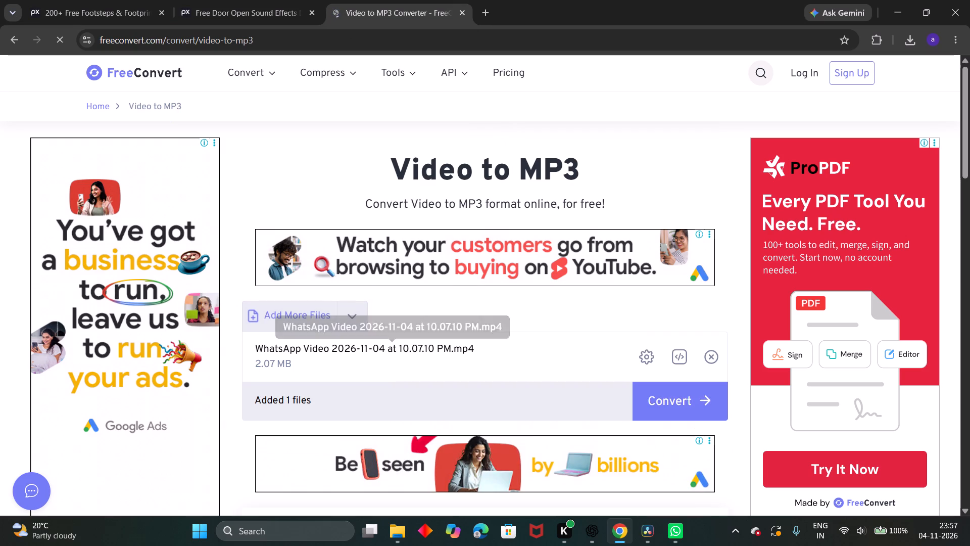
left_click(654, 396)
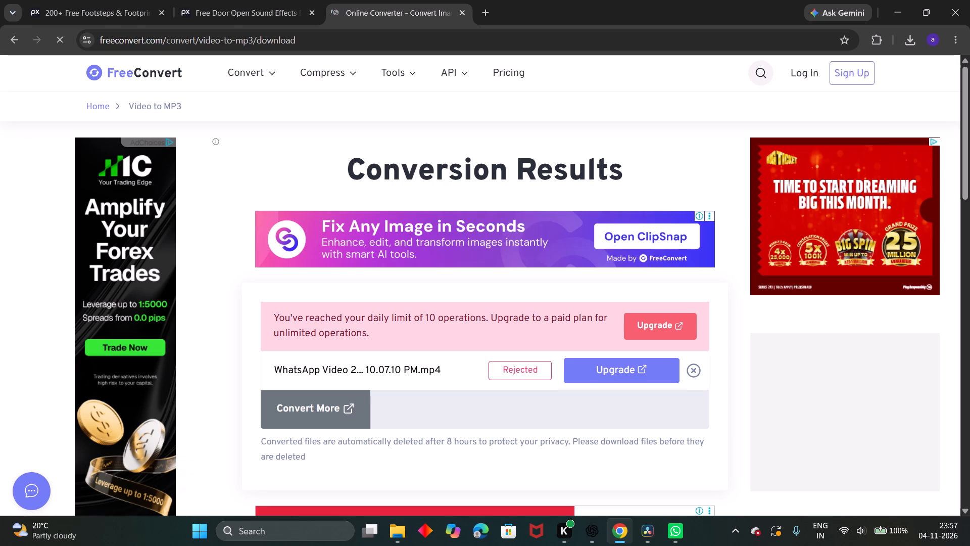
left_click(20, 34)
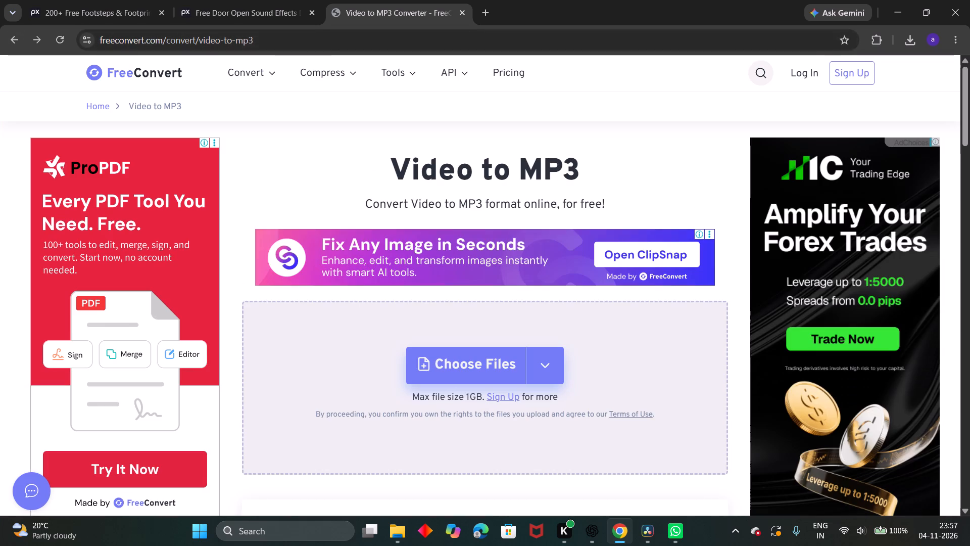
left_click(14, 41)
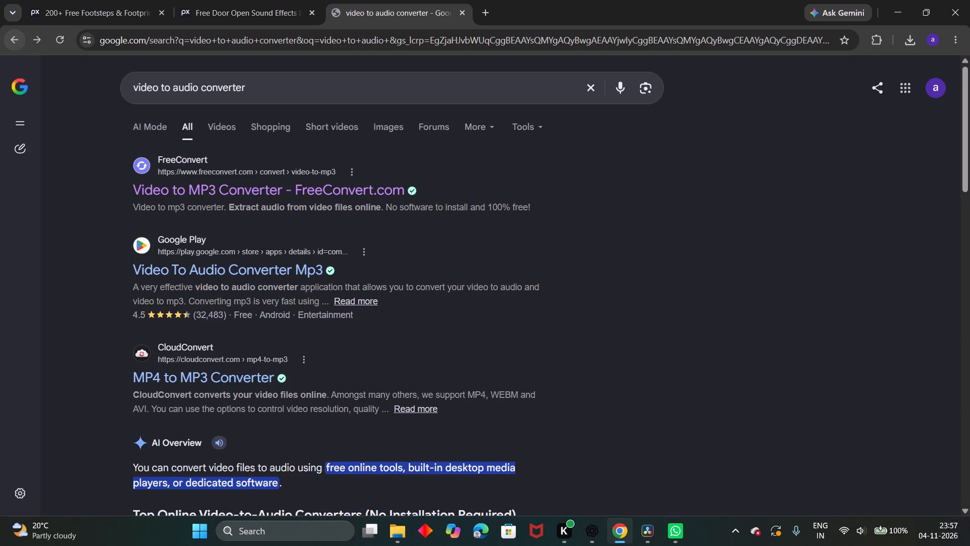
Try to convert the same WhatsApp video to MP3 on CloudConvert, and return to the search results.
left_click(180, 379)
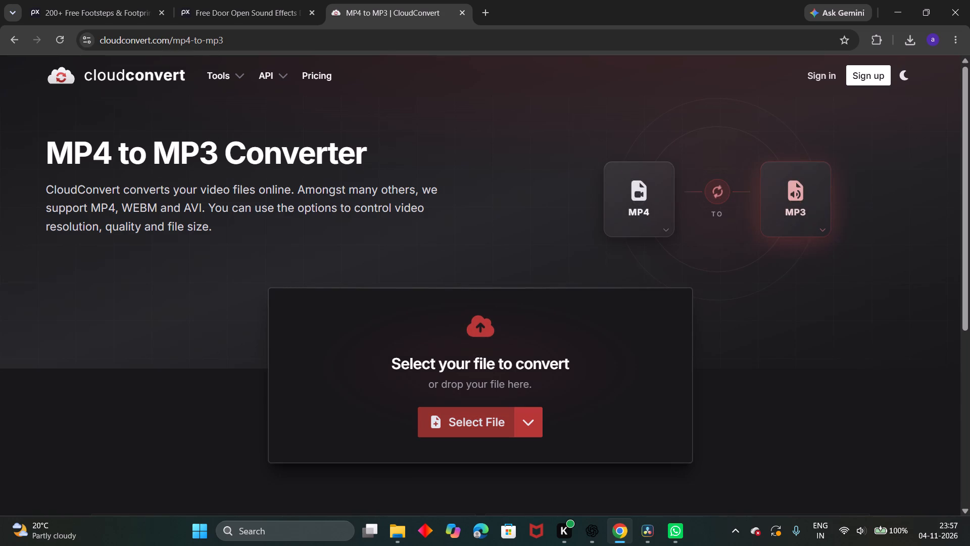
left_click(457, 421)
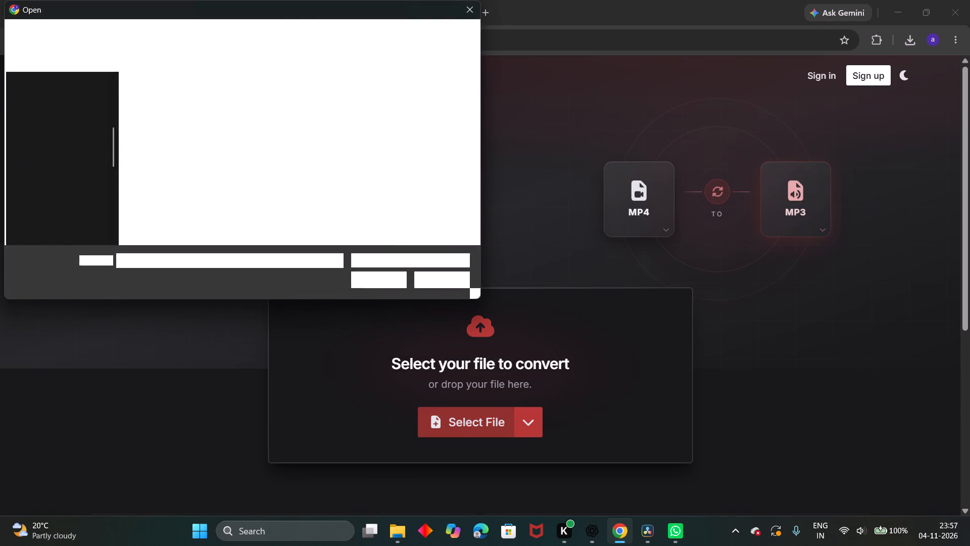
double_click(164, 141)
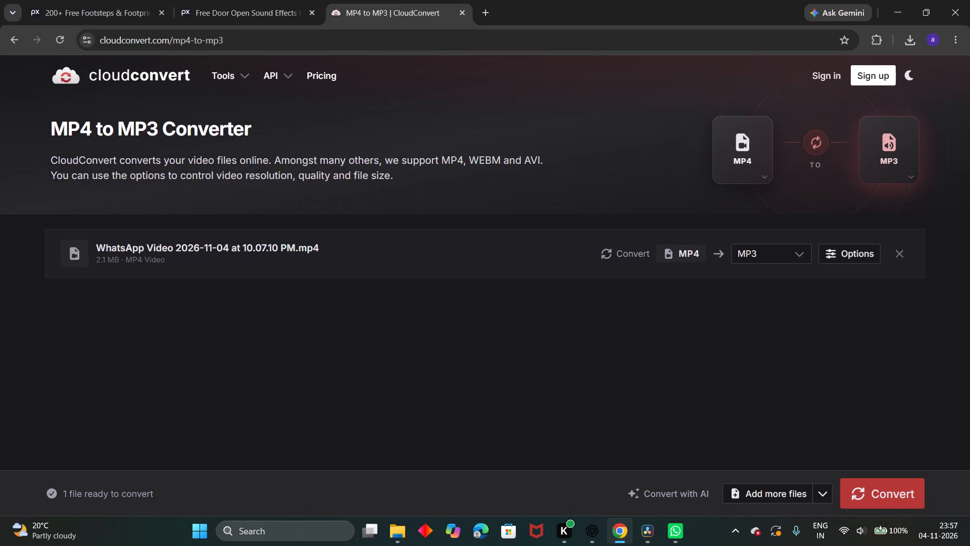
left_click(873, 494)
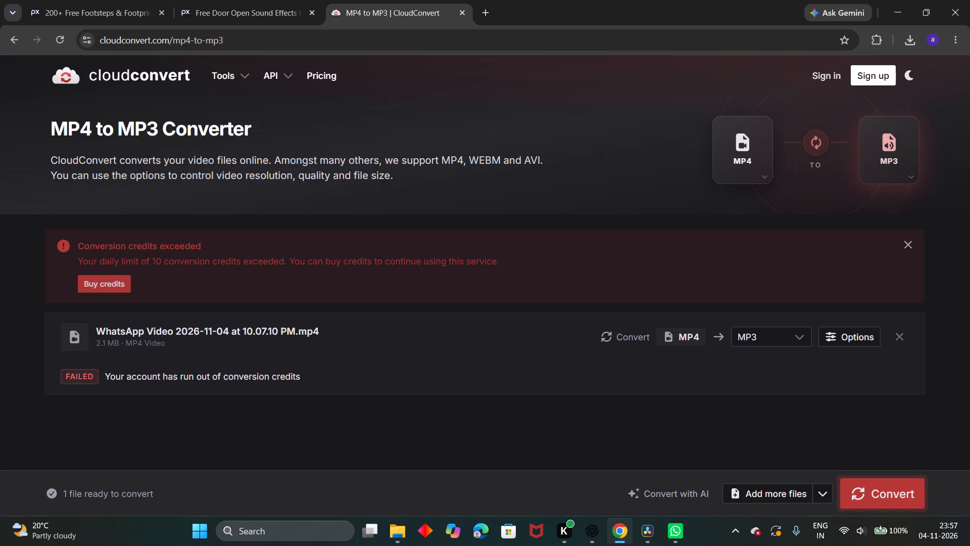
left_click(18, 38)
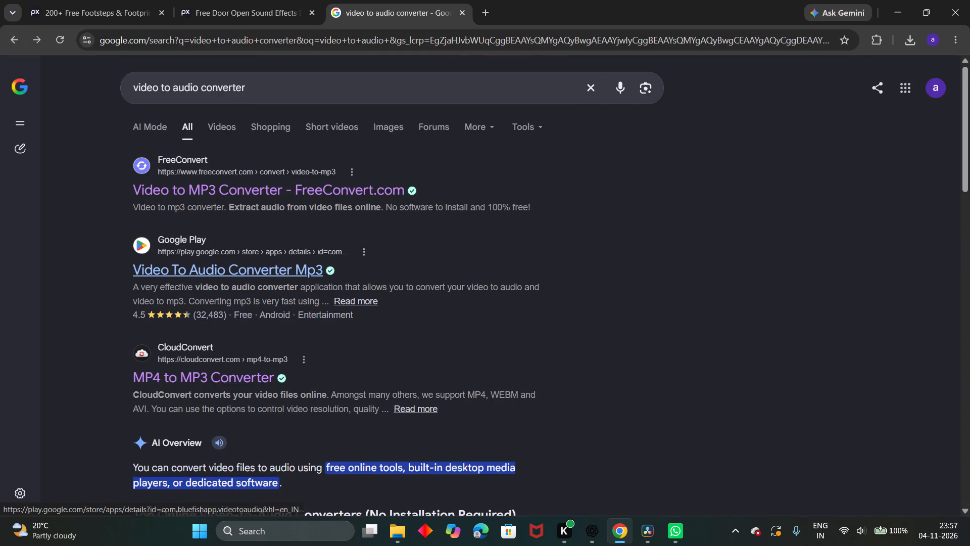
Convert the Camera Roll WhatsApp video to MP3 with HappyScribe's Video to MP3 Converter and download the converted file.
scroll(157, 257, "down", 4)
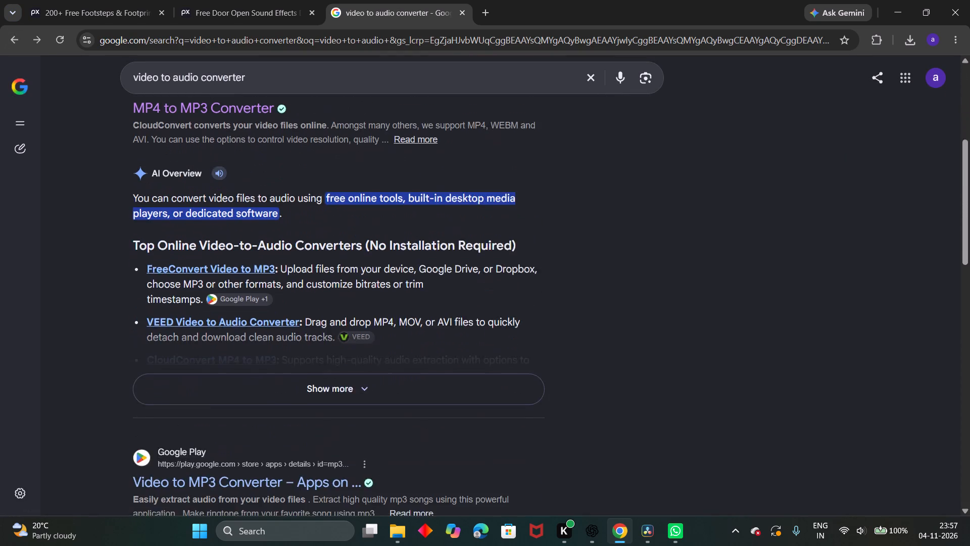
scroll(157, 257, "down", 3)
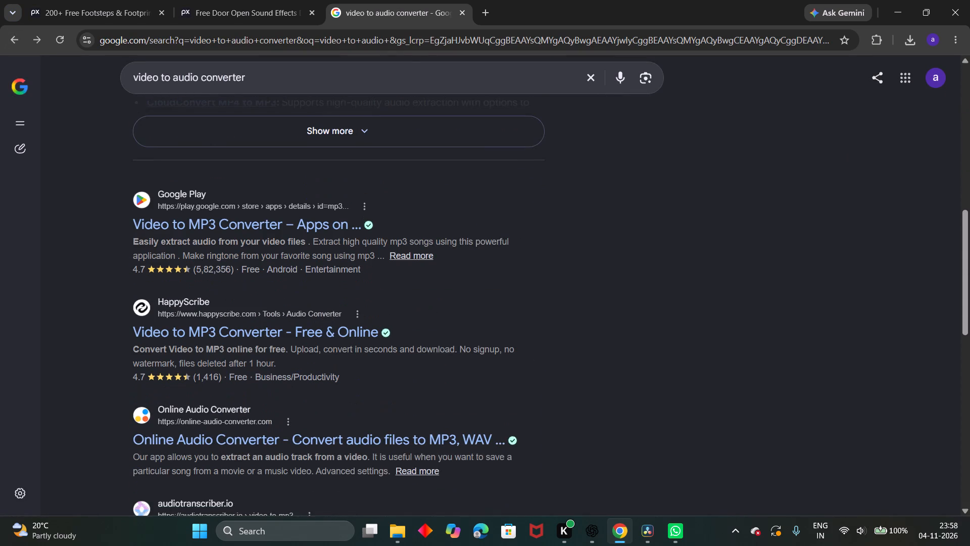
scroll(157, 257, "down", 1)
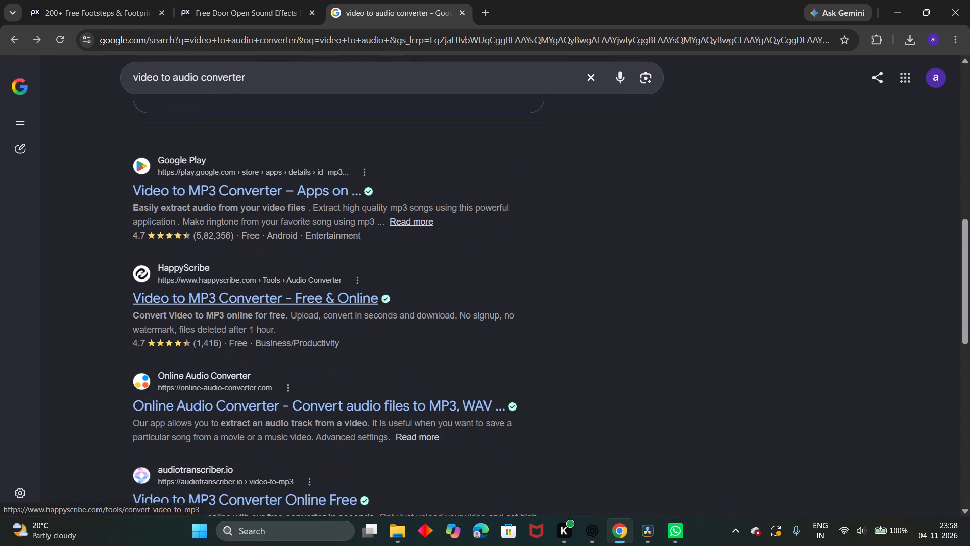
left_click(179, 296)
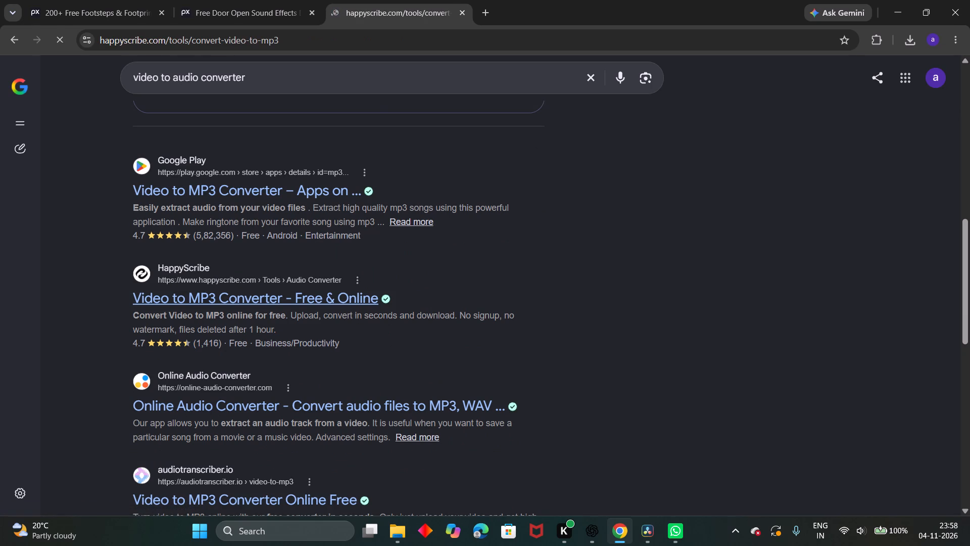
left_click(473, 453)
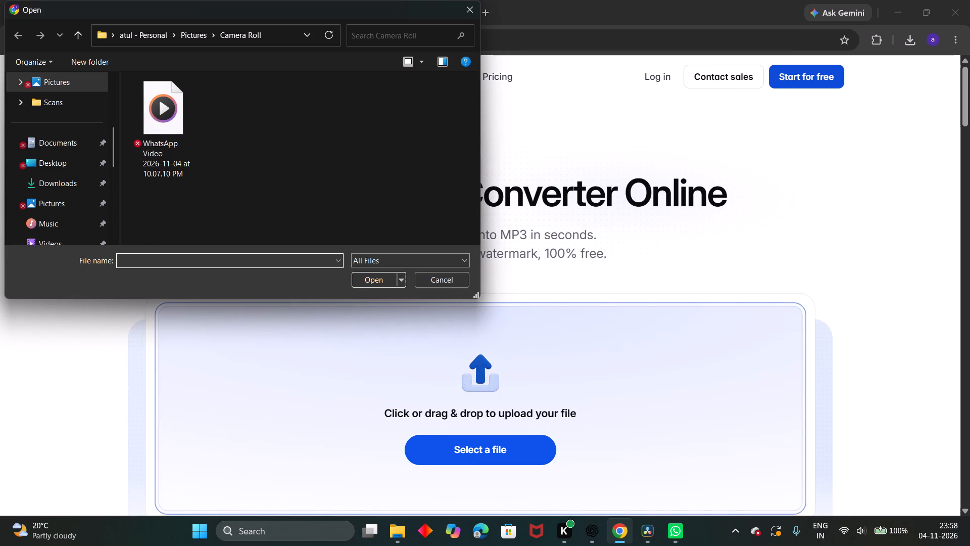
double_click(149, 133)
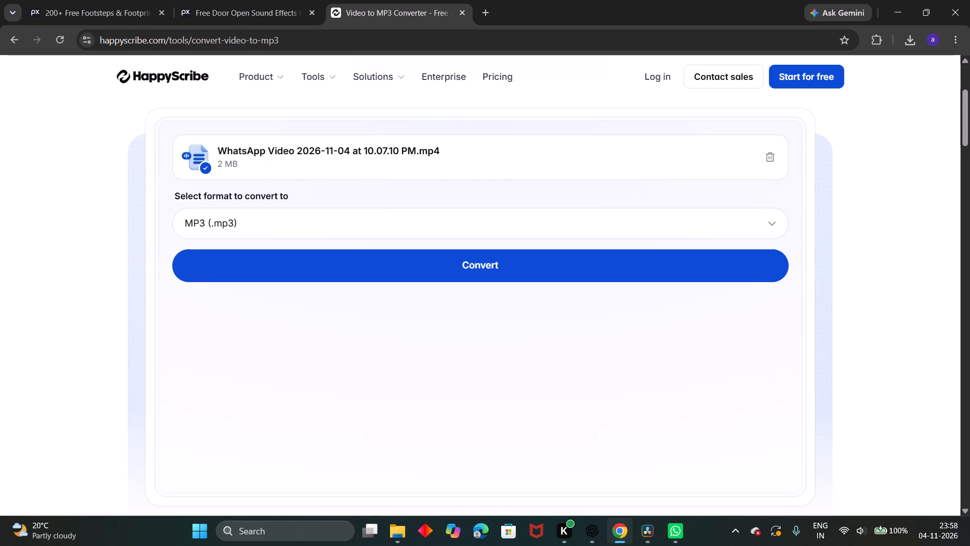
left_click(345, 269)
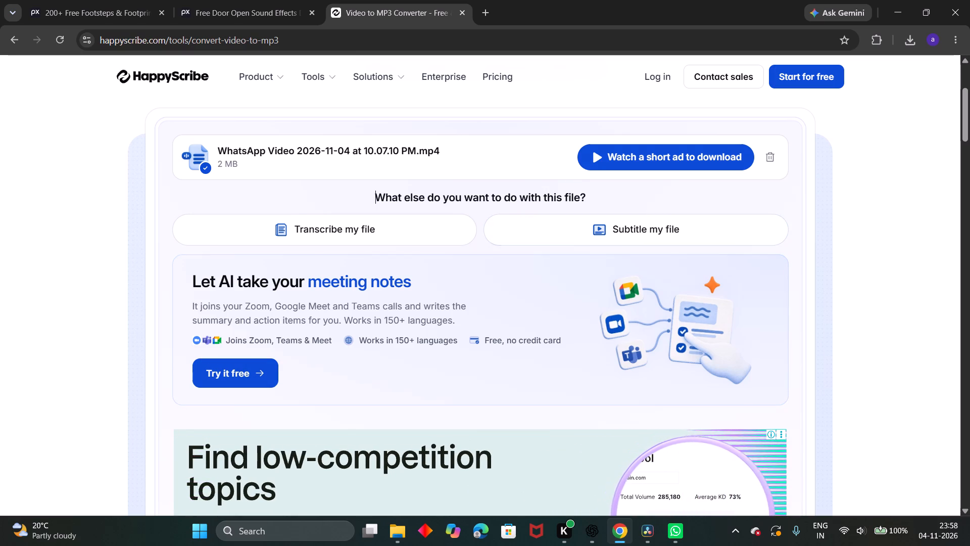
left_click(633, 153)
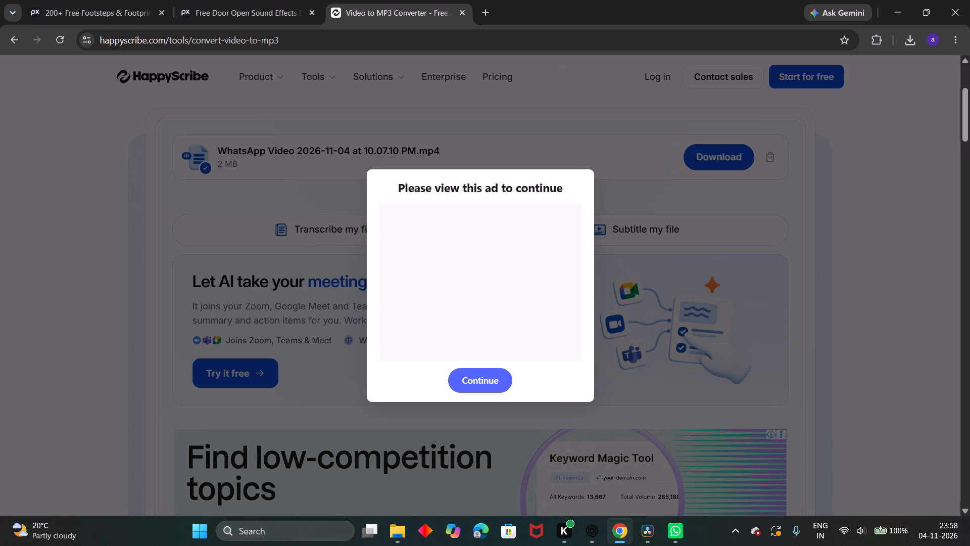
left_click(473, 386)
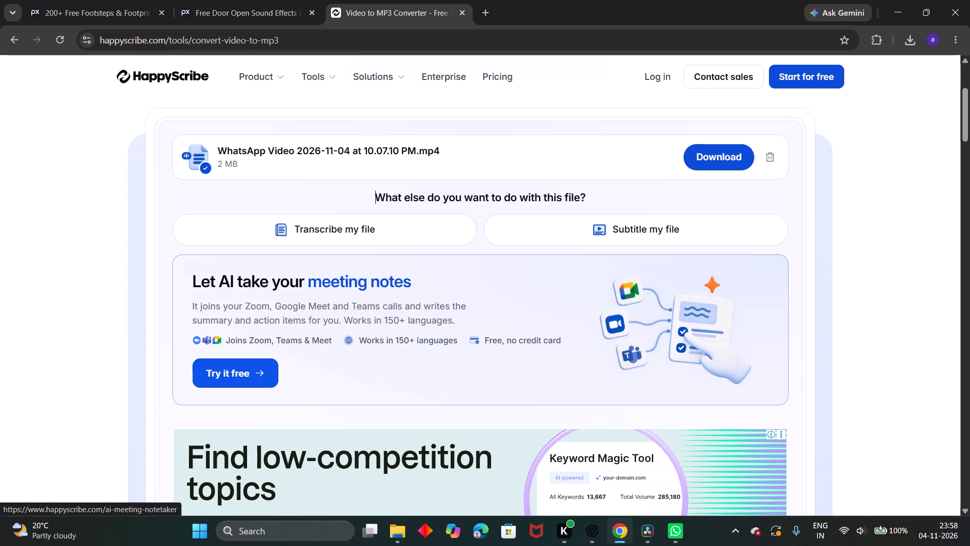
left_click(715, 161)
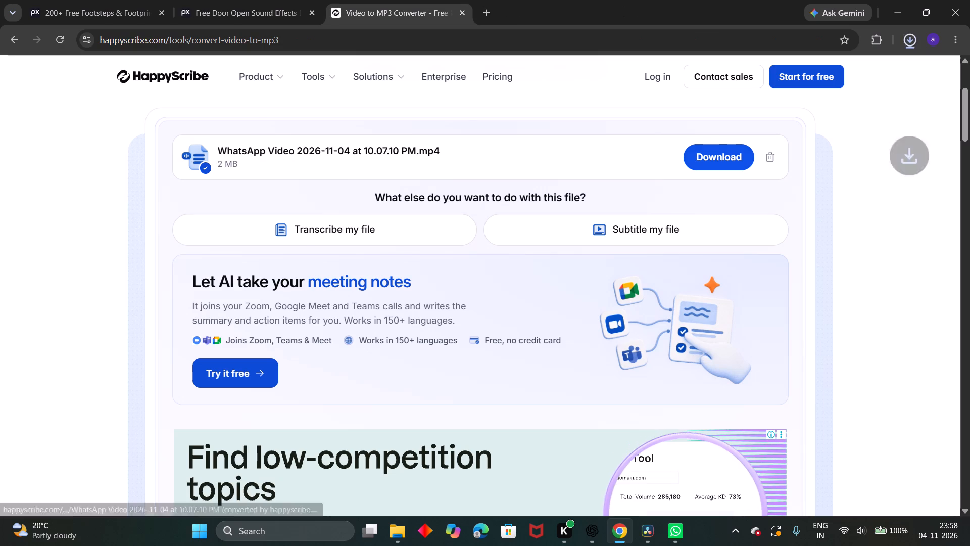
Play the downloaded WhatsApp MP3 in Media Player to check its sound, and minimize Chrome.
left_click(905, 47)
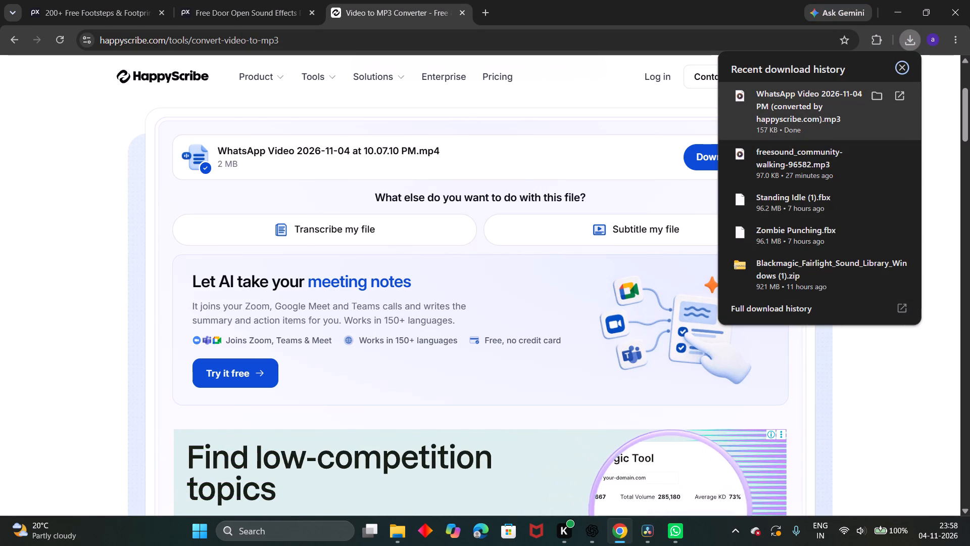
double_click(826, 99)
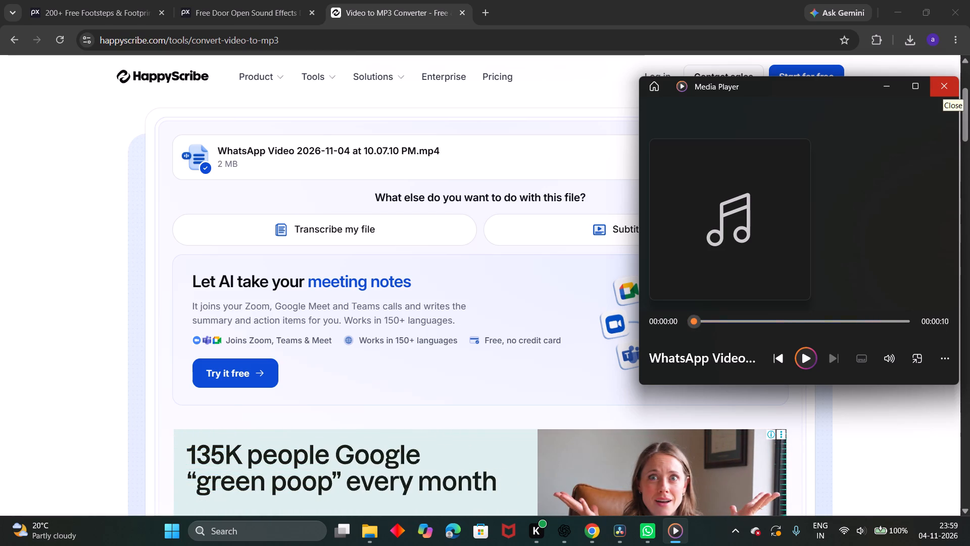
left_click(806, 359)
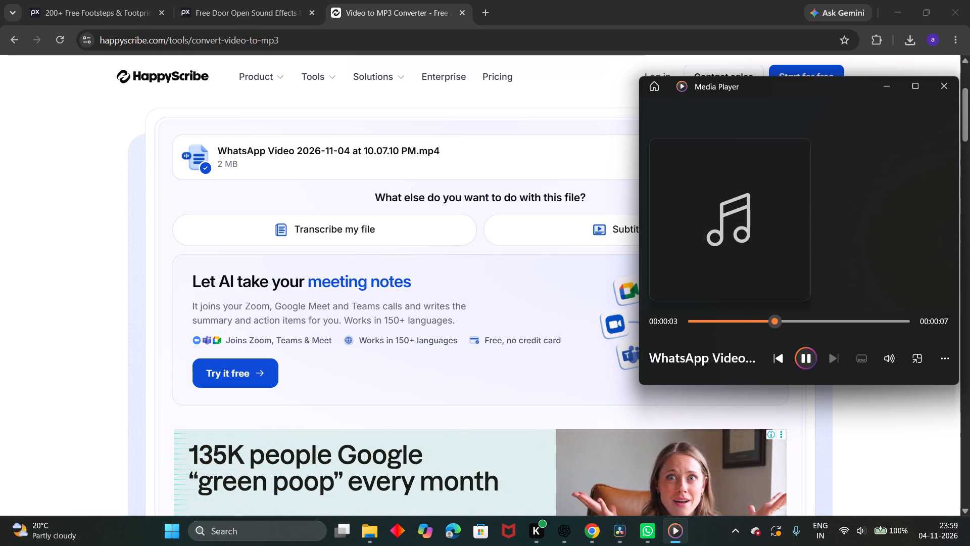
left_click(806, 359)
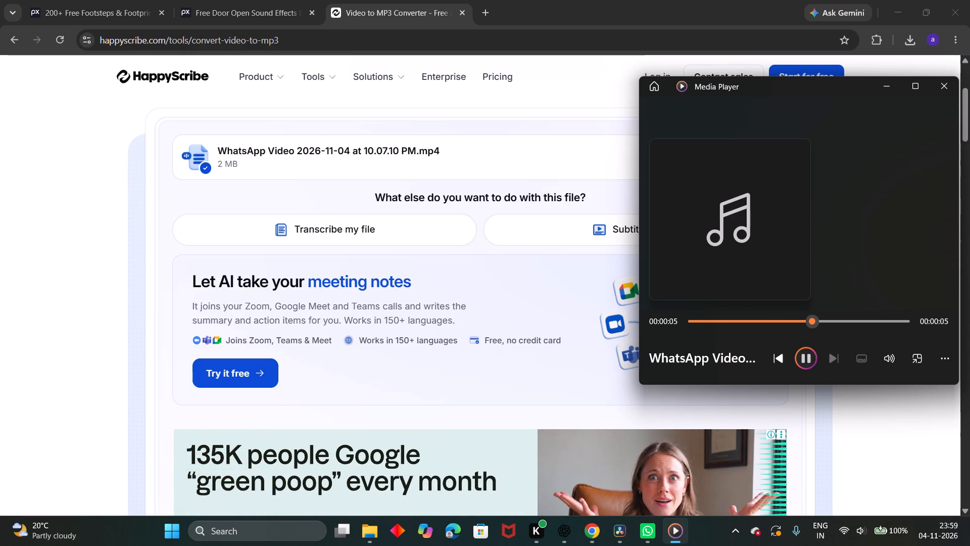
left_click(894, 10)
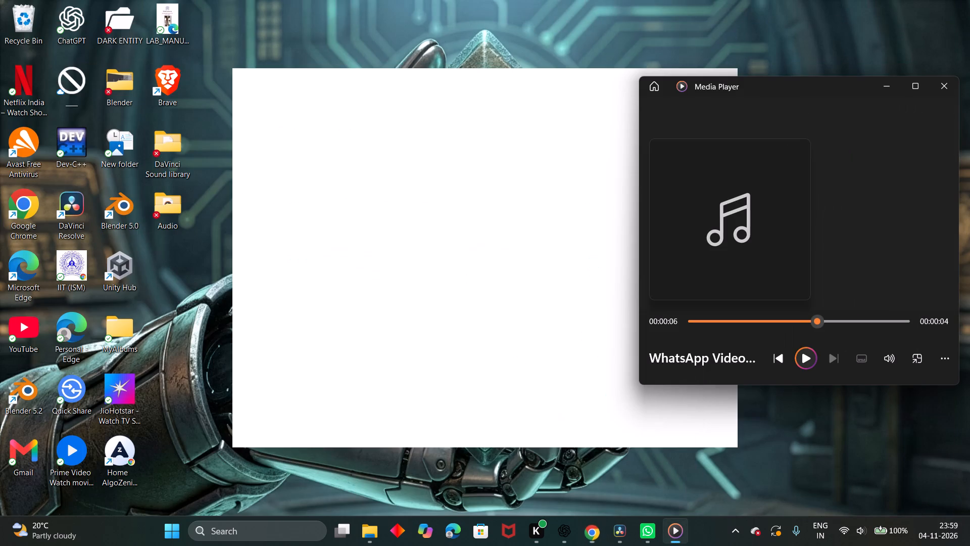
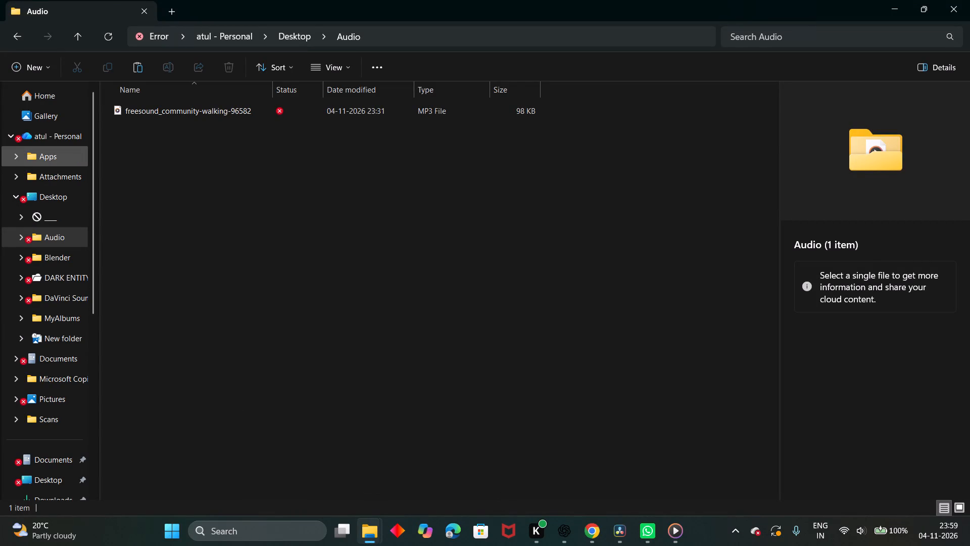
Open the Downloads folder and sort its files by date modified in ascending order.
scroll(47, 145, "up", 1)
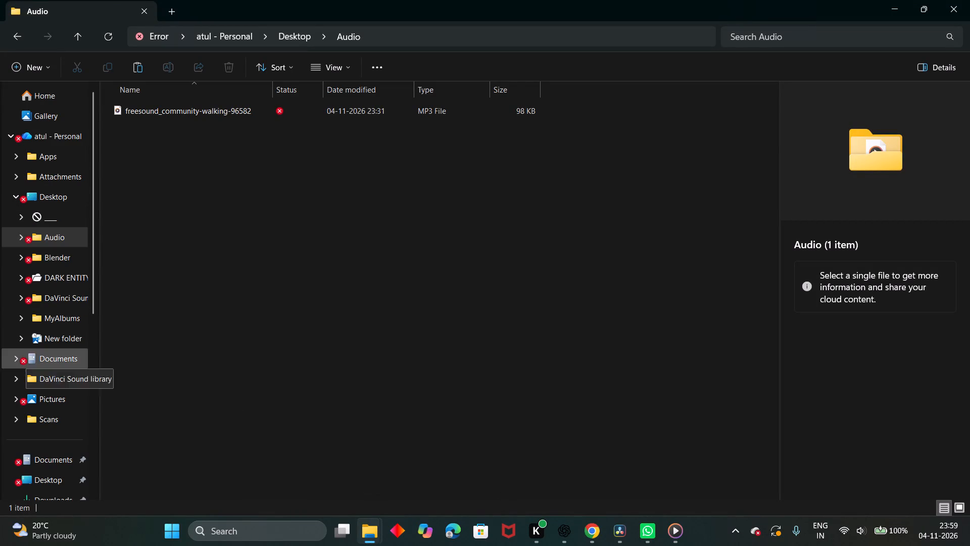
scroll(57, 428, "down", 1)
left_click(50, 400)
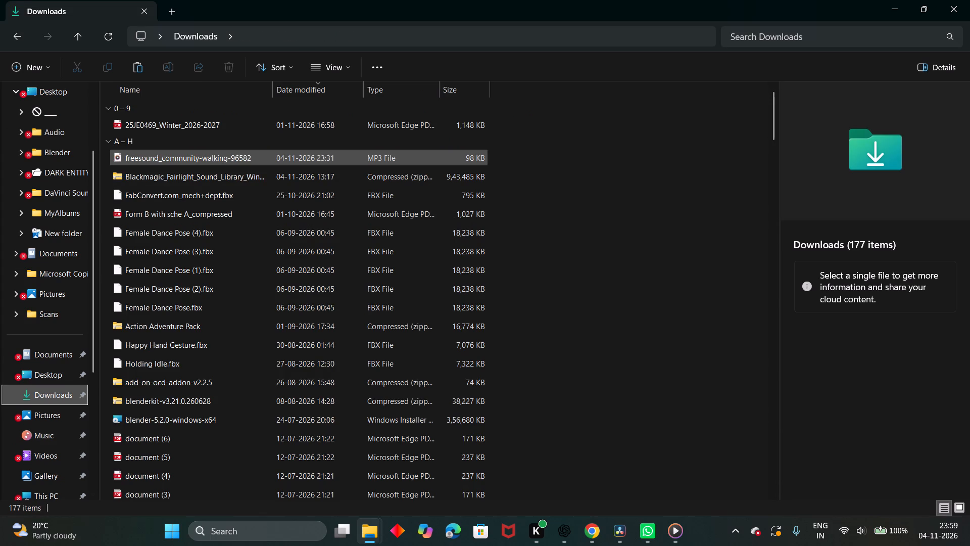
left_click(281, 70)
left_click(267, 184)
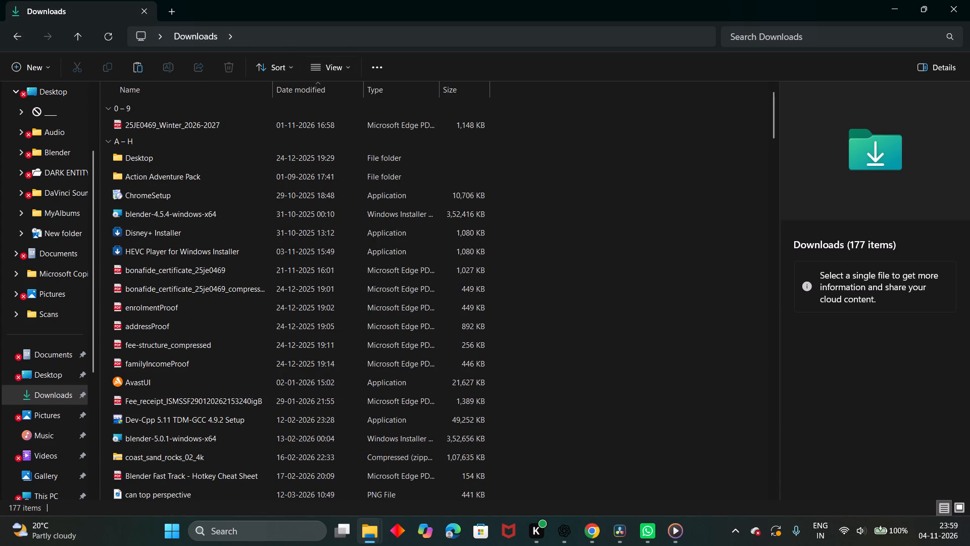
Find the MP3 converted from the WhatsApp video of 2026-11-04 in Downloads and play it.
scroll(224, 285, "up", 1)
scroll(224, 285, "down", 1)
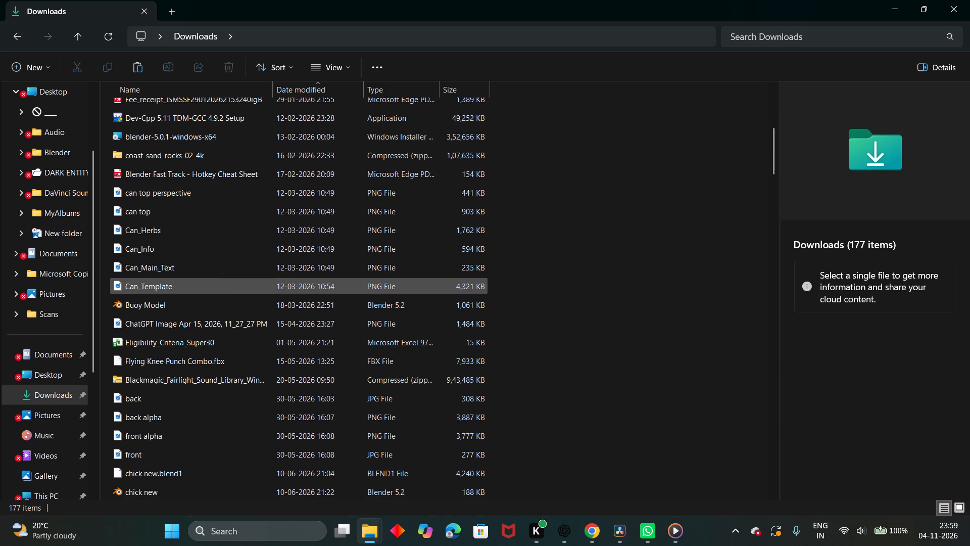
scroll(224, 285, "down", 4)
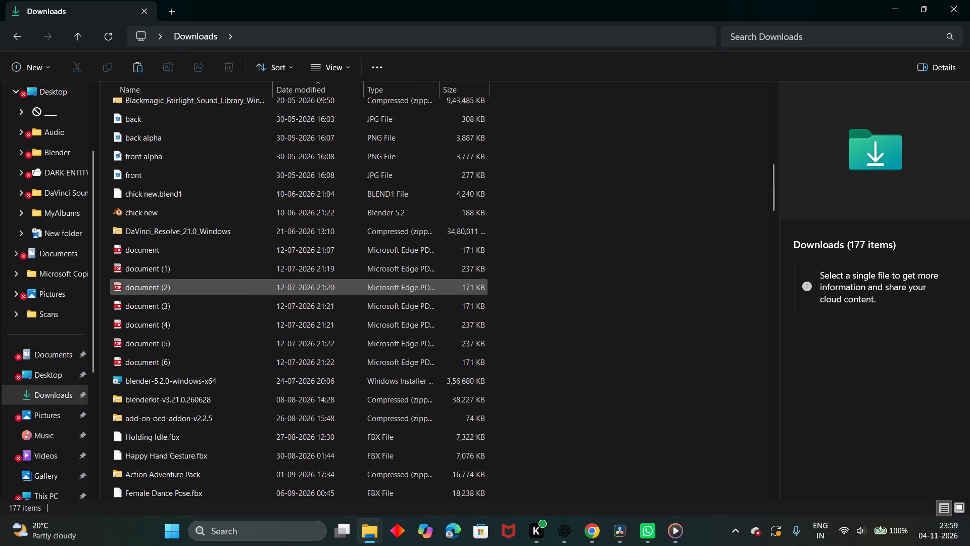
scroll(224, 285, "down", 1)
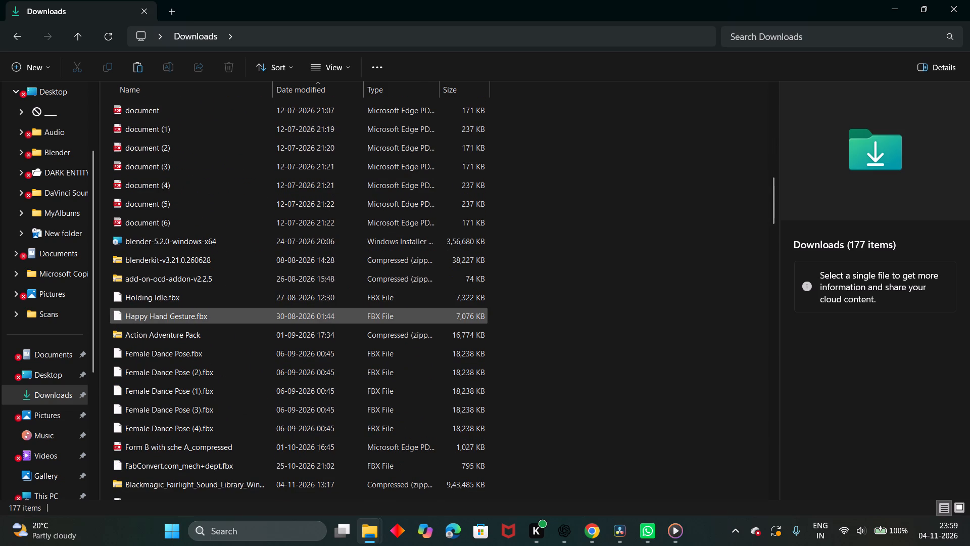
scroll(185, 412, "down", 2)
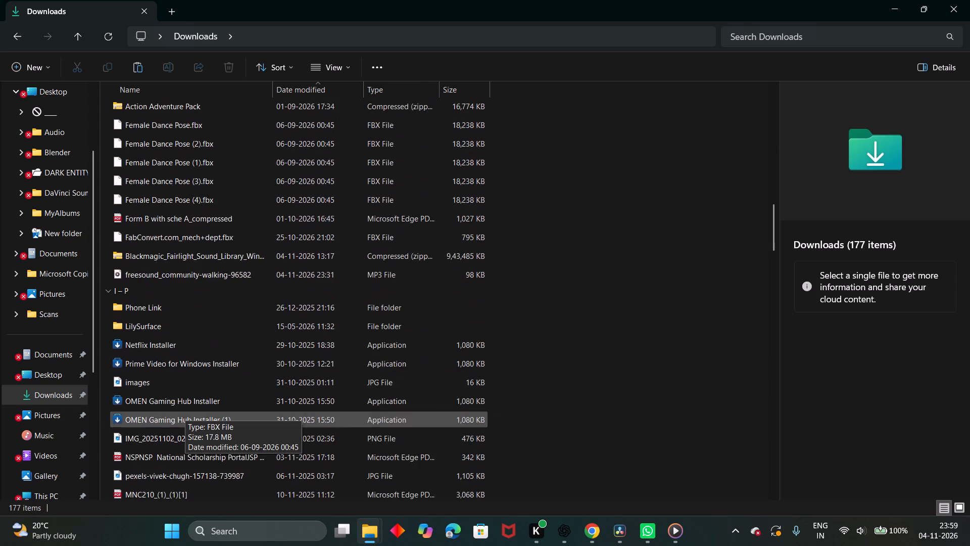
scroll(185, 412, "down", 5)
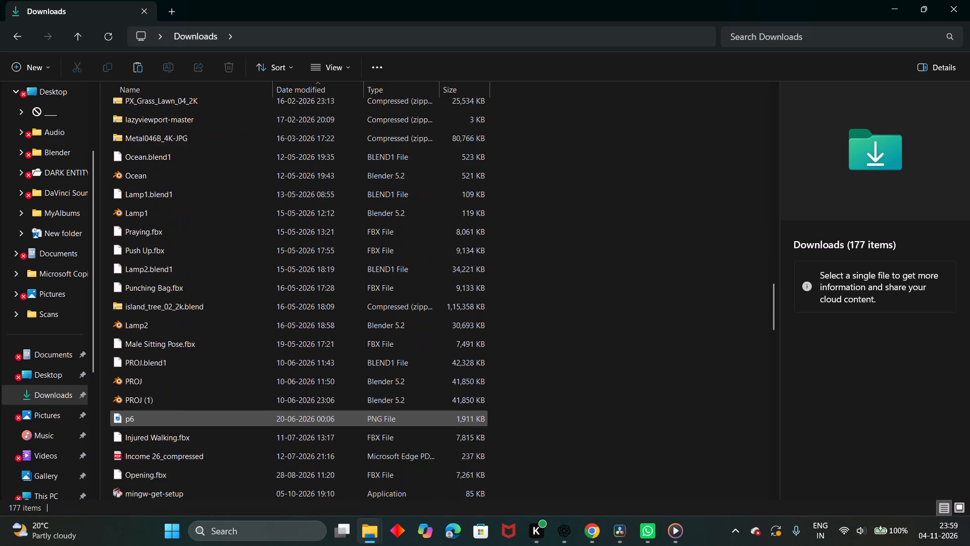
scroll(185, 412, "down", 3)
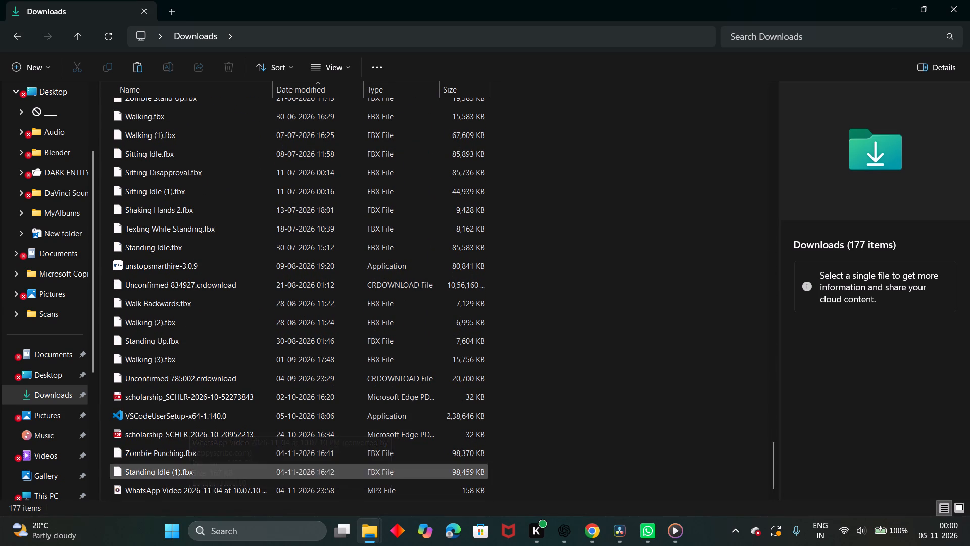
double_click(349, 494)
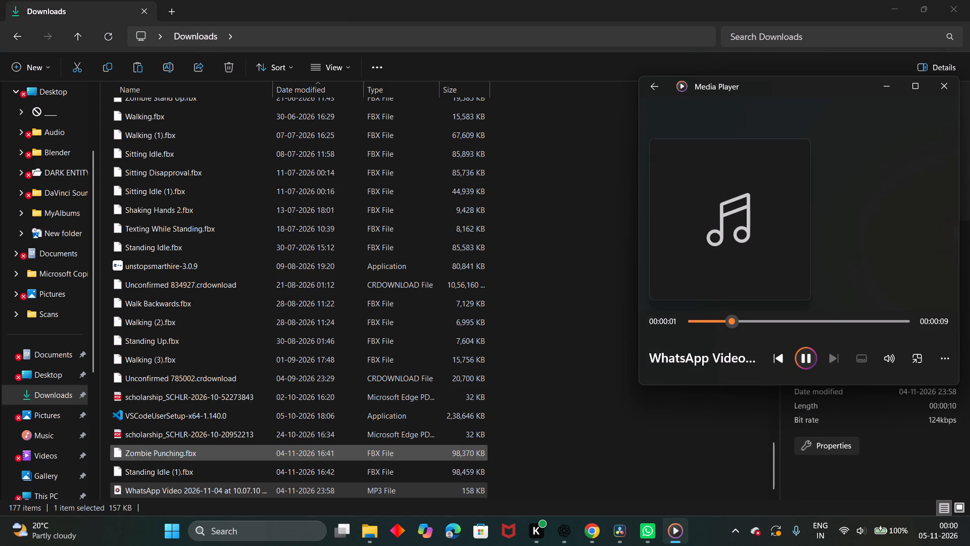
Copy the converted WhatsApp Video MP3 from Downloads into the Audio folder on the Desktop.
left_click(278, 490)
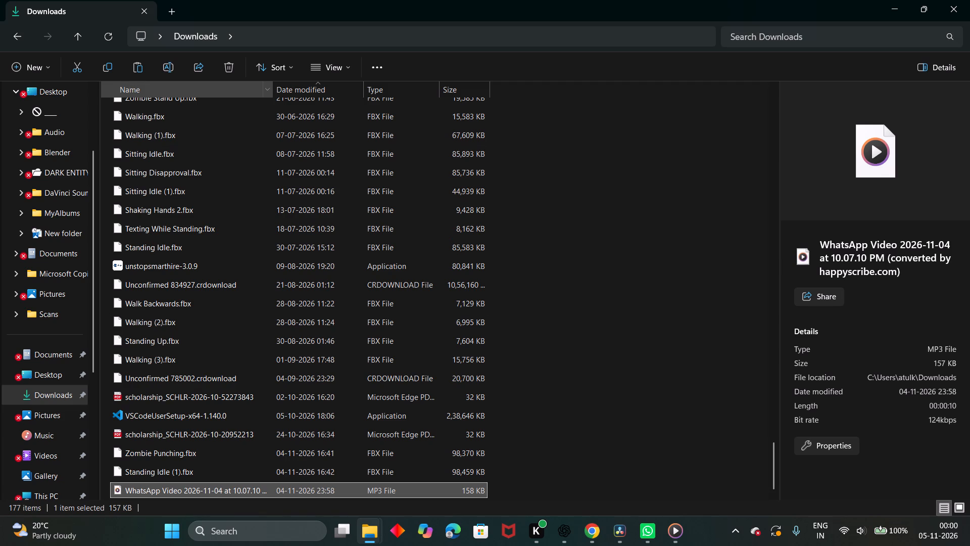
left_click(117, 68)
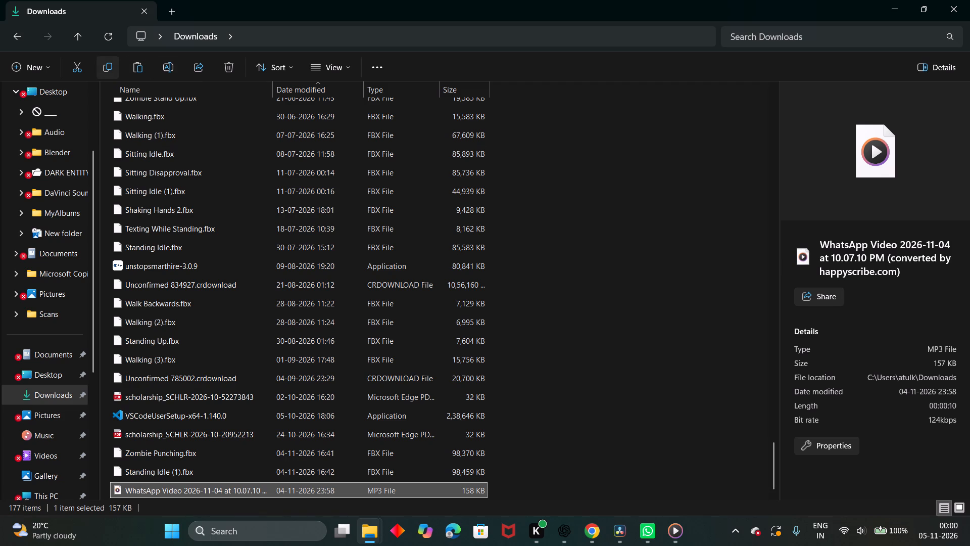
double_click(51, 135)
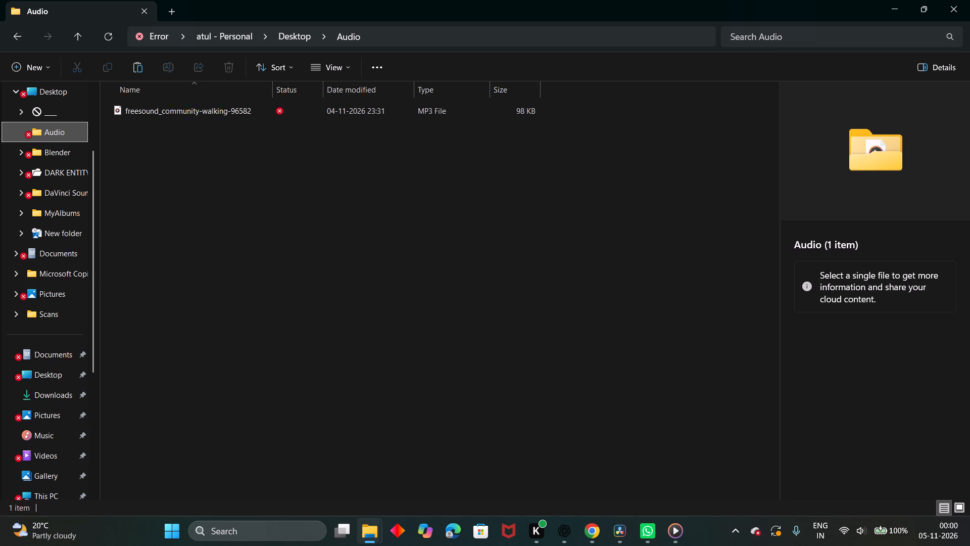
left_click(143, 68)
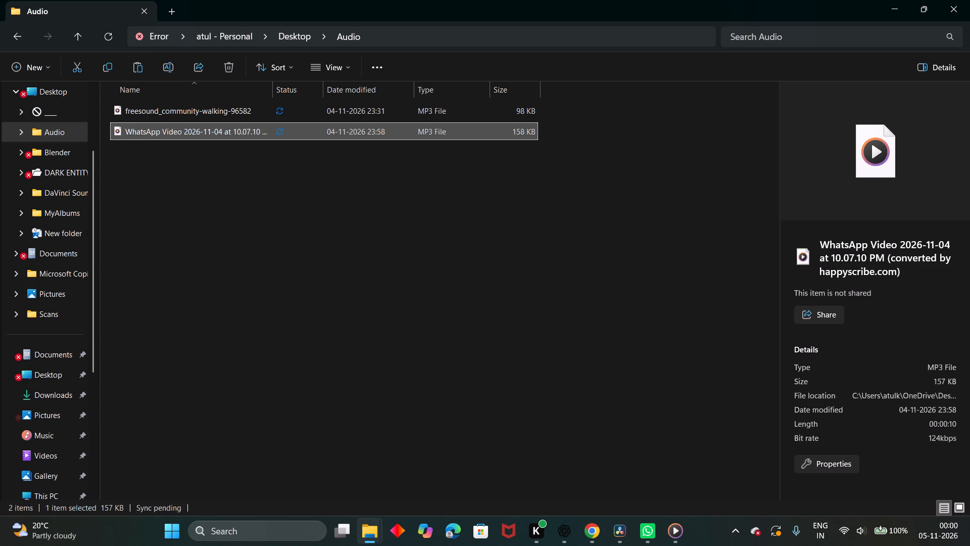
Rename the copied WhatsApp Video MP3 in the Audio folder as Door opening.
left_click(166, 75)
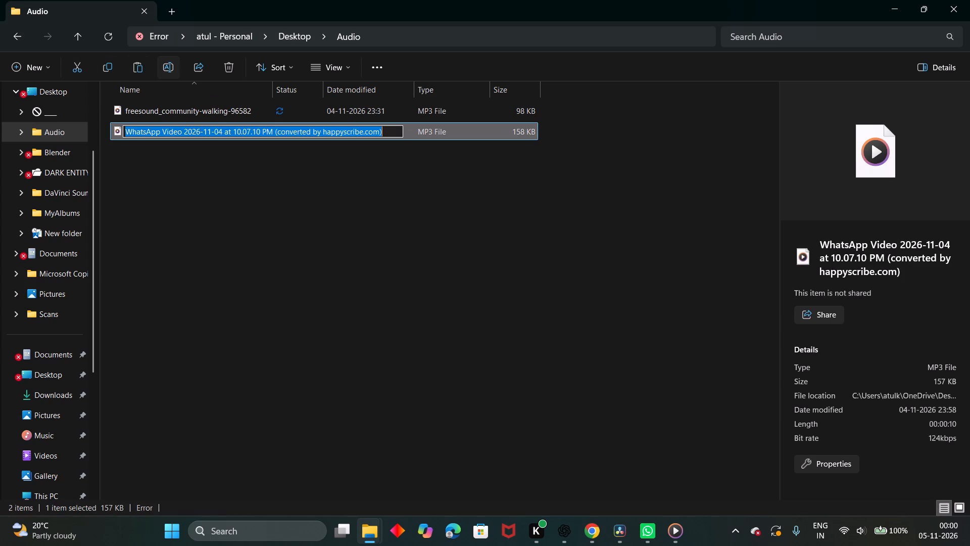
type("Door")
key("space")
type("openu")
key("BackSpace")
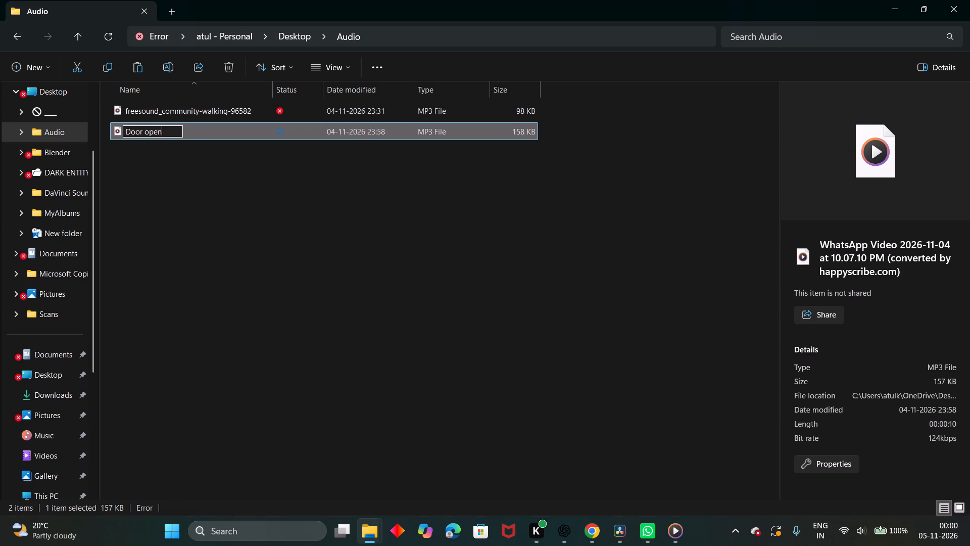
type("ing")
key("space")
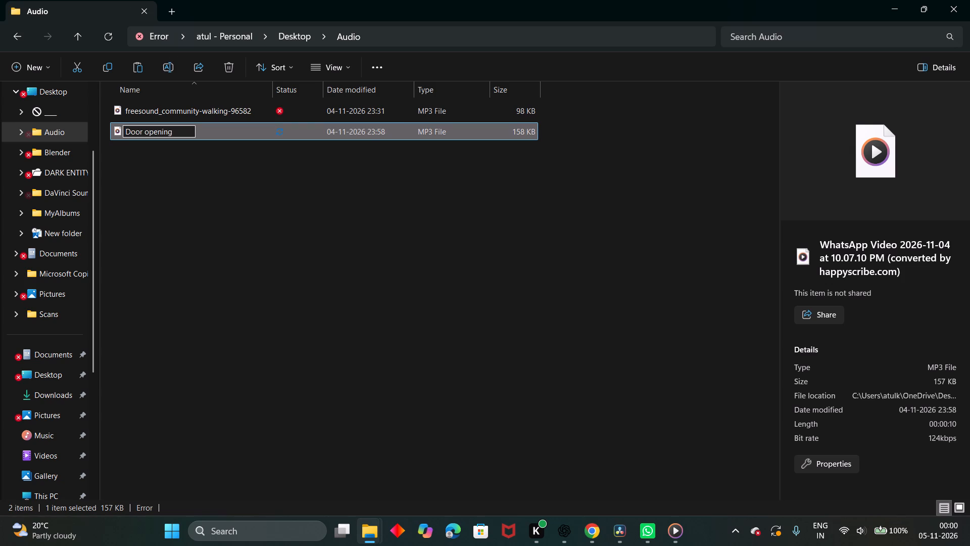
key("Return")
Select the freesound_community-walking-96582 file in the Audio folder.
left_click(214, 115)
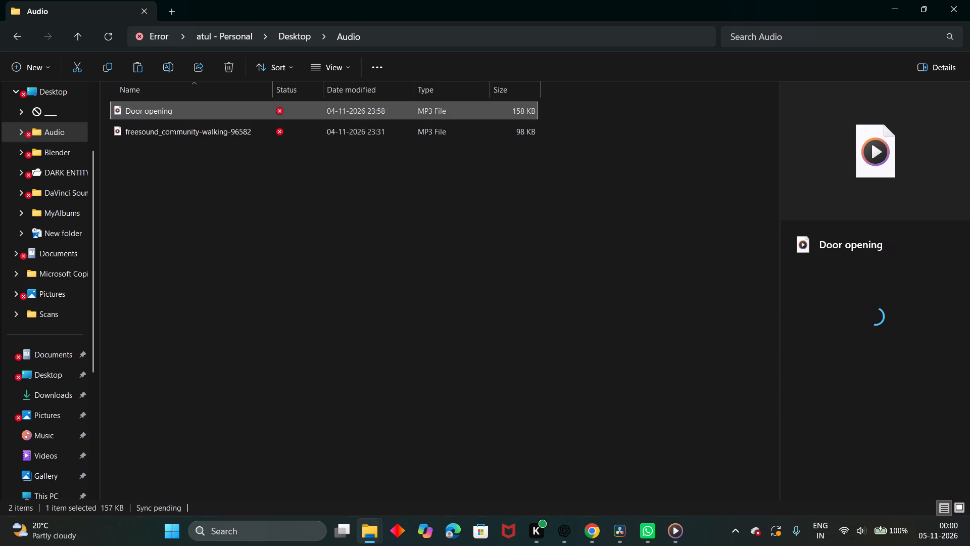
left_click(214, 134)
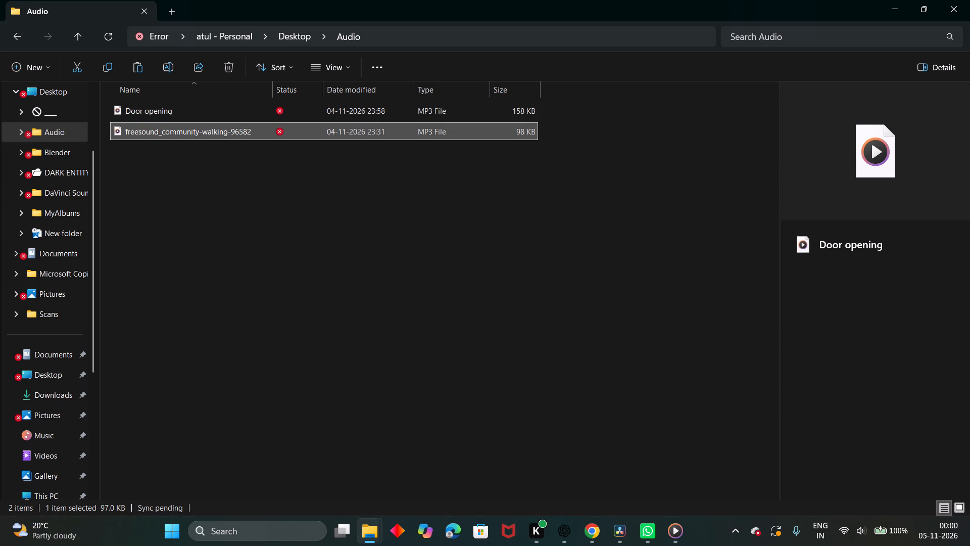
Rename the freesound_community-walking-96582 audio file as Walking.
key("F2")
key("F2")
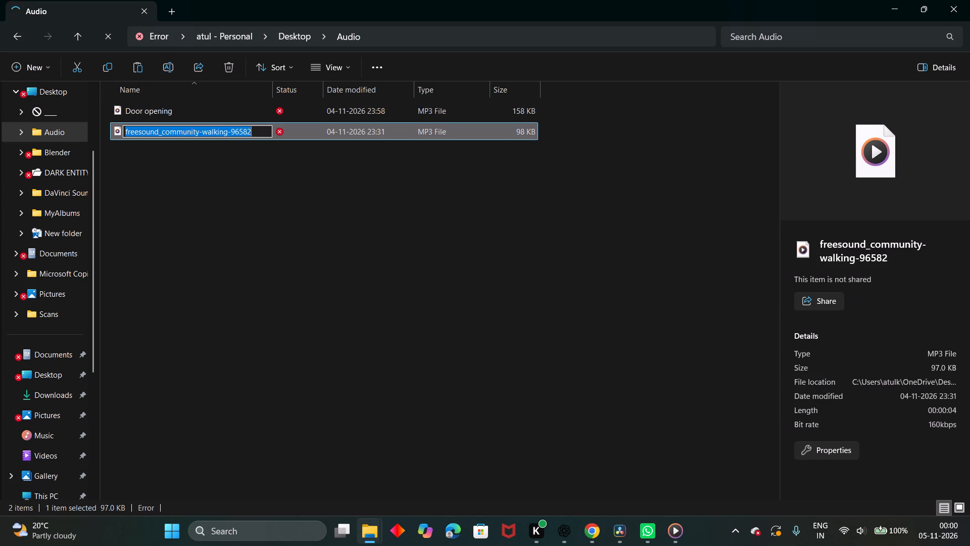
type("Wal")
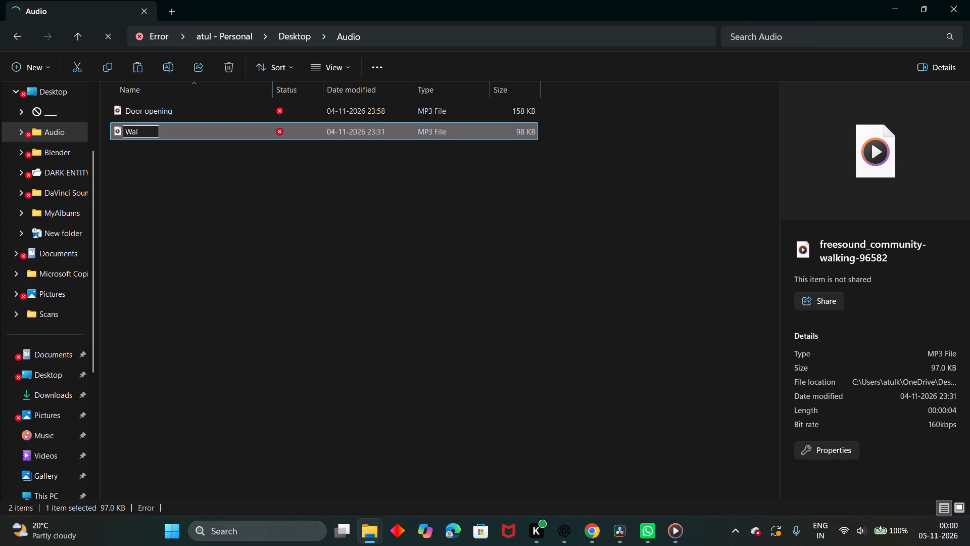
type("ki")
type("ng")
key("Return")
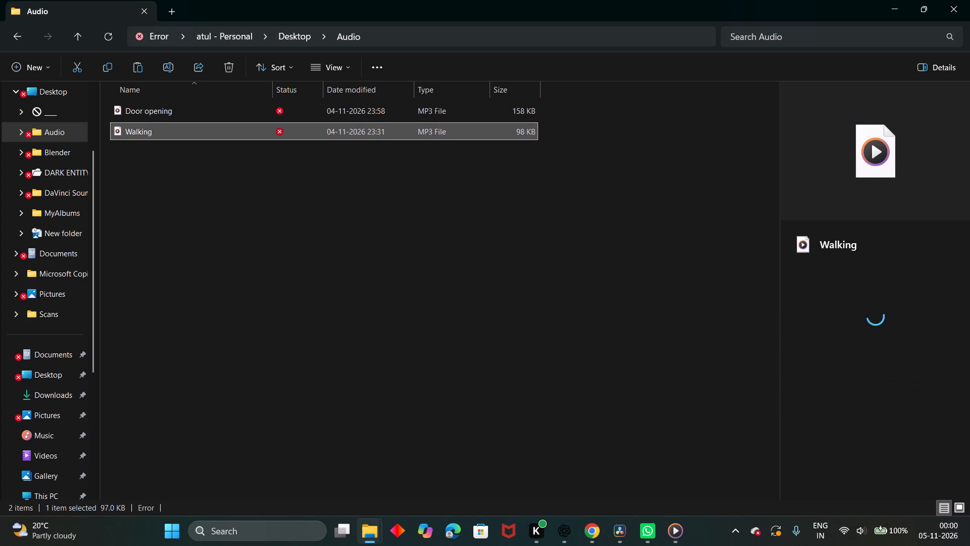
Switch to DaVinci Resolve, check the walking audio in the media pool and timeline, and return the playhead to 01:00:00:00.
left_click(620, 522)
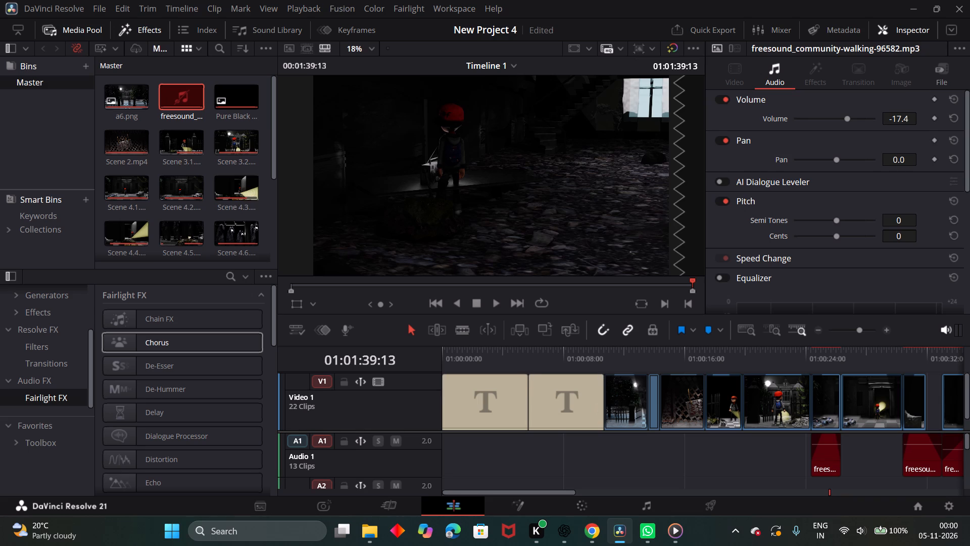
left_click(186, 95)
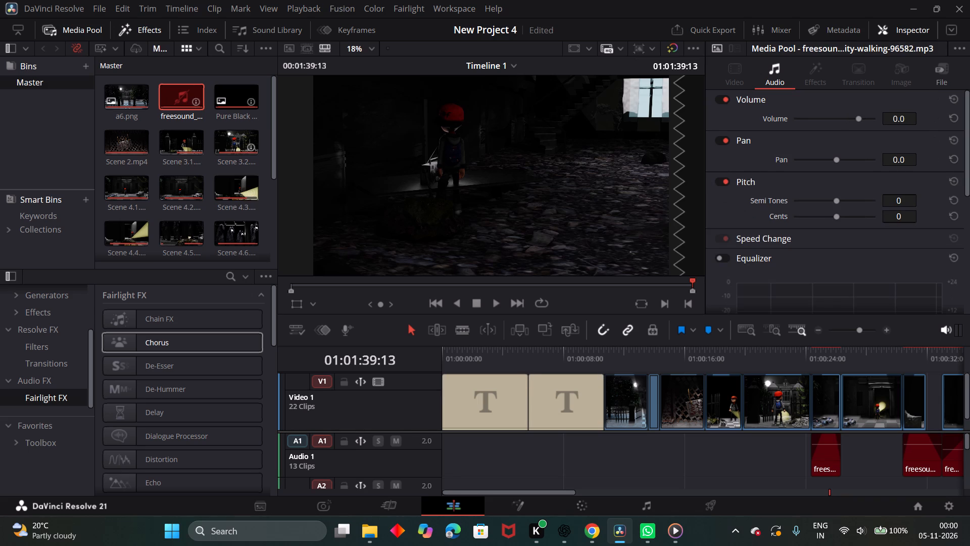
left_click(495, 303)
scroll(641, 438, "left", 6)
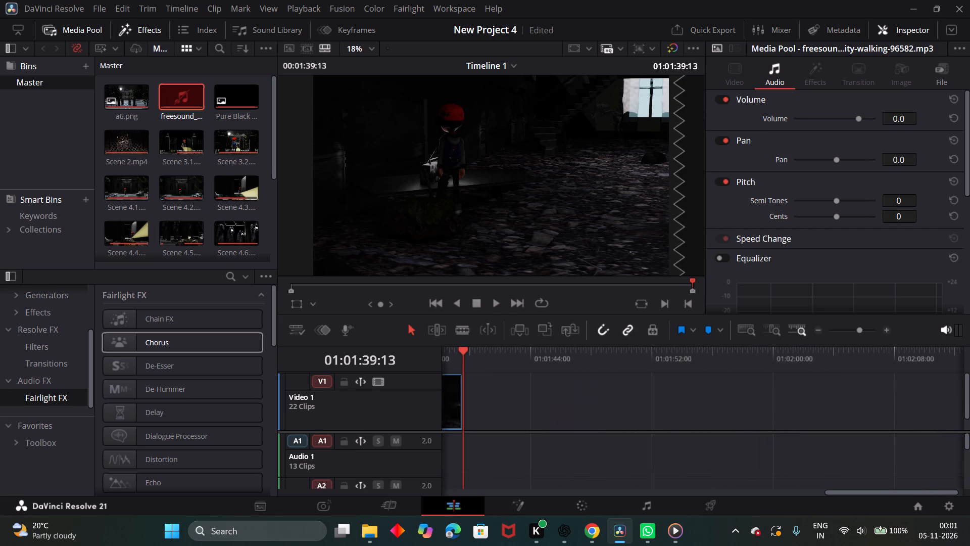
scroll(641, 438, "right", 1)
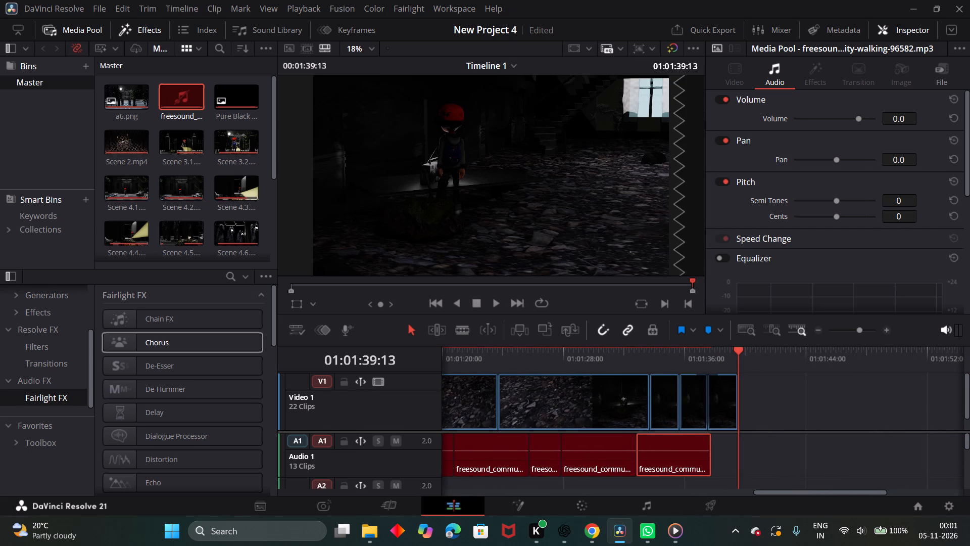
left_click_drag(737, 352, 431, 477)
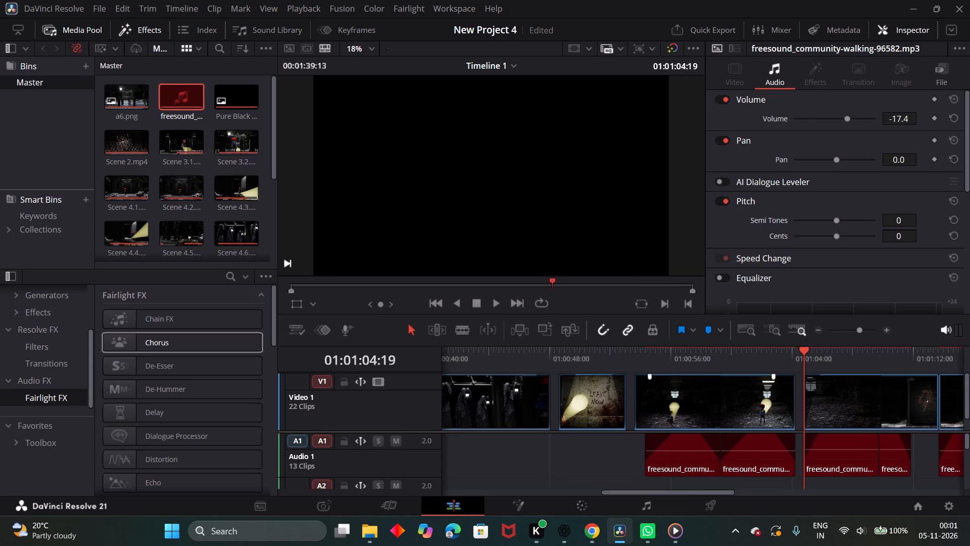
left_click_drag(803, 353, 425, 490)
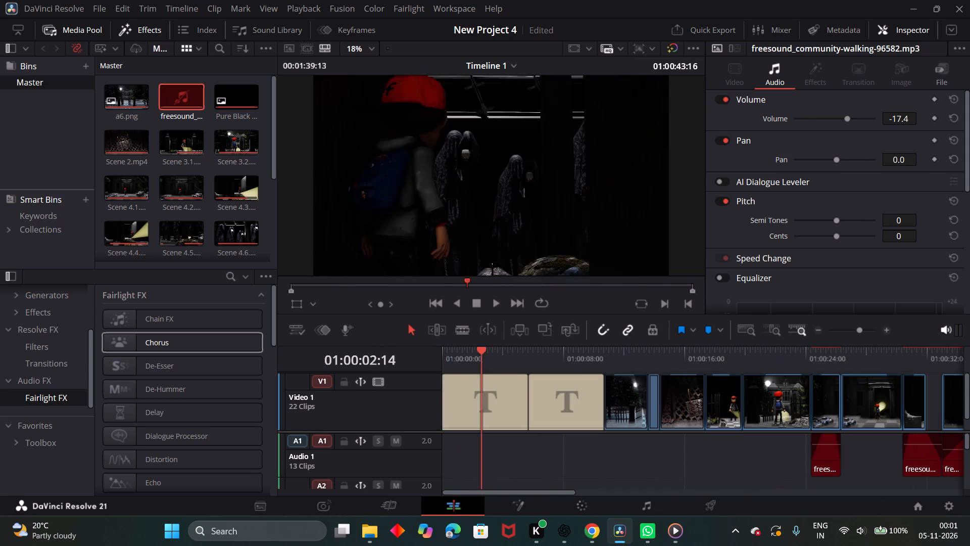
left_click_drag(425, 490, 390, 491)
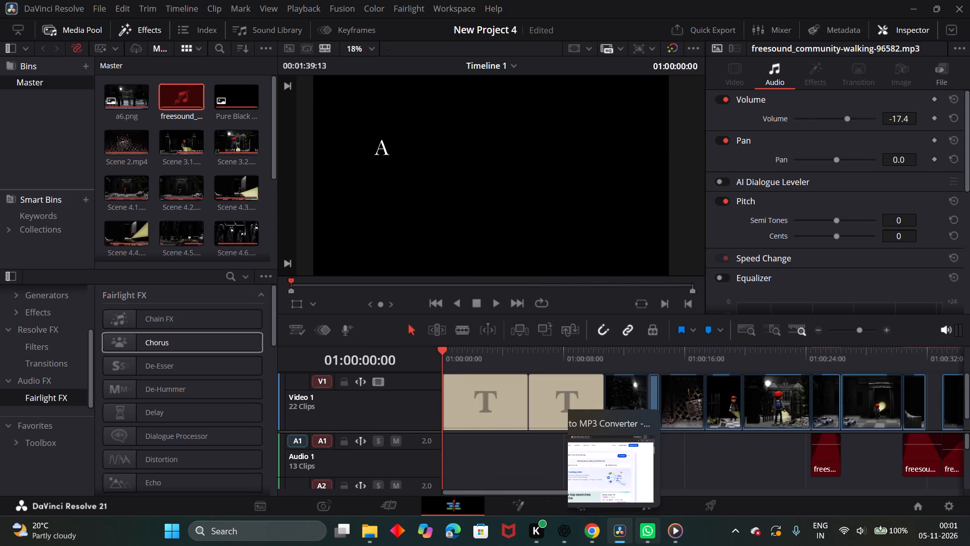
Bring up the Media Player window holding the WhatsApp Video audio and close it.
left_click(671, 533)
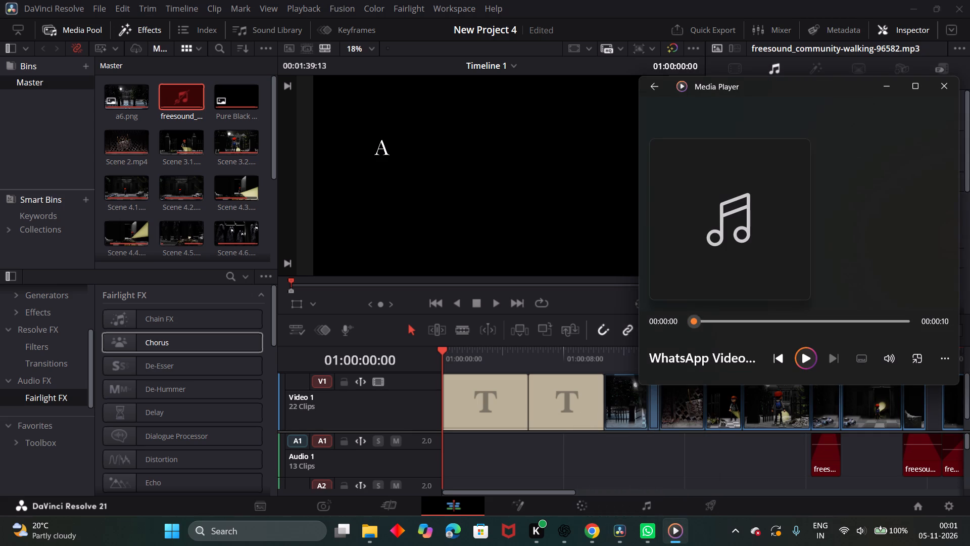
left_click(944, 89)
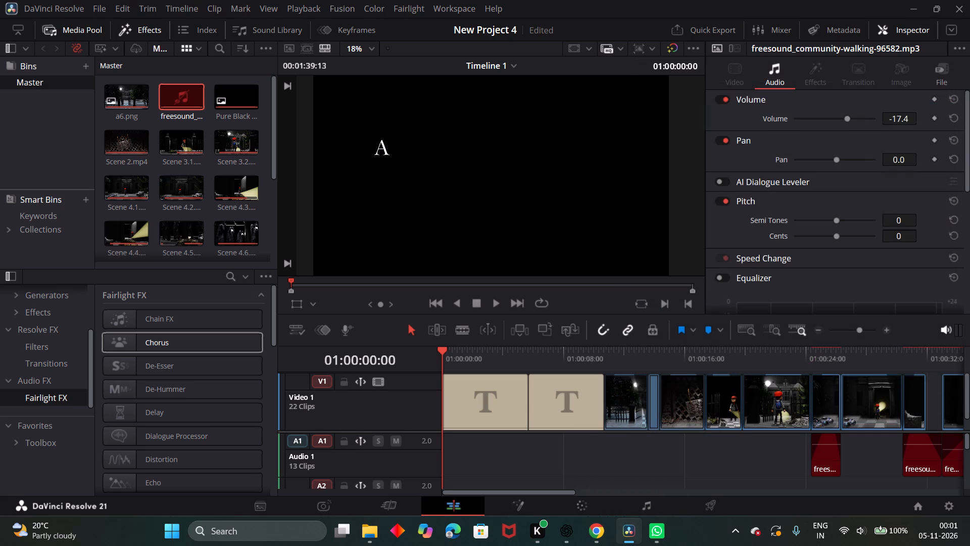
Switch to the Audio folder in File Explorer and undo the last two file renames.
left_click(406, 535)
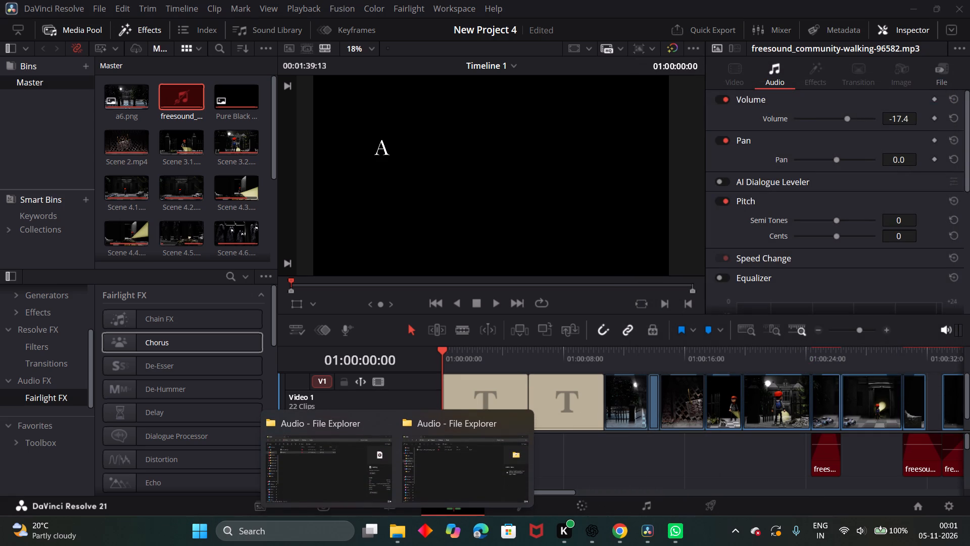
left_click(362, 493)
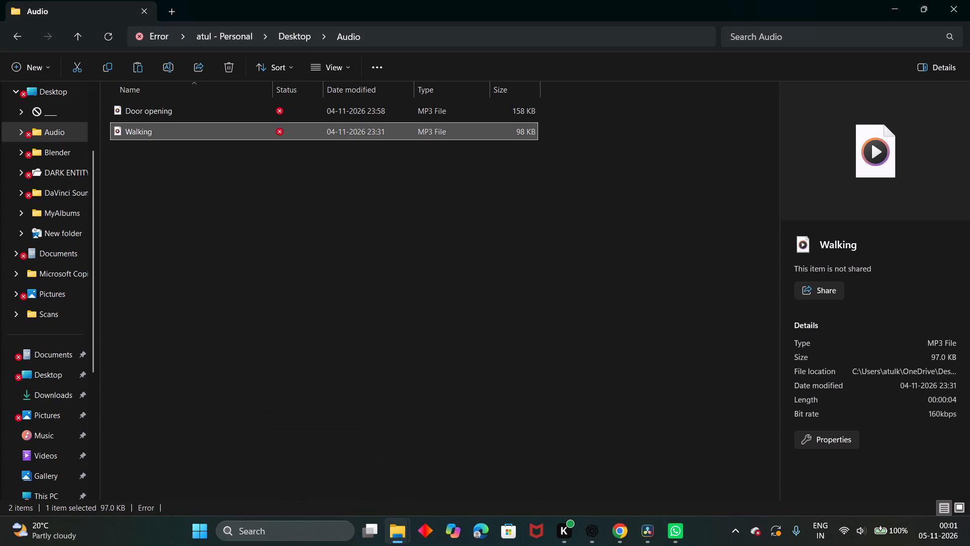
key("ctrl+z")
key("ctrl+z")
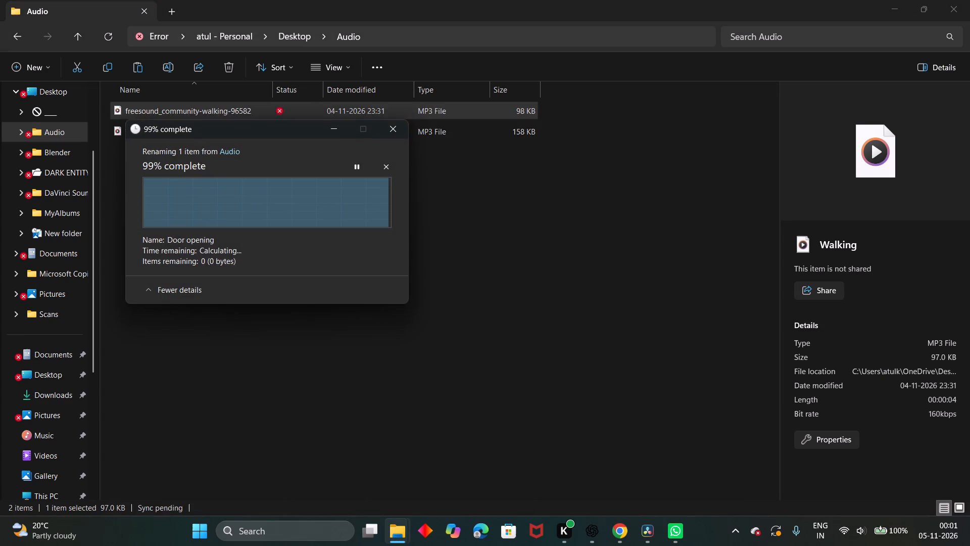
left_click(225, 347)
Rename the converted WhatsApp Video MP3 in the Audio folder as Door opening.
left_click(187, 128)
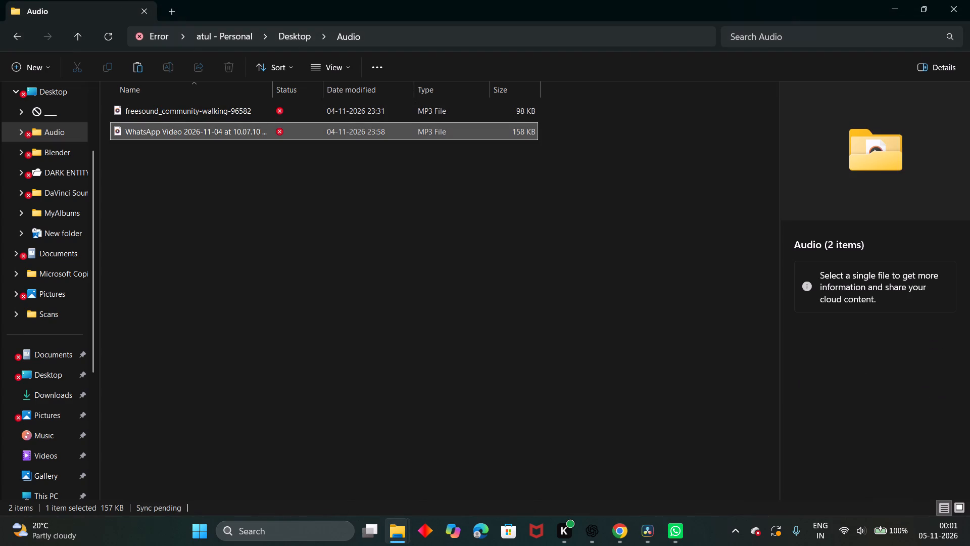
key("F2")
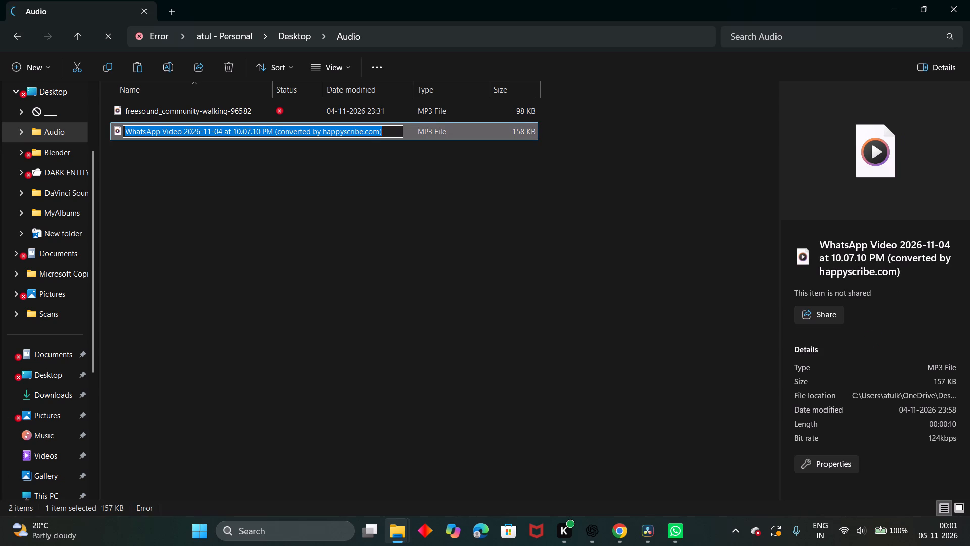
type("Door opening")
key("Return")
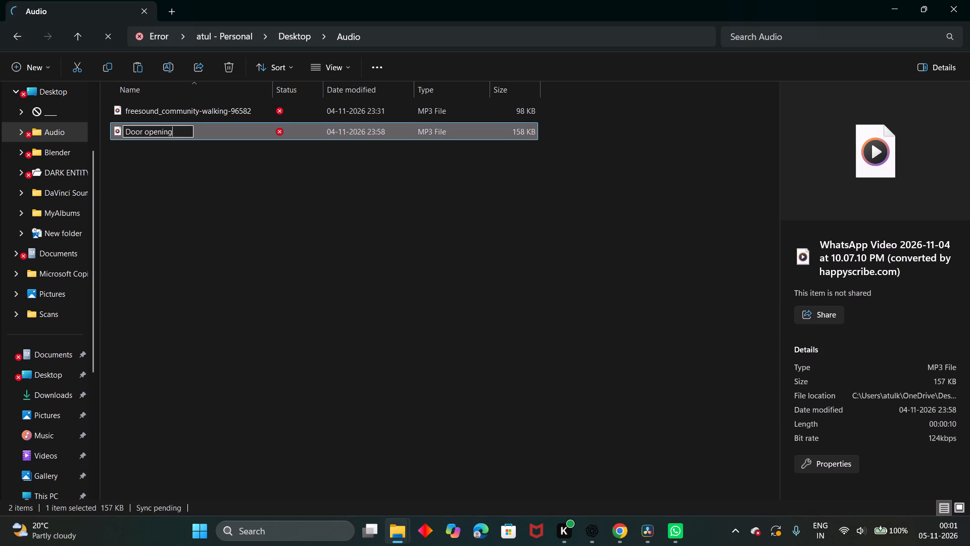
left_click(223, 173)
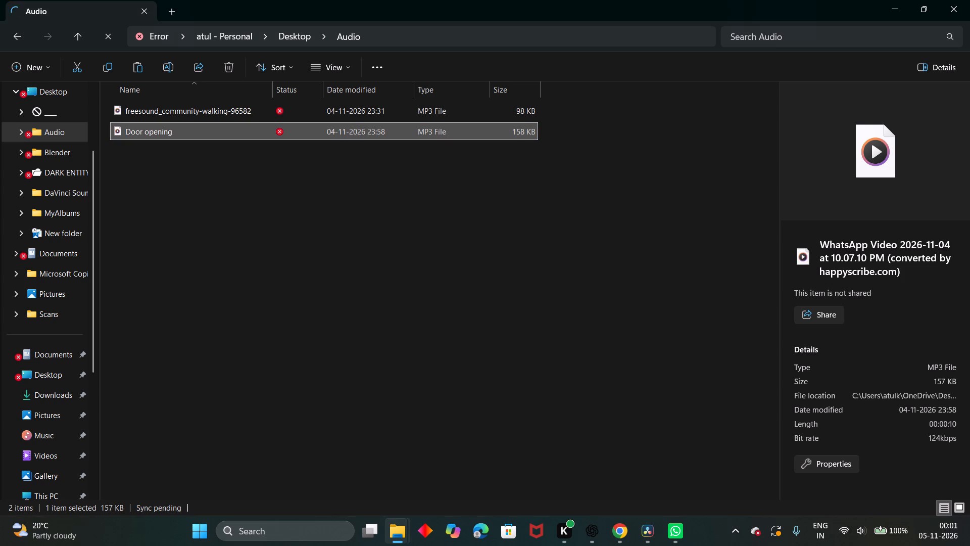
Switch to DaVinci Resolve and import the Door opening audio file from the Audio folder into the media pool.
left_click(649, 530)
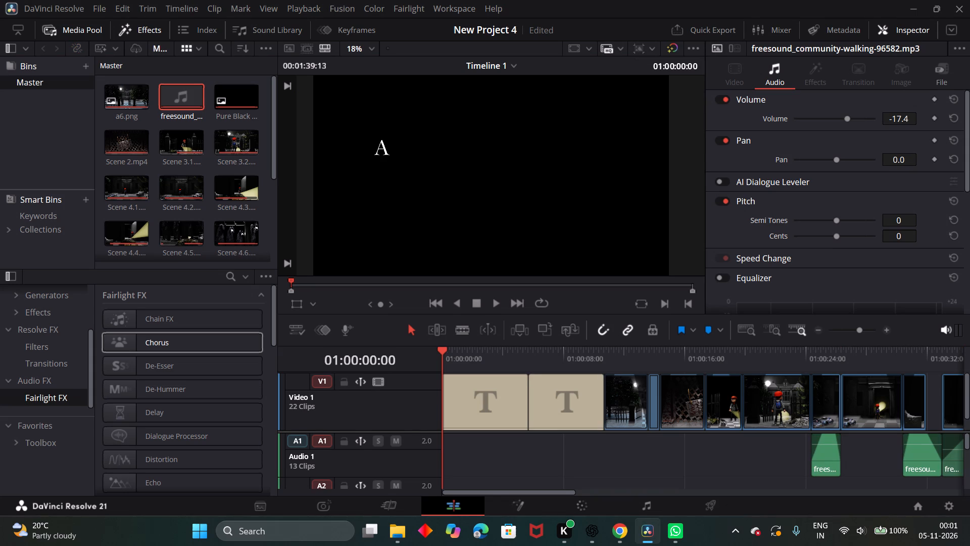
scroll(213, 162, "down", 7)
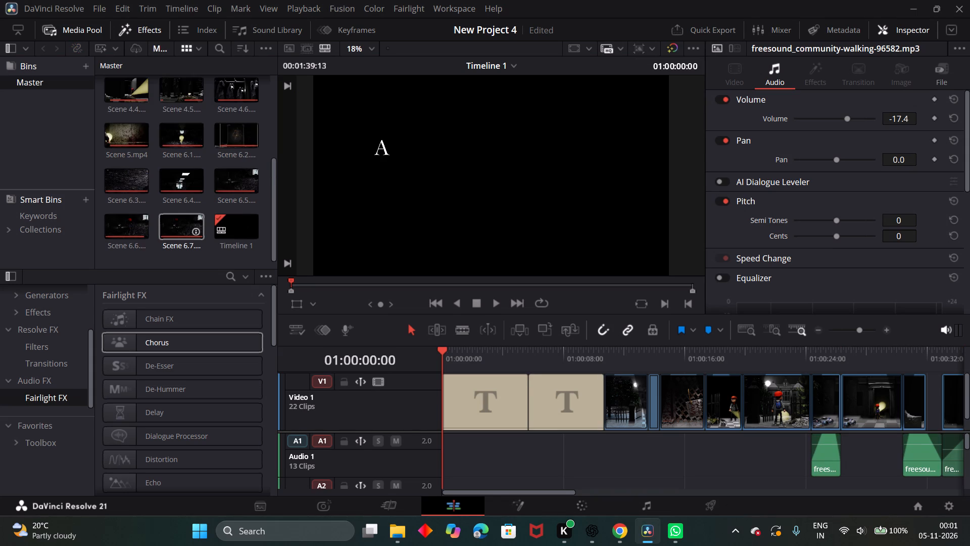
key("ctrl+i")
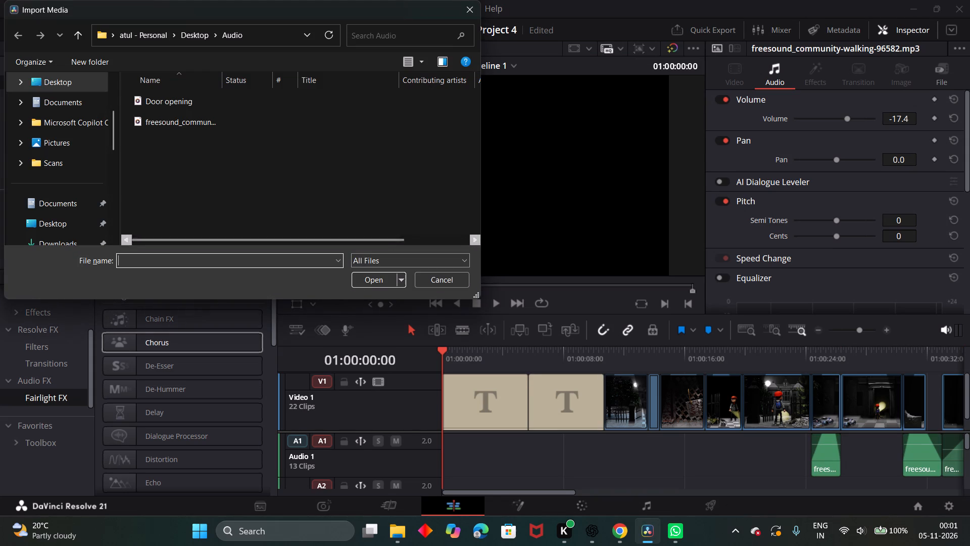
double_click(192, 107)
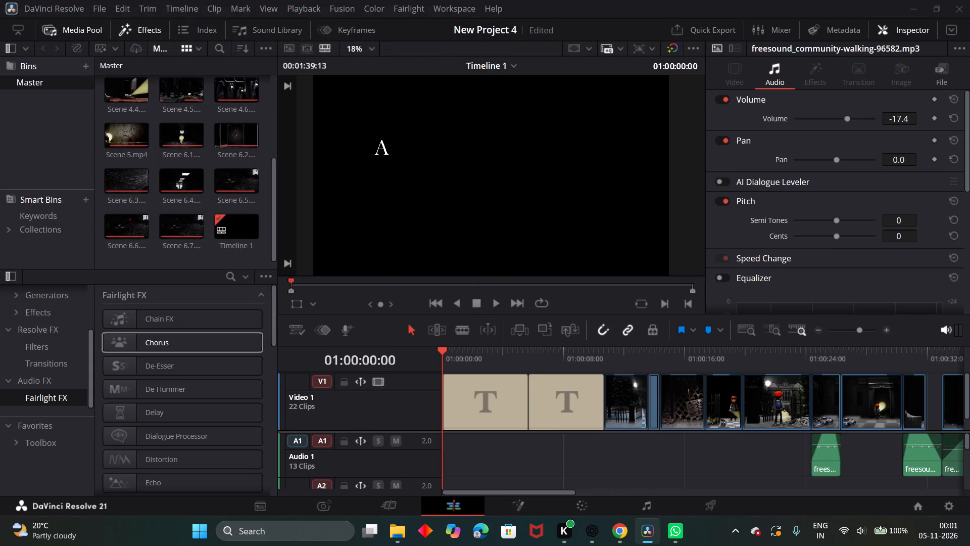
scroll(173, 193, "down", 1)
scroll(173, 193, "up", 2)
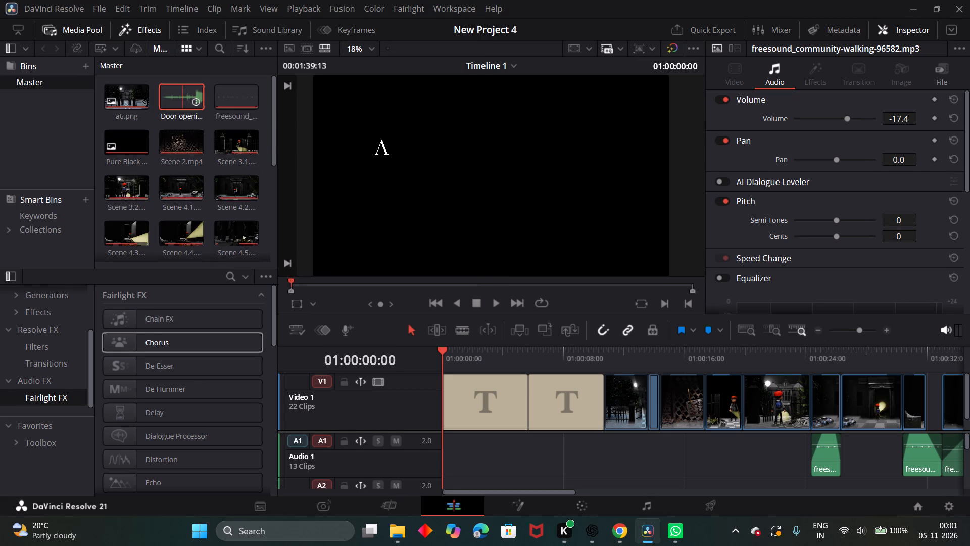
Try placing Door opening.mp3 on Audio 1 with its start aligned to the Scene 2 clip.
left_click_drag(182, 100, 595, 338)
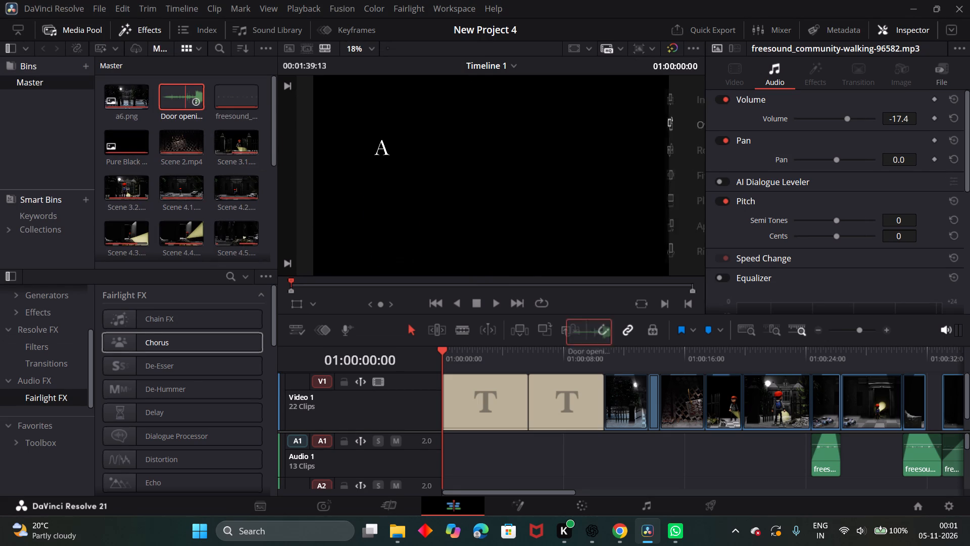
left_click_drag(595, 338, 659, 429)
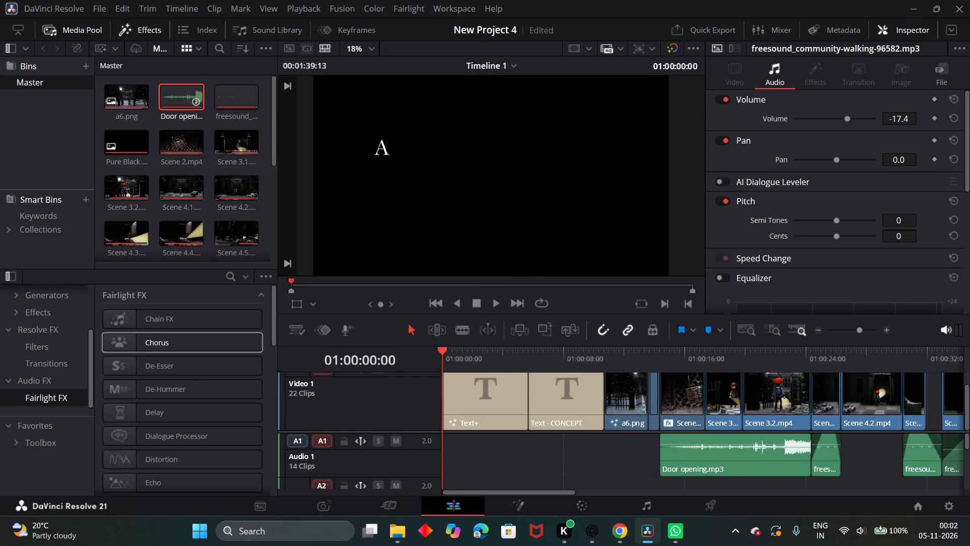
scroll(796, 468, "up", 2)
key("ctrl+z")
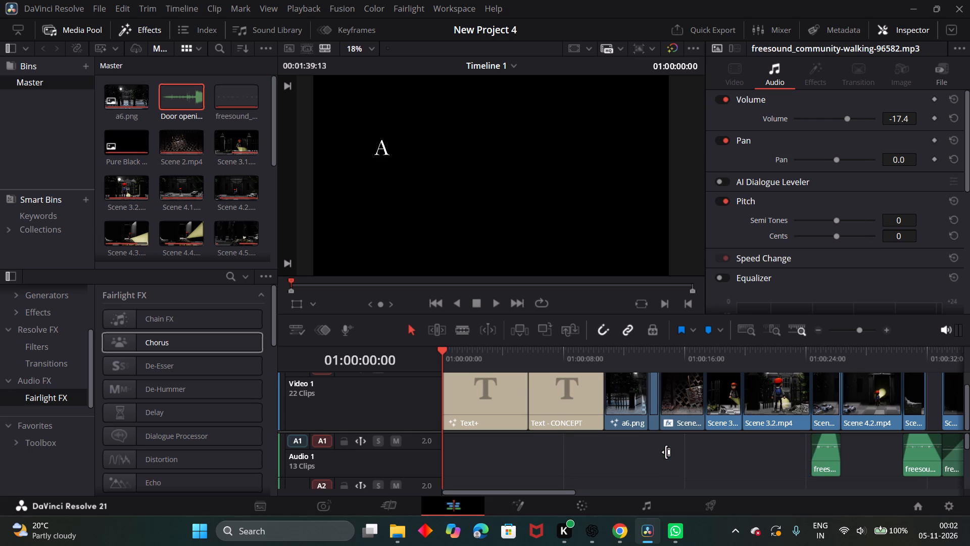
Place Door opening.mp3 on Audio 1 ahead of the first walking clip, trimming its start to about the start of Scene 2.
left_click_drag(182, 98, 637, 397)
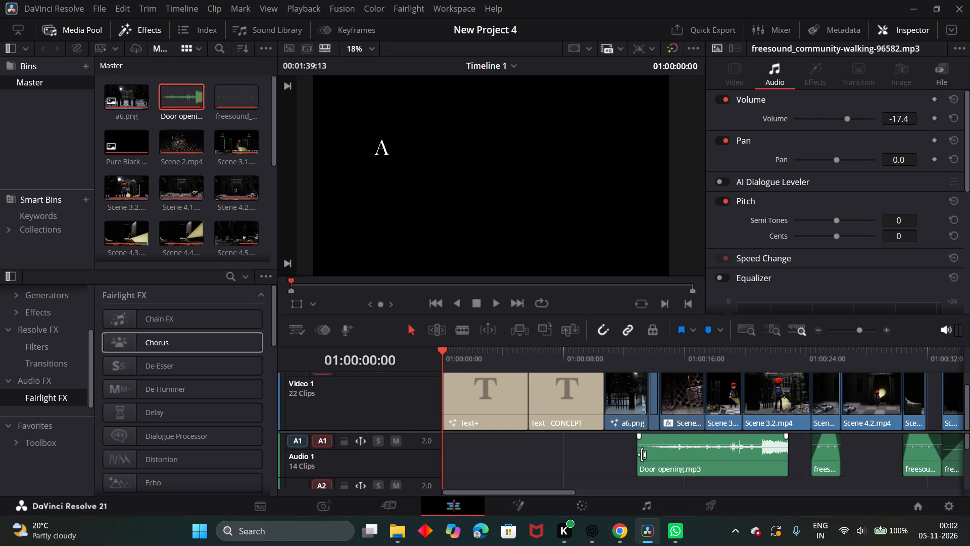
left_click_drag(638, 456, 661, 456)
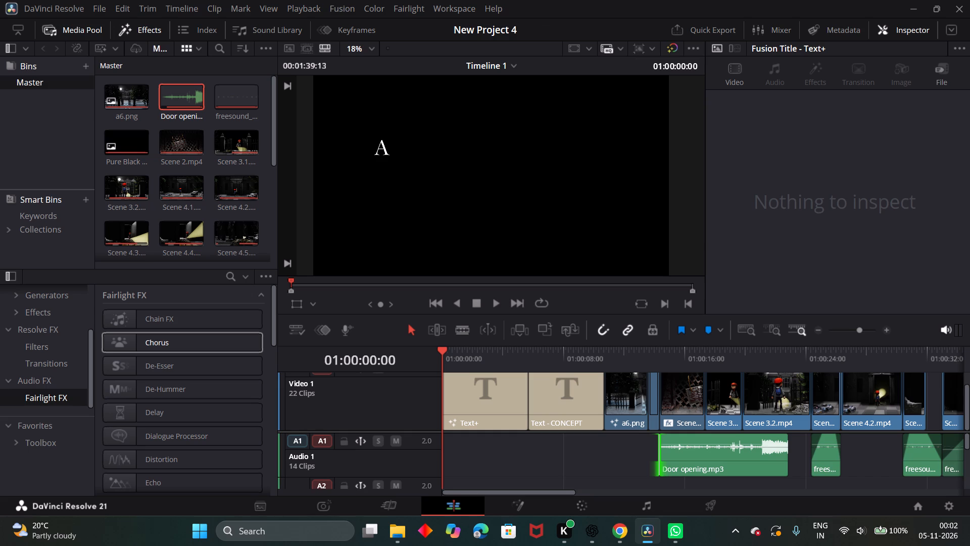
Play the timeline from about 01:00:12:21 through the gate scenes to check the door opening sound against the picture.
left_click_drag(442, 349, 616, 376)
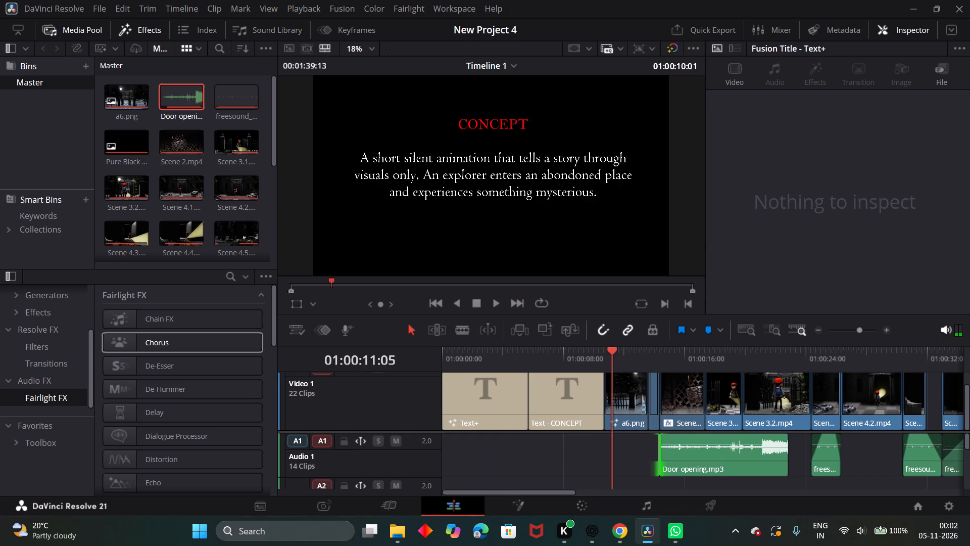
left_click_drag(616, 376, 637, 388)
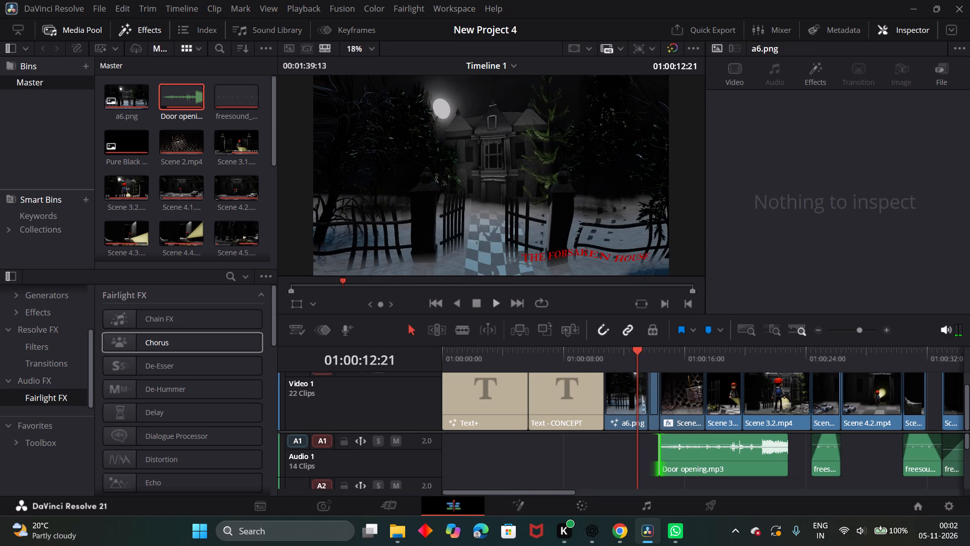
left_click(493, 303)
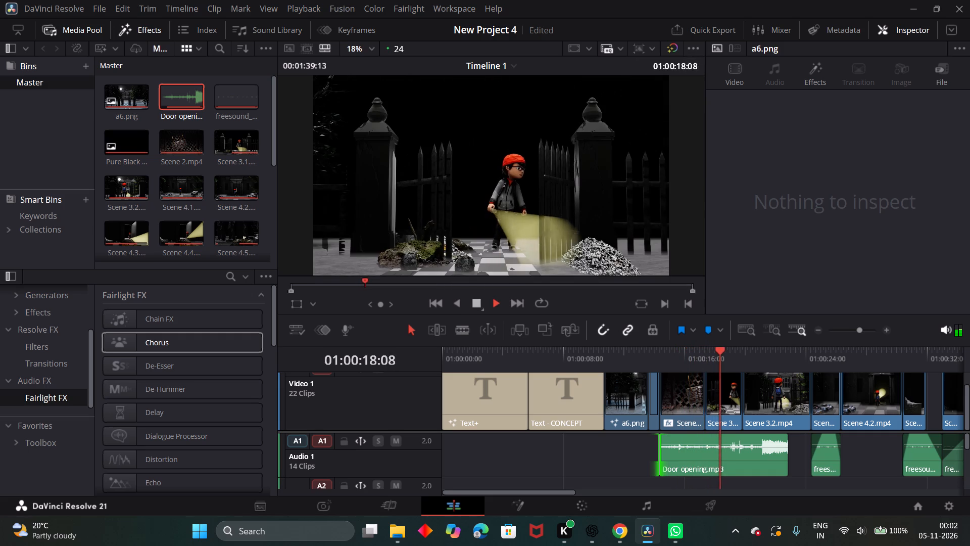
left_click(478, 301)
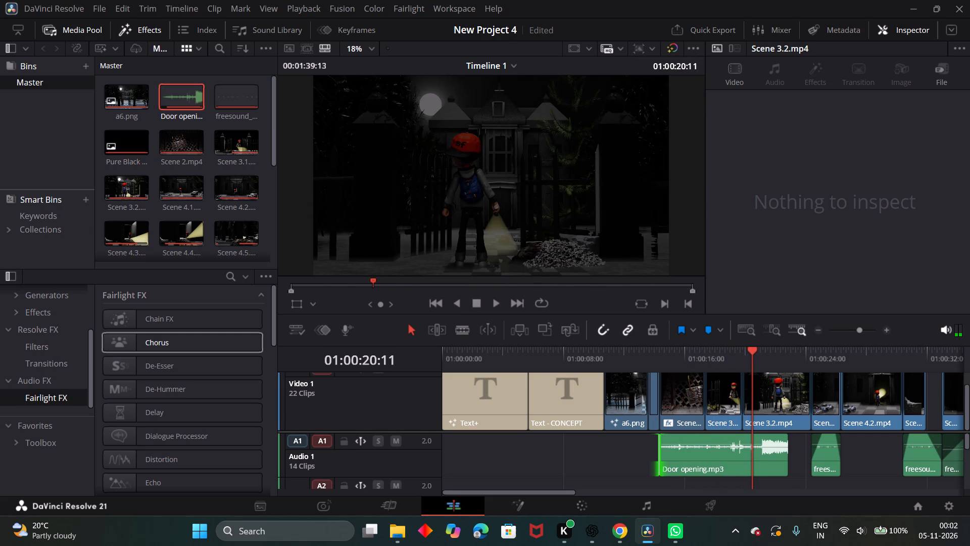
Split Door opening.mp3 on Audio 1 at 01:00:17:09, where the Scene 3.1 clip starts.
left_click_drag(751, 351, 708, 360)
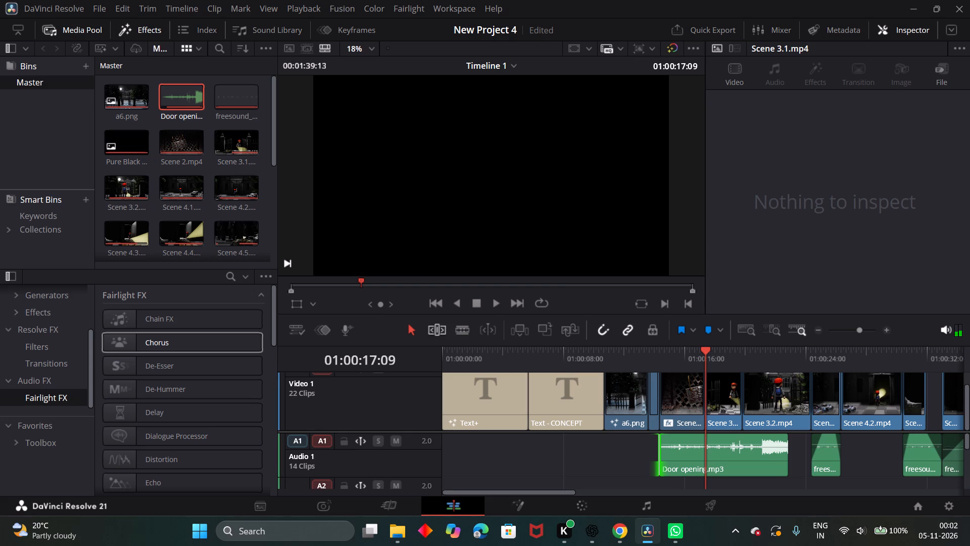
left_click(461, 328)
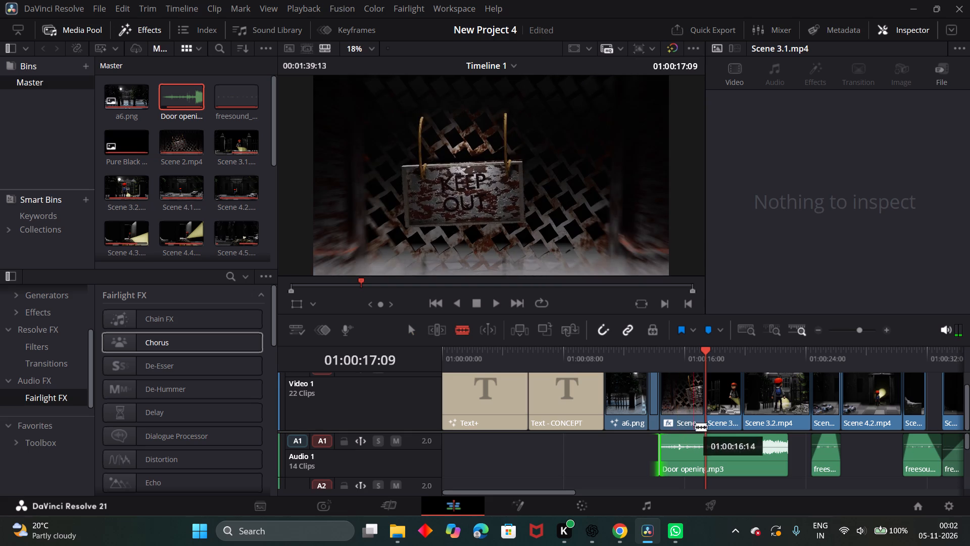
left_click(705, 446)
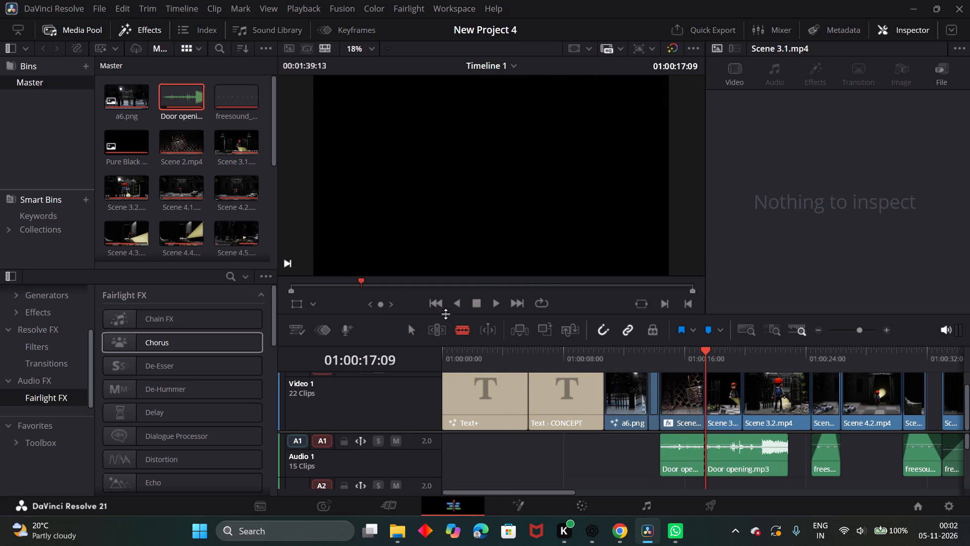
left_click(408, 330)
Play the timeline from 01:00:10:03 through the gate scenes to check the door opening sound against the picture.
left_click_drag(705, 351, 596, 360)
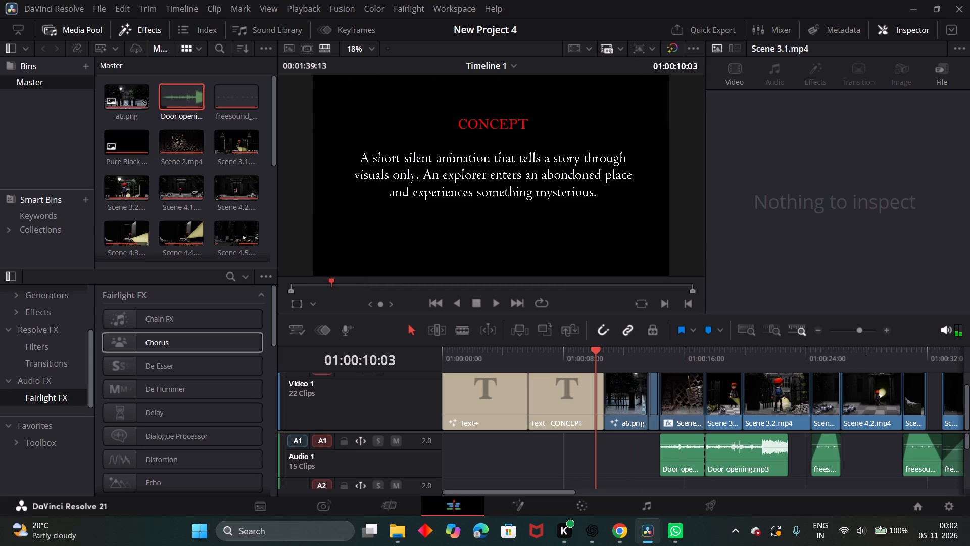
left_click(496, 304)
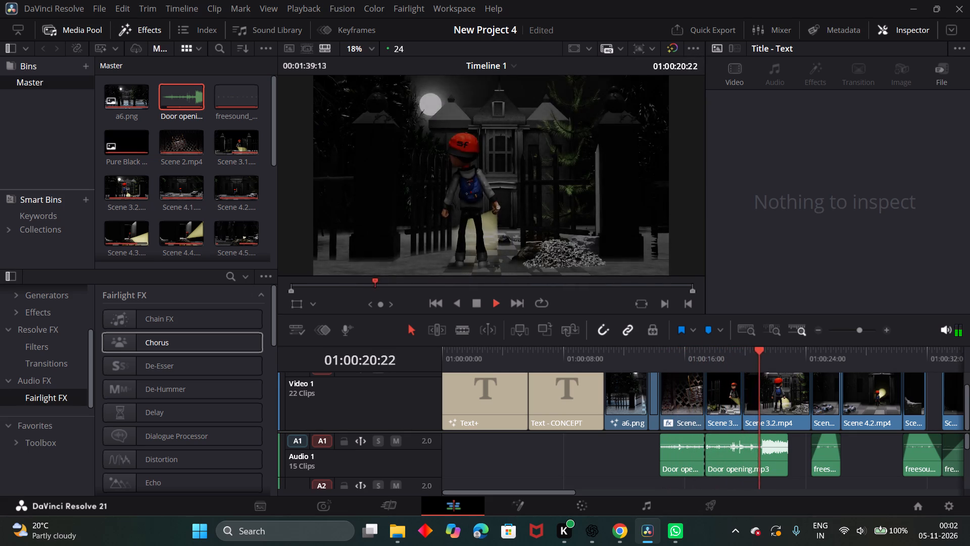
left_click_drag(783, 353, 748, 356)
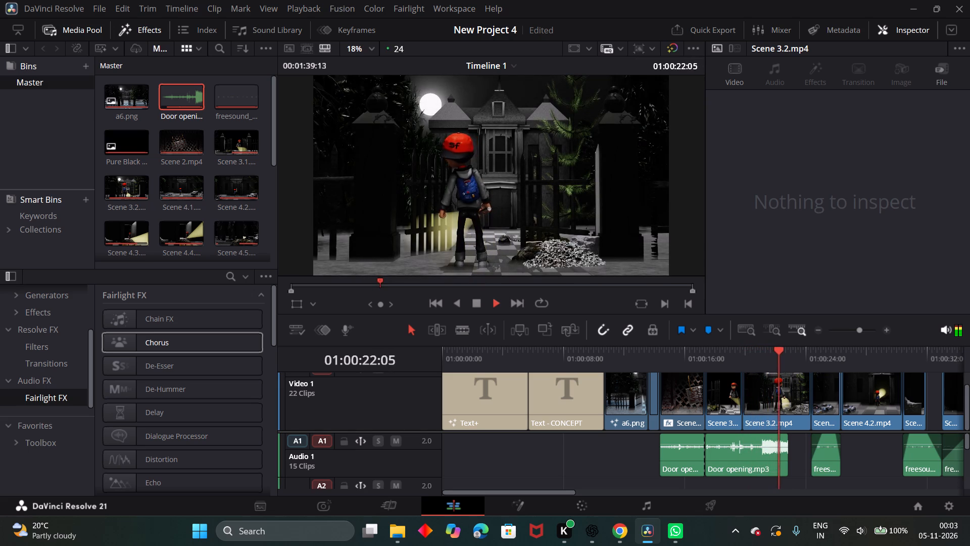
left_click(475, 307)
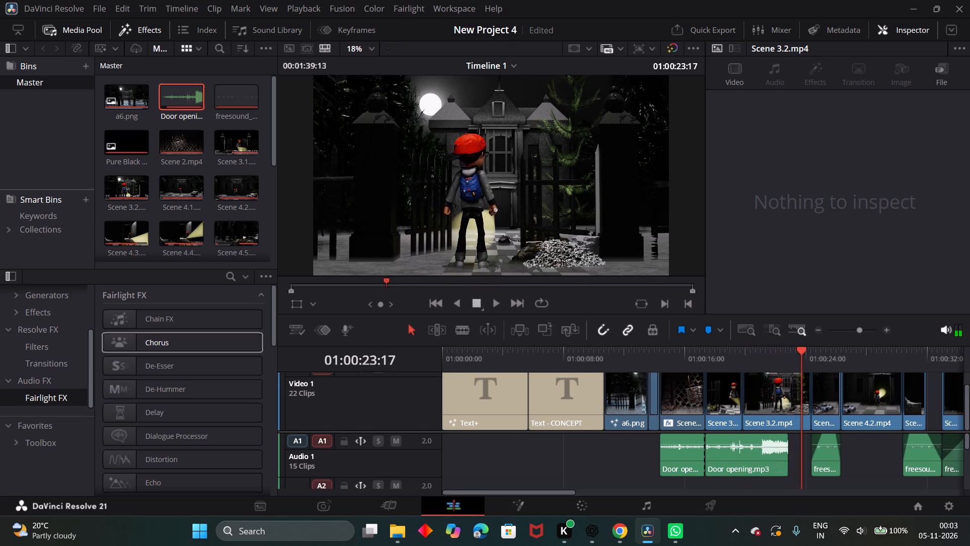
Split the second Door opening.mp3 piece on Audio 1 at 01:00:19:07, within Scene 3.1.
left_click_drag(801, 355, 767, 356)
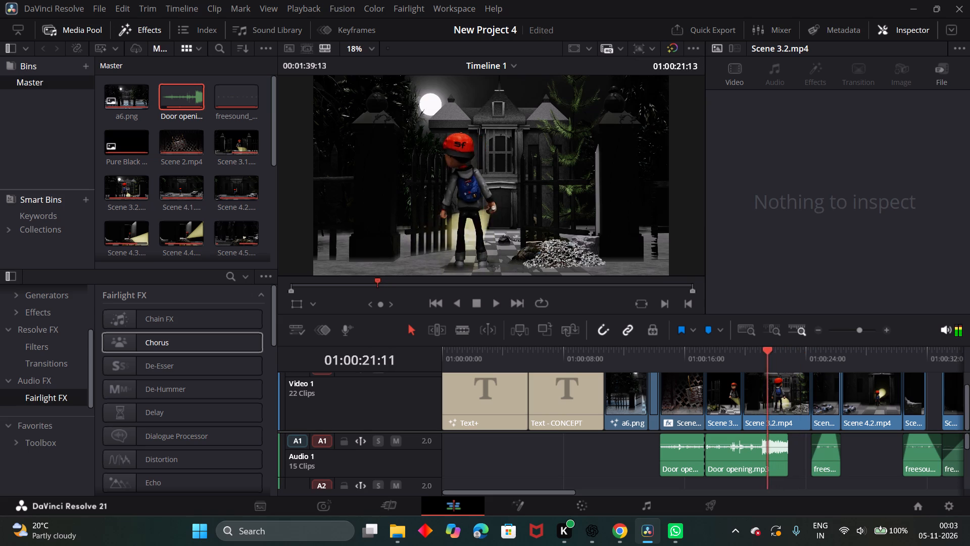
left_click_drag(767, 356, 726, 363)
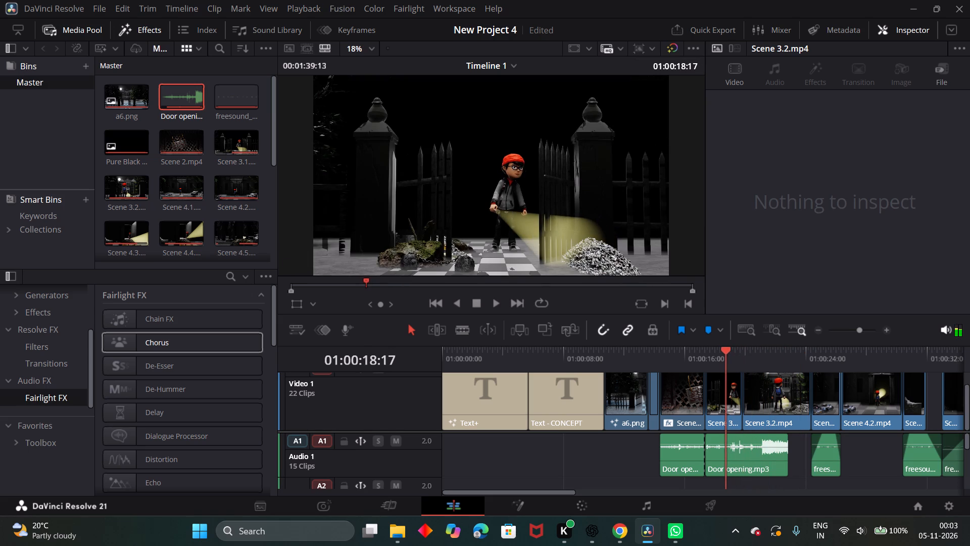
left_click_drag(726, 363, 712, 368)
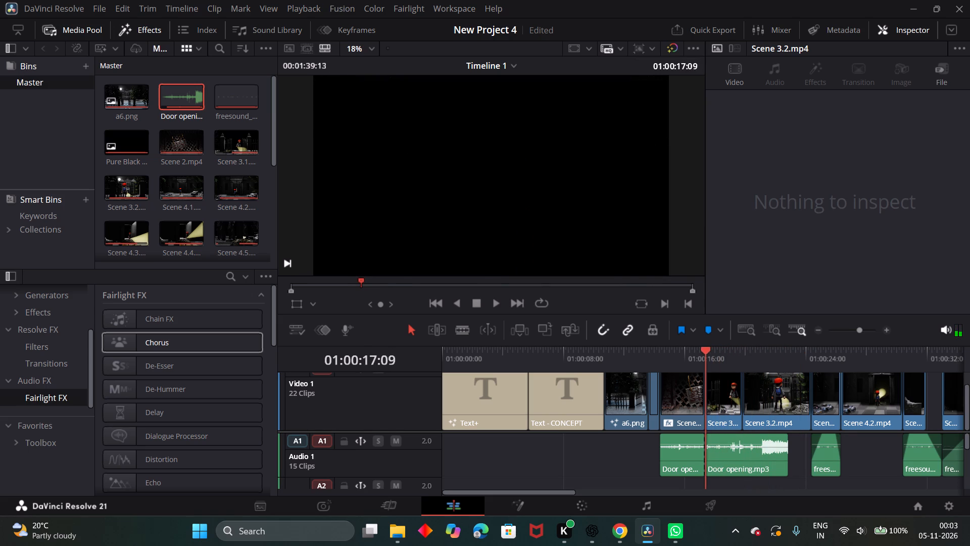
left_click_drag(712, 368, 714, 376)
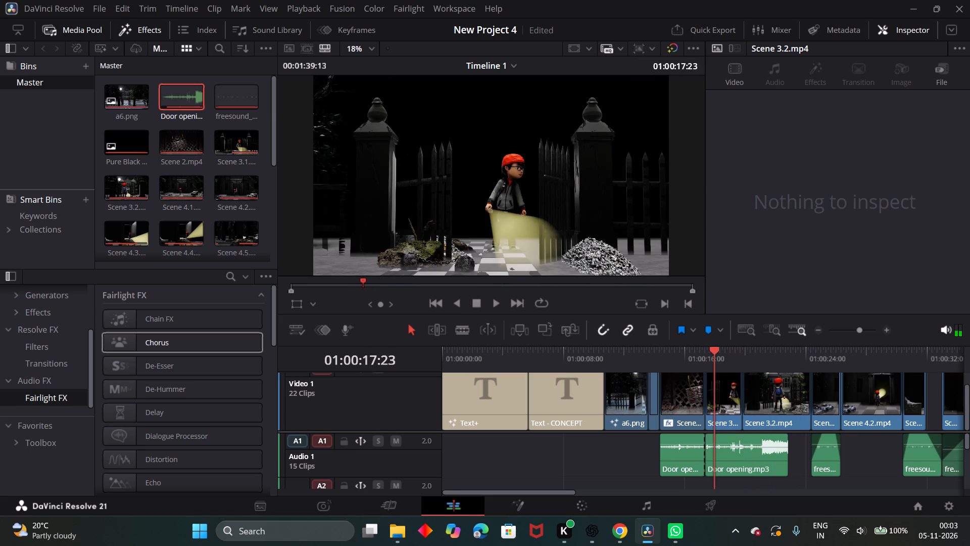
left_click_drag(714, 376, 724, 379)
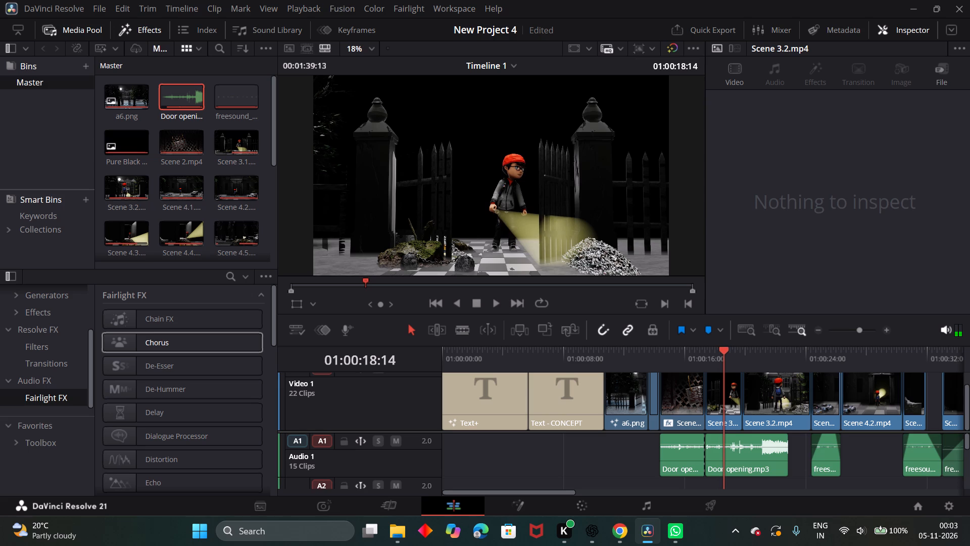
left_click_drag(724, 379, 734, 384)
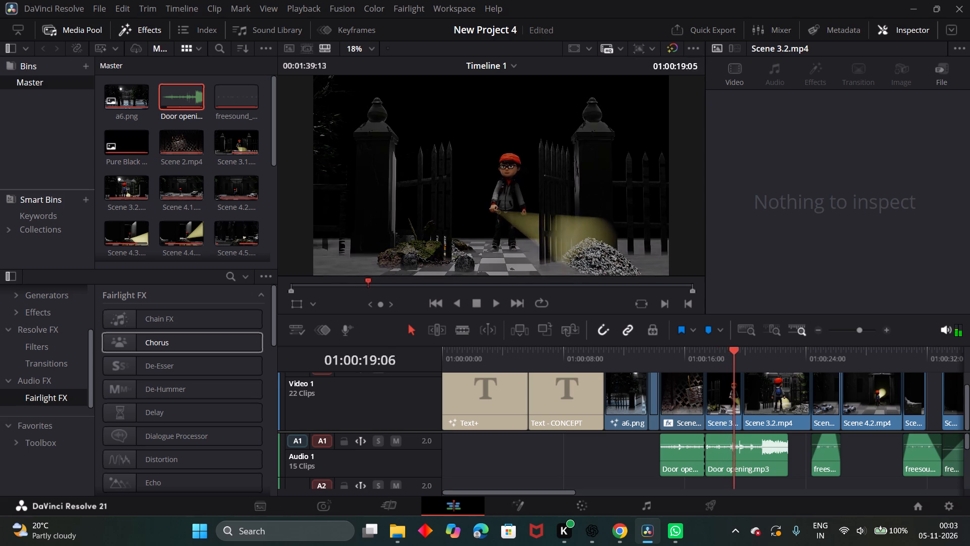
left_click_drag(734, 384, 735, 386)
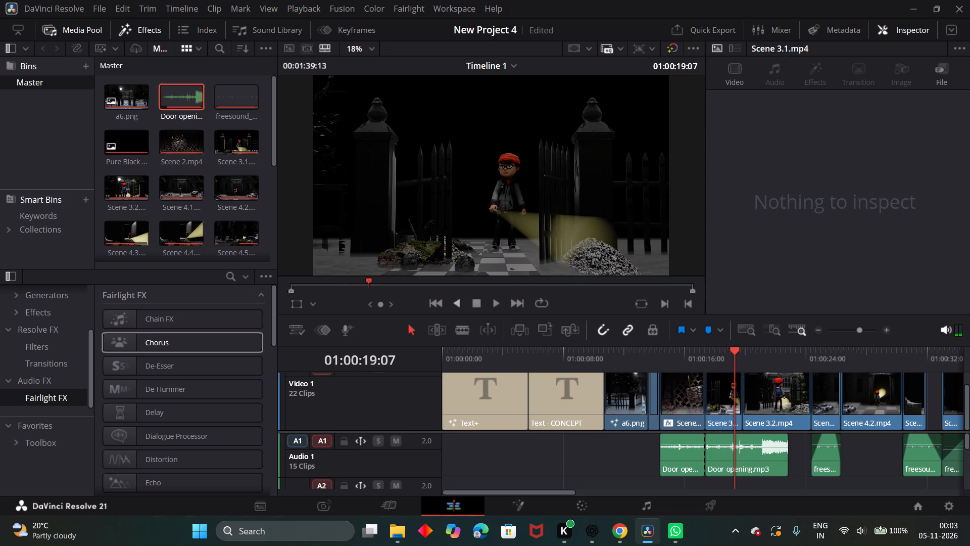
left_click(465, 333)
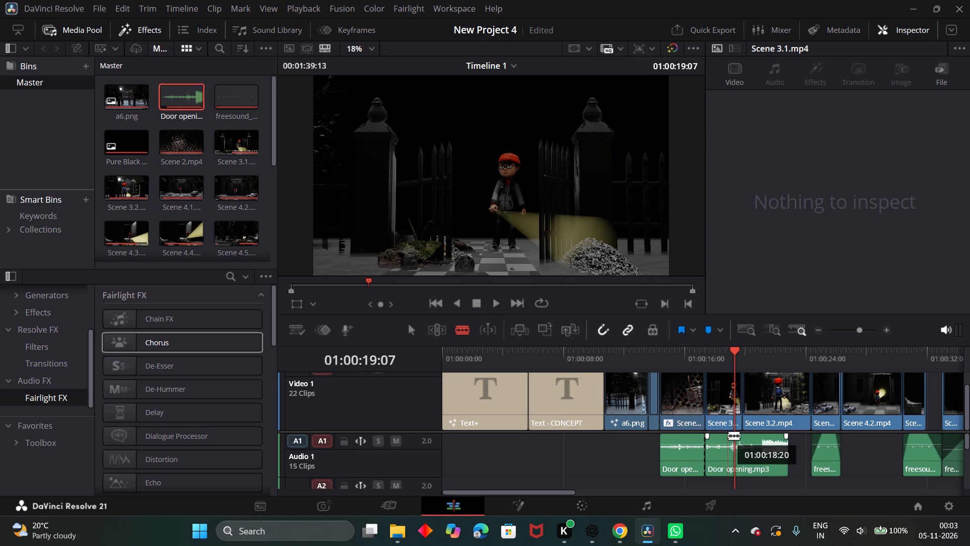
left_click(732, 437)
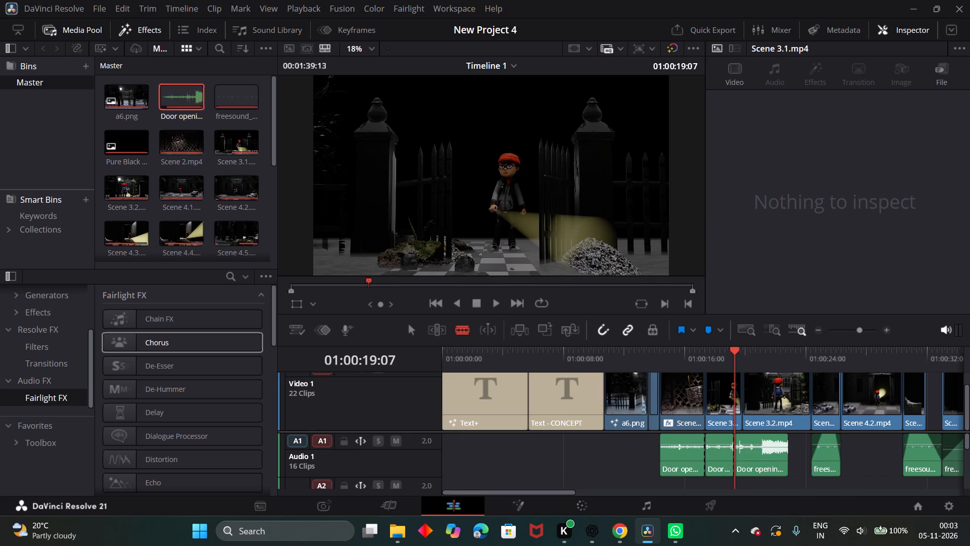
left_click(417, 330)
Move the last Door opening.mp3 piece under Scene 4.2 and extend its start so it spans that scene between the walking clips.
left_click_drag(763, 459, 875, 471)
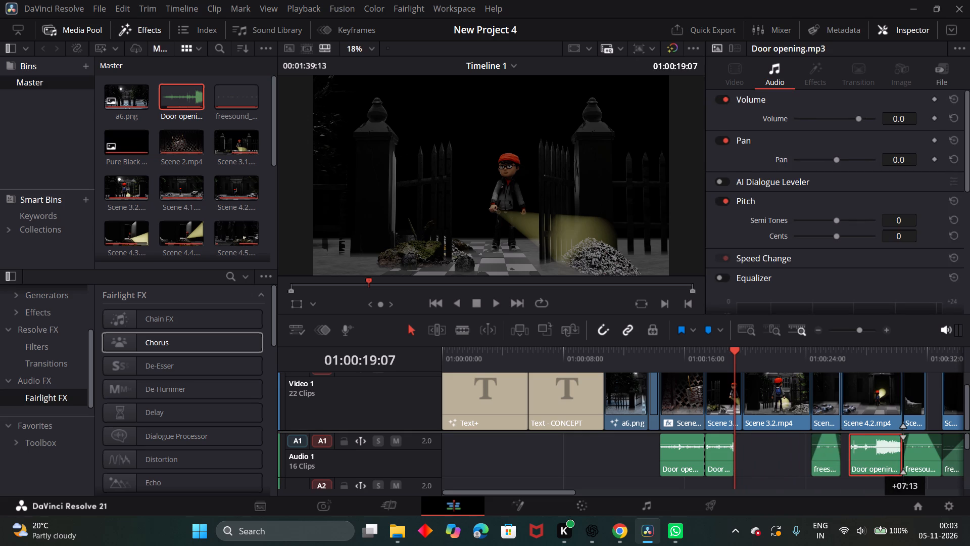
left_click_drag(875, 471, 871, 471)
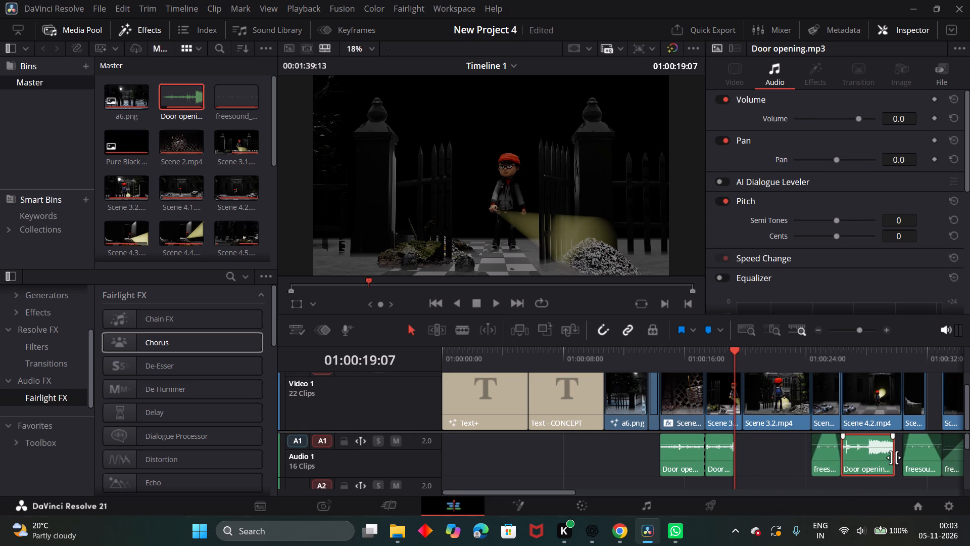
left_click_drag(894, 458, 902, 458)
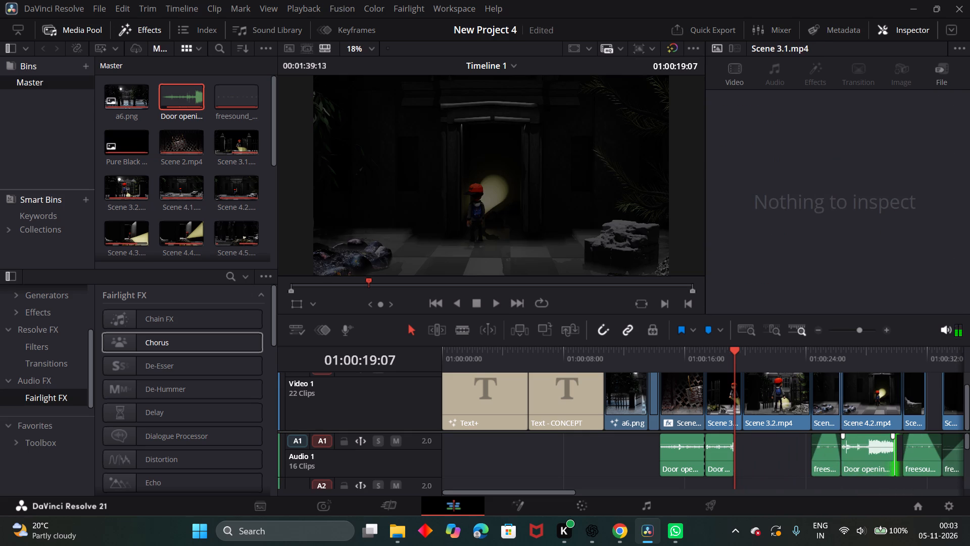
left_click_drag(874, 452, 883, 454)
left_click_drag(849, 453, 841, 454)
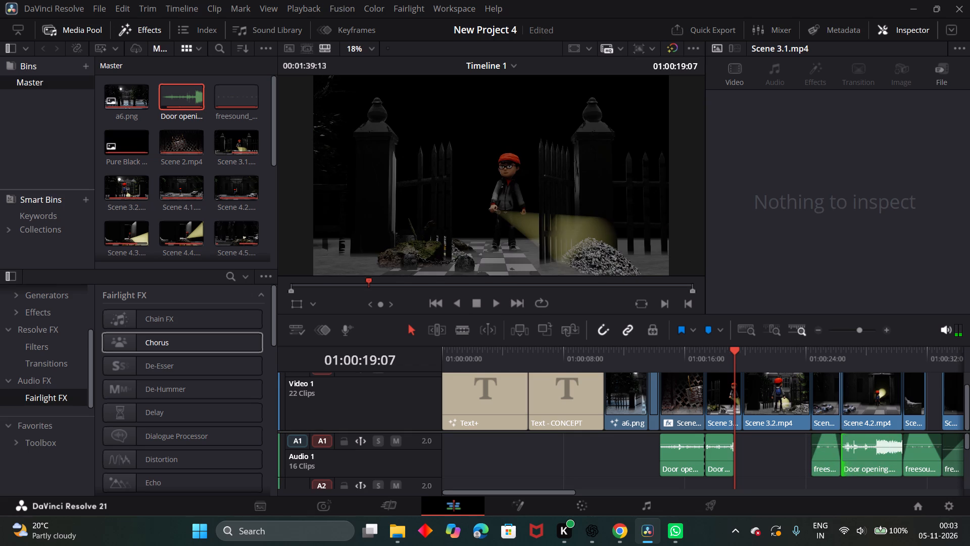
Play the timeline from 01:00:19:07, and again from the start of Scene 4.2, to check the moved door sound.
left_click(493, 301)
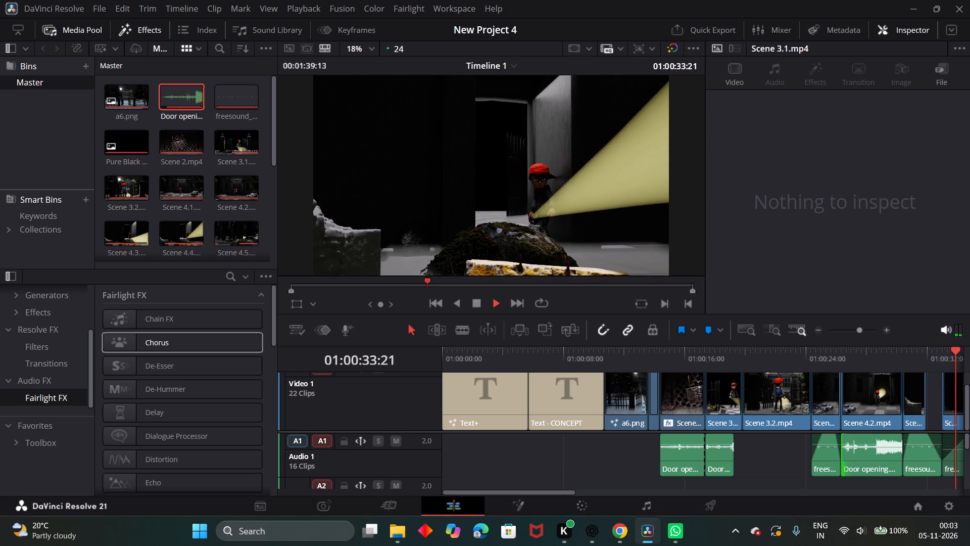
left_click(482, 298)
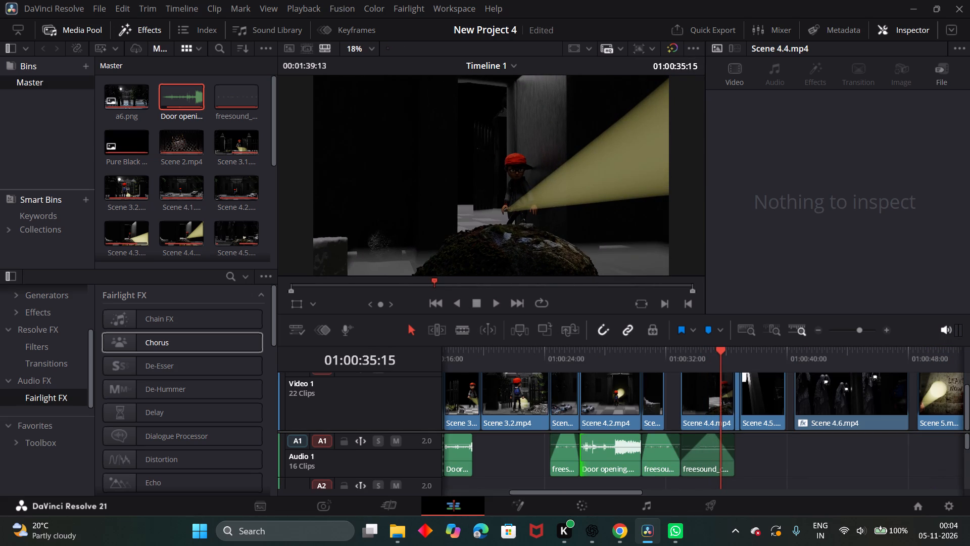
left_click_drag(720, 353, 583, 370)
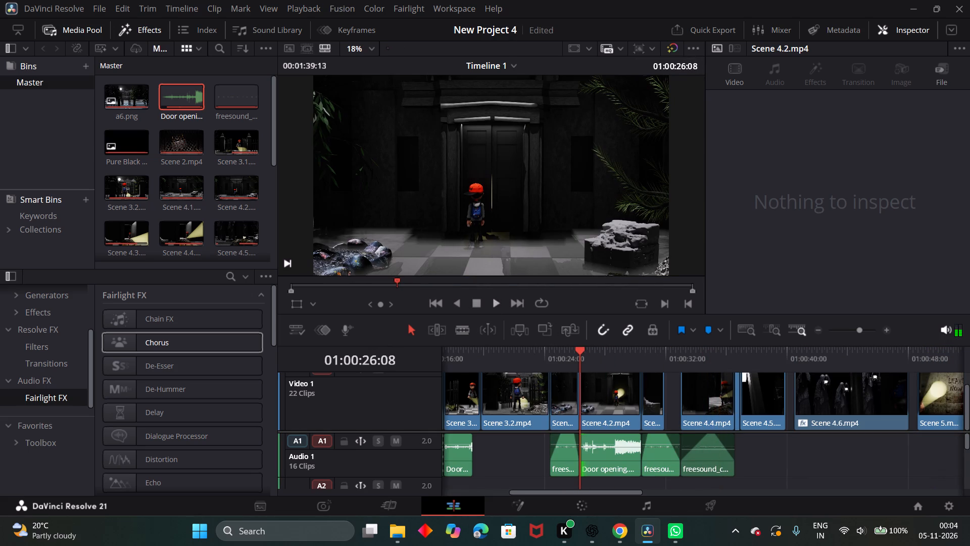
left_click(493, 305)
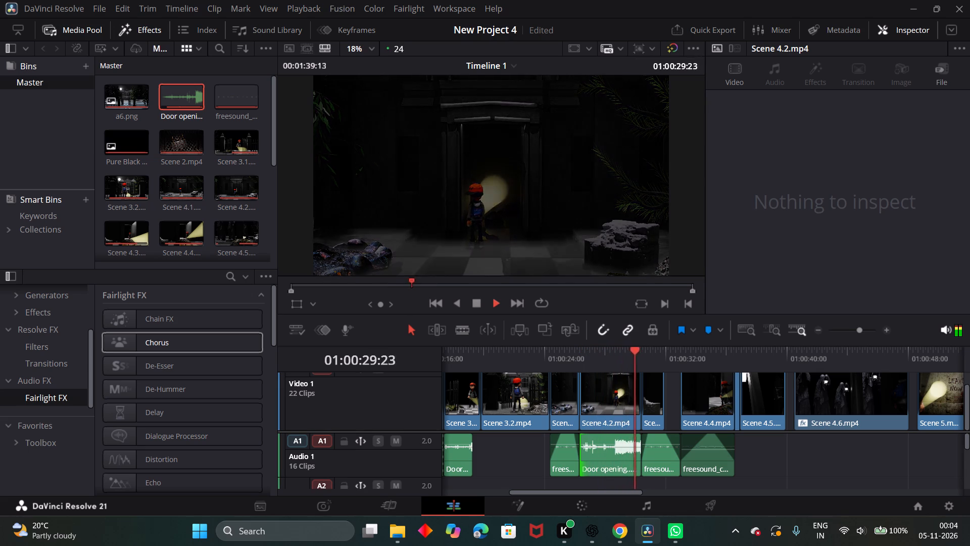
left_click(475, 304)
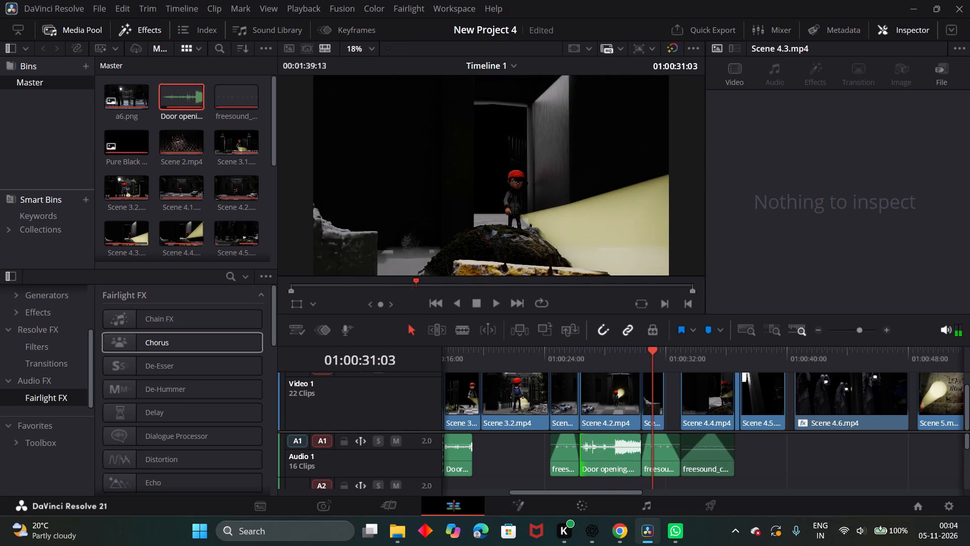
Fade out about the last 2.5 seconds of the Door opening.mp3 piece under Scene 4.2 and bend the fade curve downward.
left_click_drag(655, 355, 655, 351)
left_click_drag(655, 351, 591, 370)
left_click_drag(638, 437, 627, 442)
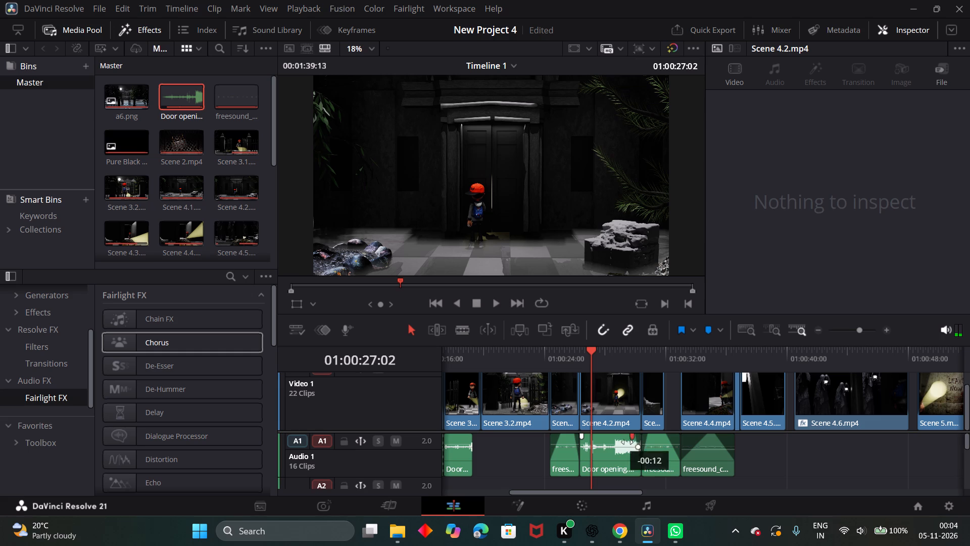
left_click_drag(627, 442, 607, 457)
left_click(623, 446)
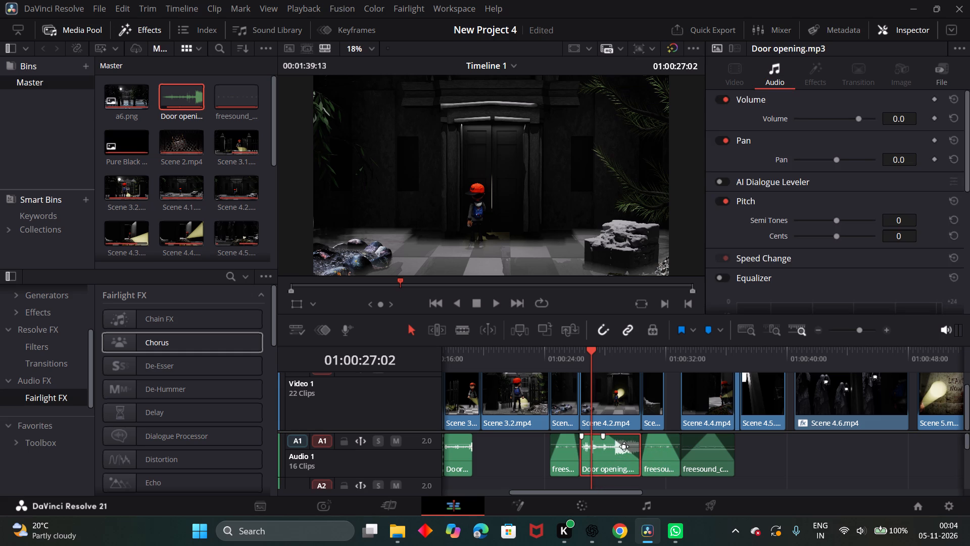
left_click(624, 446)
left_click_drag(624, 446, 619, 453)
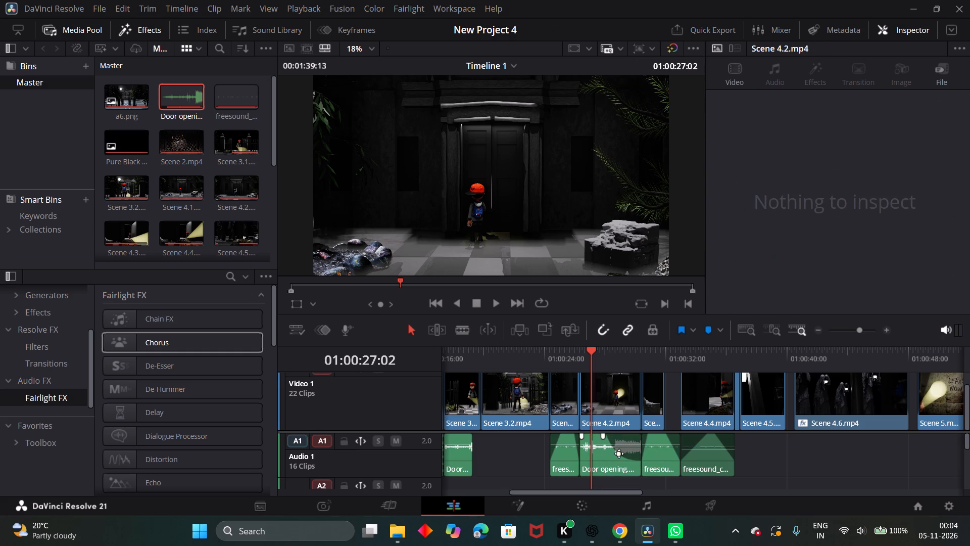
Play the timeline from 01:00:27:02 into Scene 4.3 to check the door sound's fade-out.
left_click(495, 303)
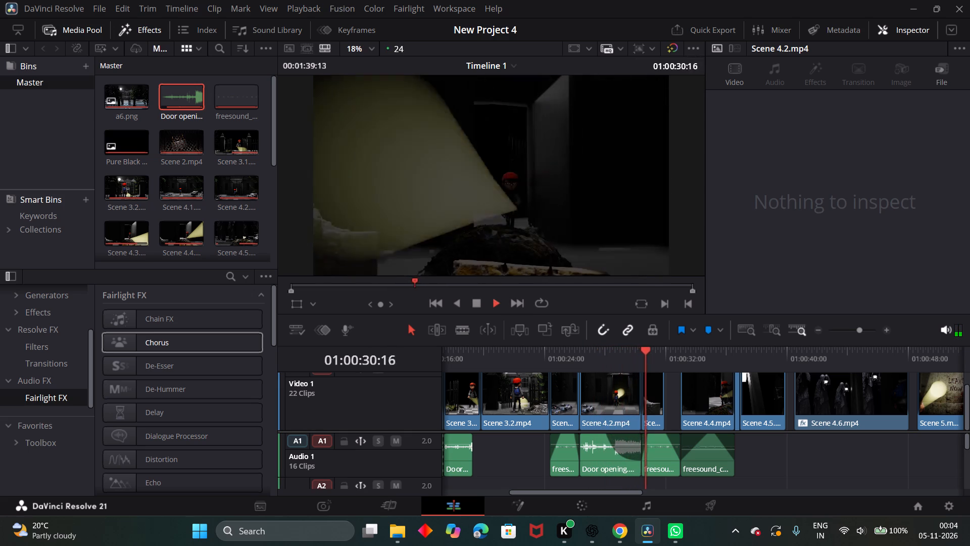
left_click(480, 301)
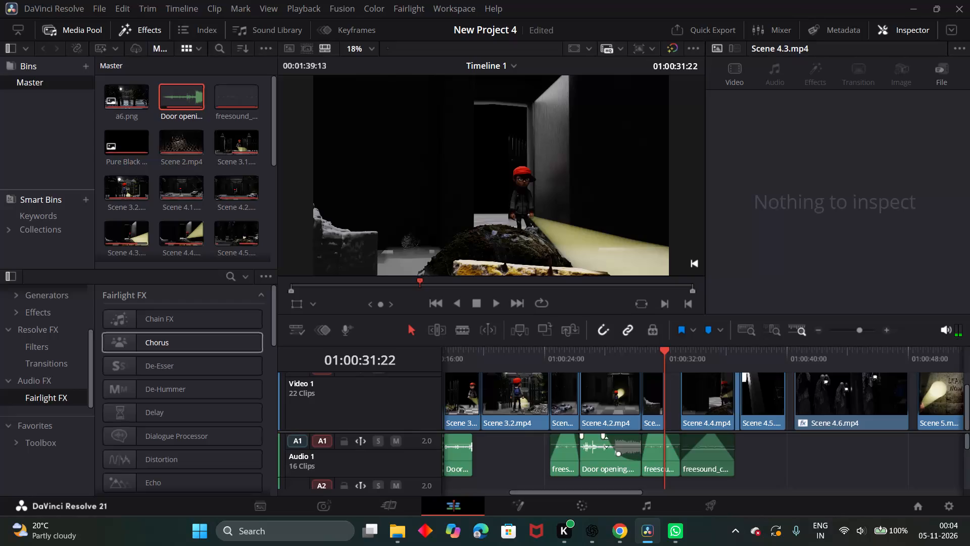
Steepen the fade-out curve of the Door opening.mp3 piece under Scene 4.2 so the volume drops sharply where the fade begins.
left_click(618, 452)
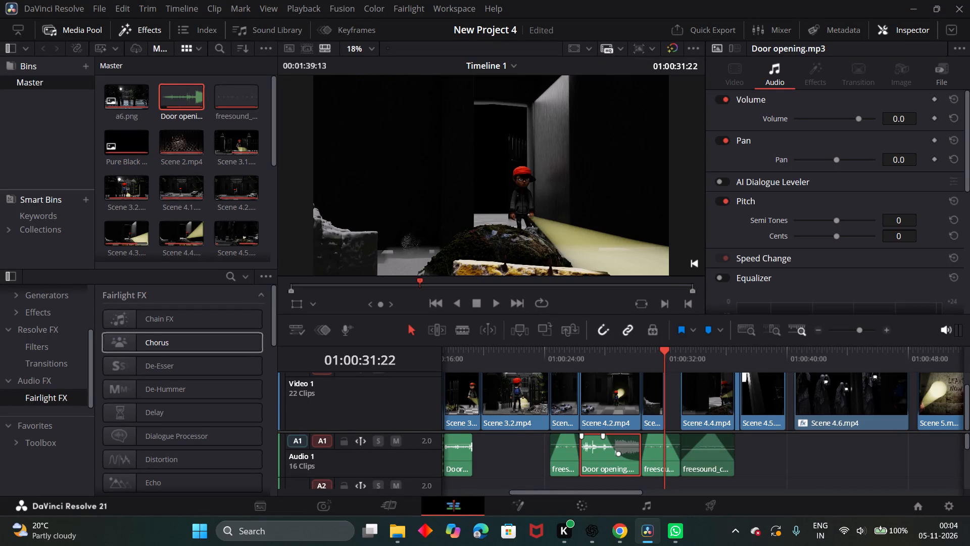
left_click(619, 452)
left_click_drag(619, 456, 612, 453)
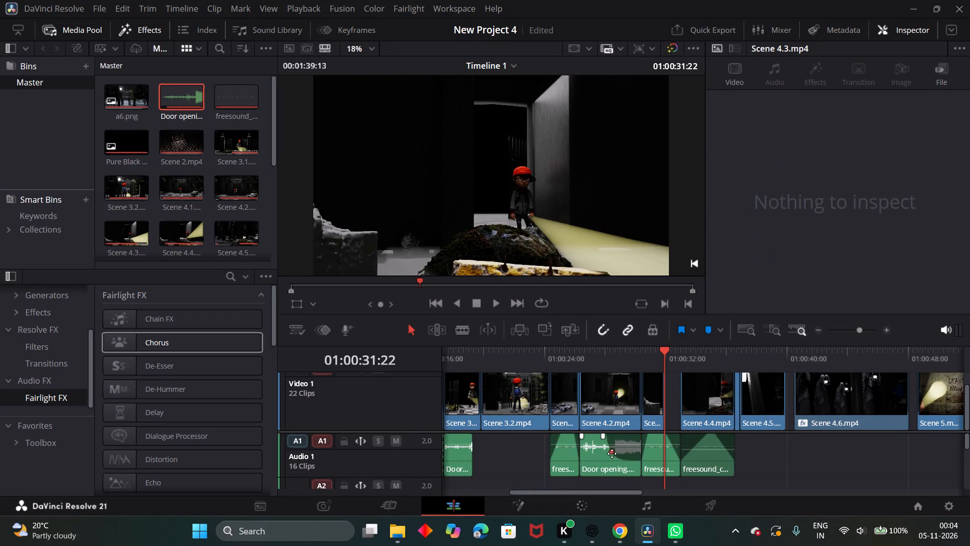
left_click_drag(612, 453, 604, 454)
Play the timeline from 01:00:26:08 through Scenes 4.2 and 4.3 to check the steepened door sound fade-out.
left_click_drag(665, 350, 582, 358)
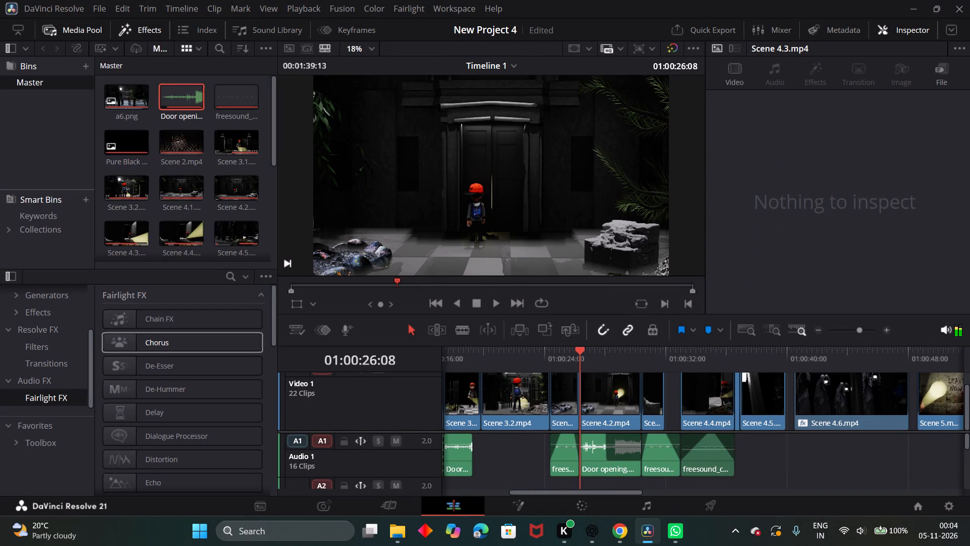
left_click_drag(582, 358, 581, 359)
left_click(494, 306)
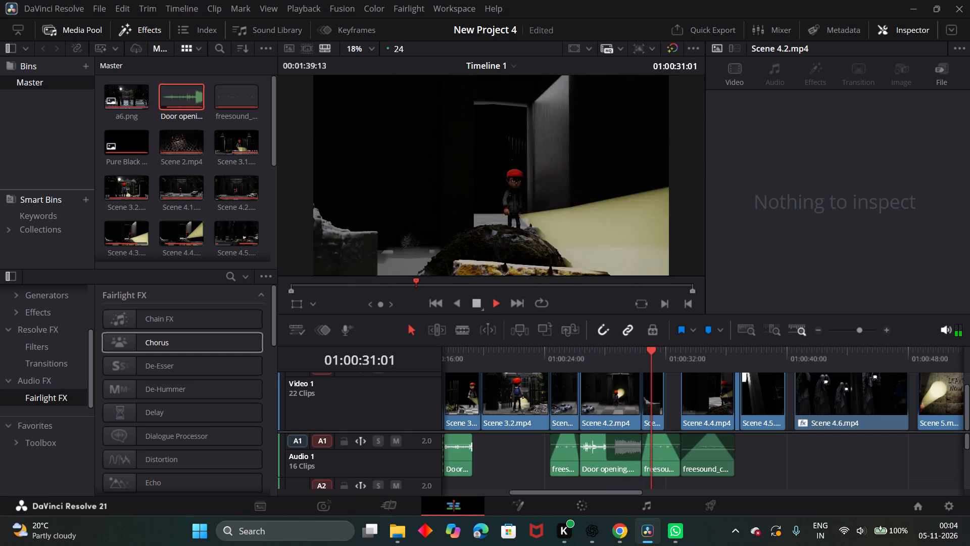
left_click(477, 303)
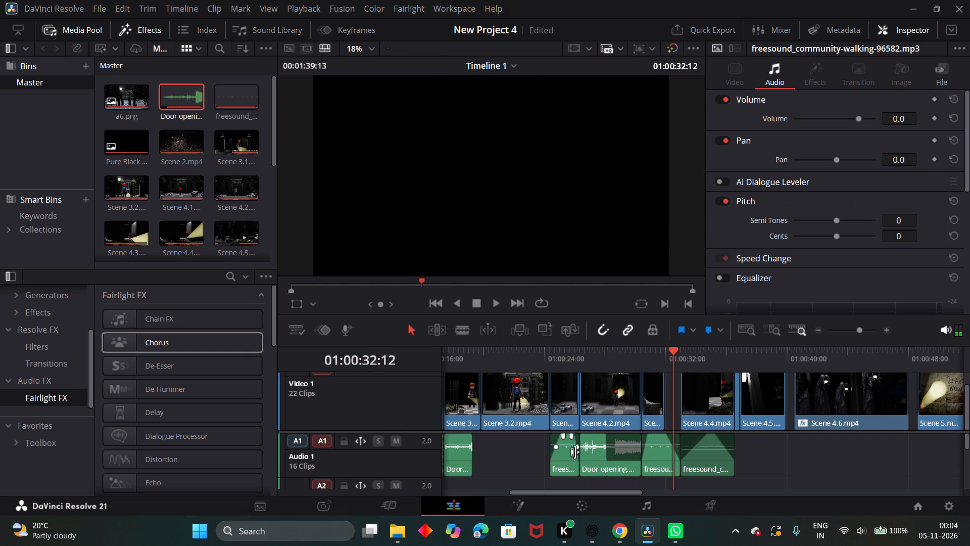
Soften the fade-out curve of the Door opening.mp3 piece under Scene 4.2 and give its start a very short fade-in.
left_click(607, 455)
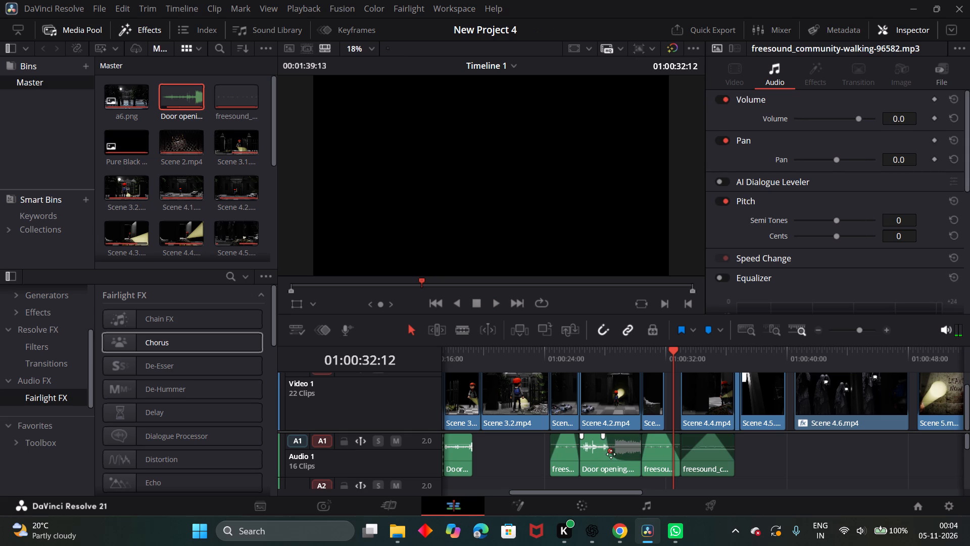
left_click(634, 459)
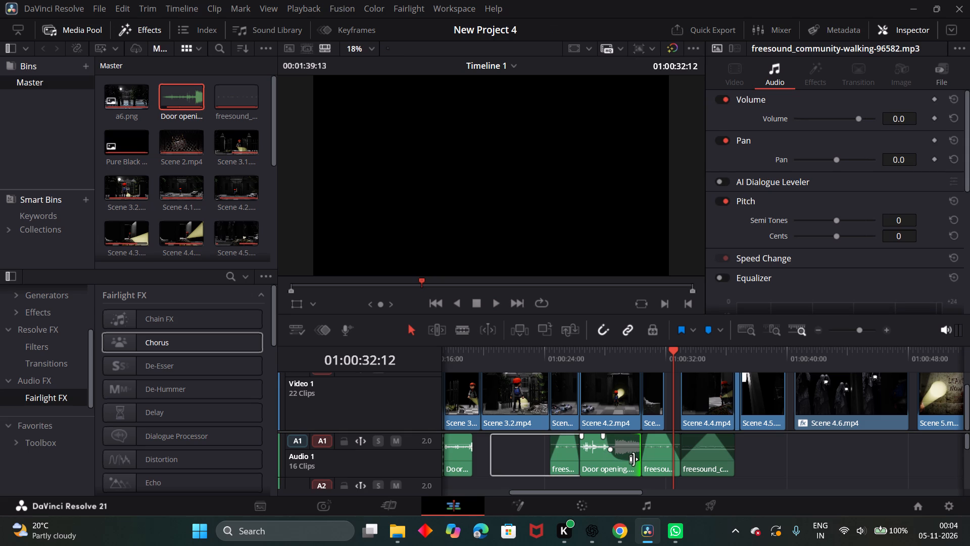
left_click(583, 437)
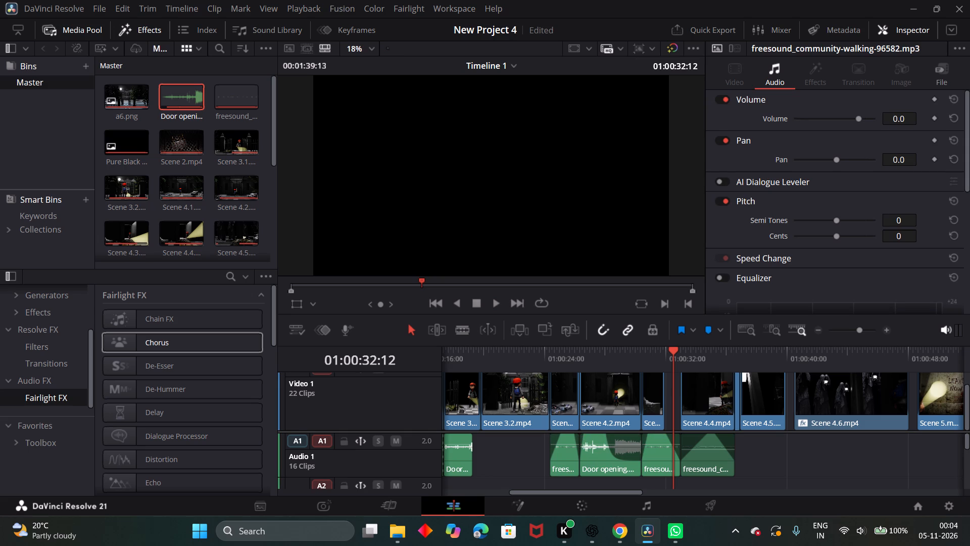
Play the timeline from 01:00:24:09, at the start of Scene 4.1, past Scene 4.3 to check the softened door sound.
left_click_drag(672, 350, 555, 352)
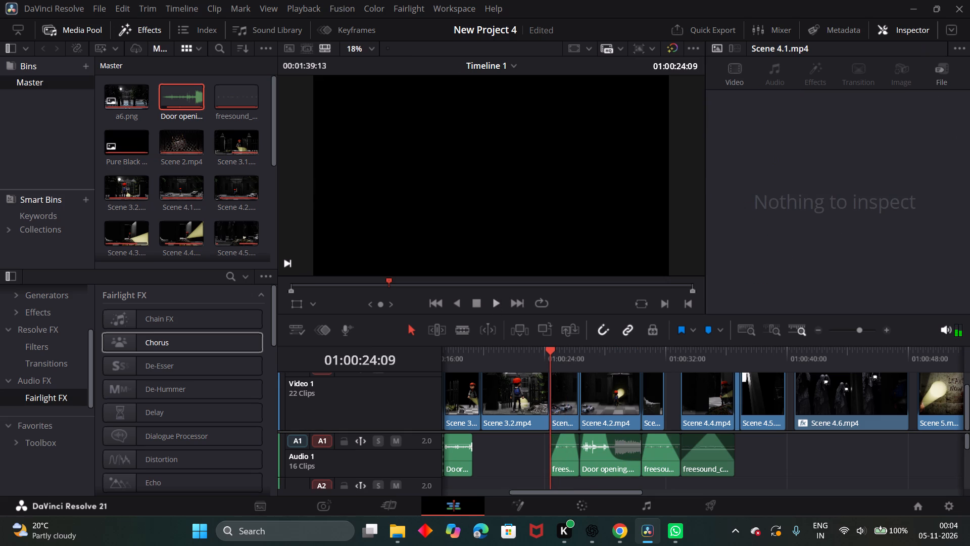
left_click(490, 305)
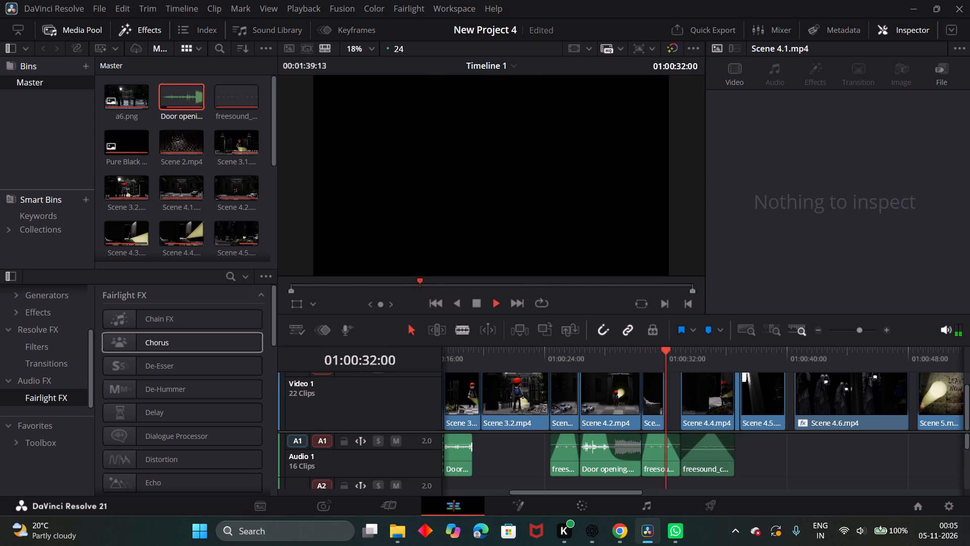
left_click(475, 303)
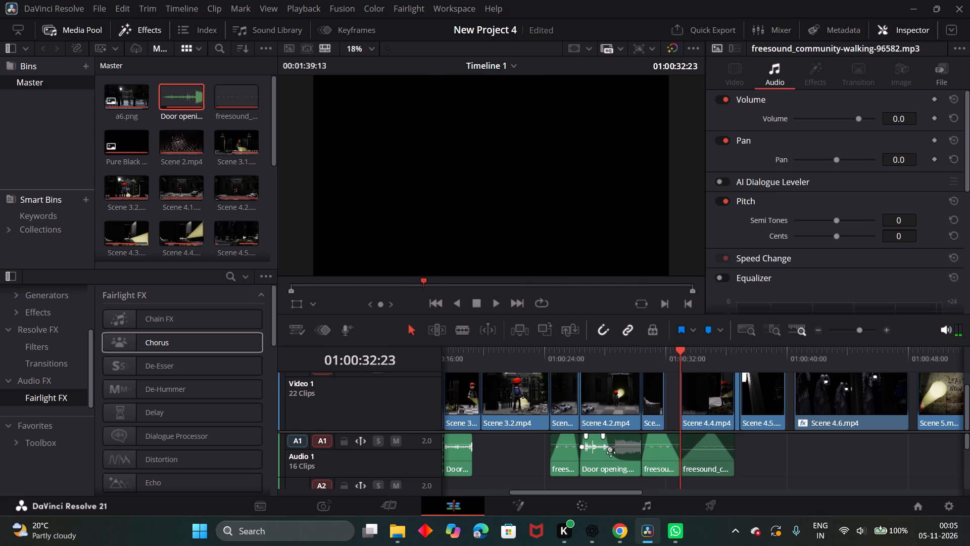
Shorten the fade-out of the Door opening.mp3 piece under Scene 4.2 to about 2 seconds and straighten its curve into an even slope.
left_click_drag(611, 452, 615, 450)
left_click(604, 439)
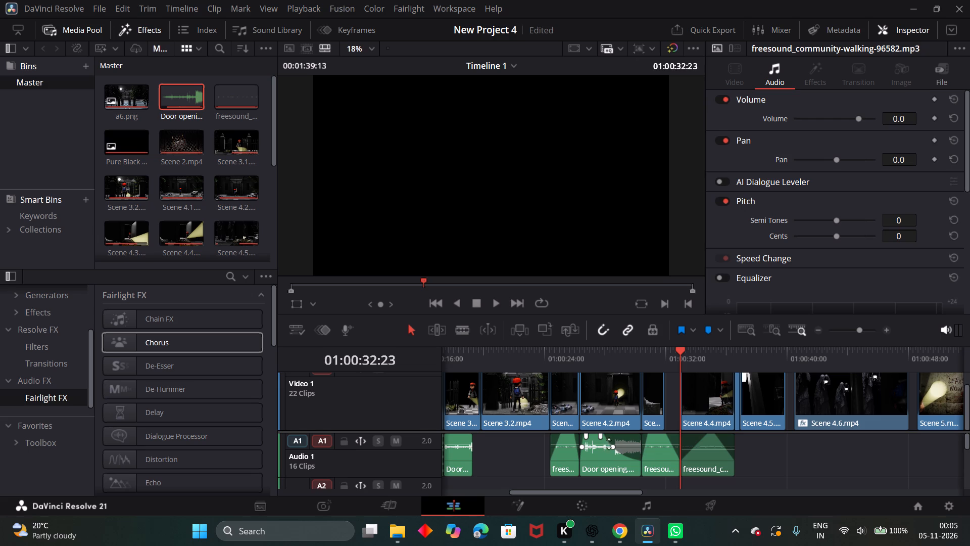
left_click_drag(600, 436, 606, 436)
left_click_drag(599, 433, 609, 435)
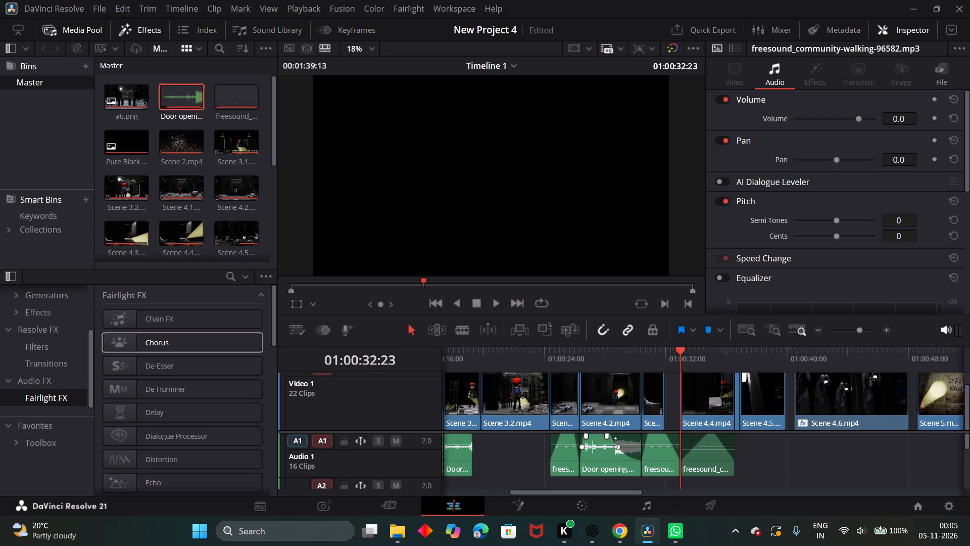
left_click(617, 447)
left_click(618, 447)
left_click_drag(618, 447, 623, 447)
left_click_drag(608, 437, 612, 438)
Play the timeline from 01:00:27:12 through Scene 4.6 to check the reshaped door fade and the sound coverage of the following scenes.
left_click_drag(679, 351, 598, 370)
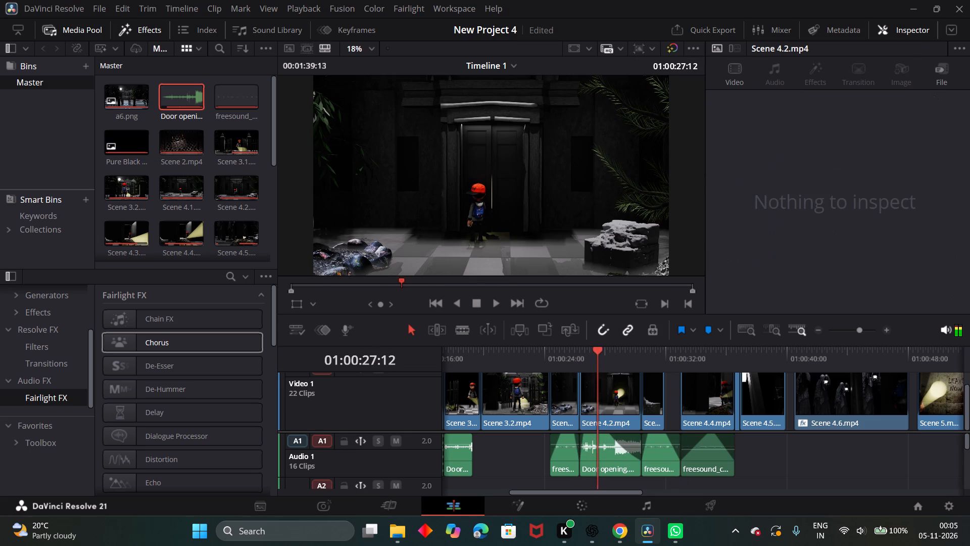
left_click(501, 308)
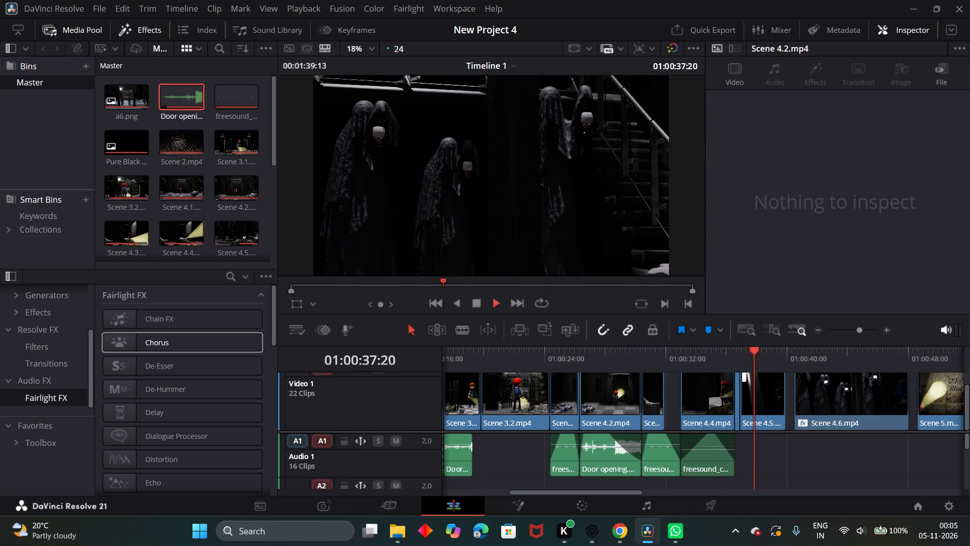
scroll(705, 446, "left", 2)
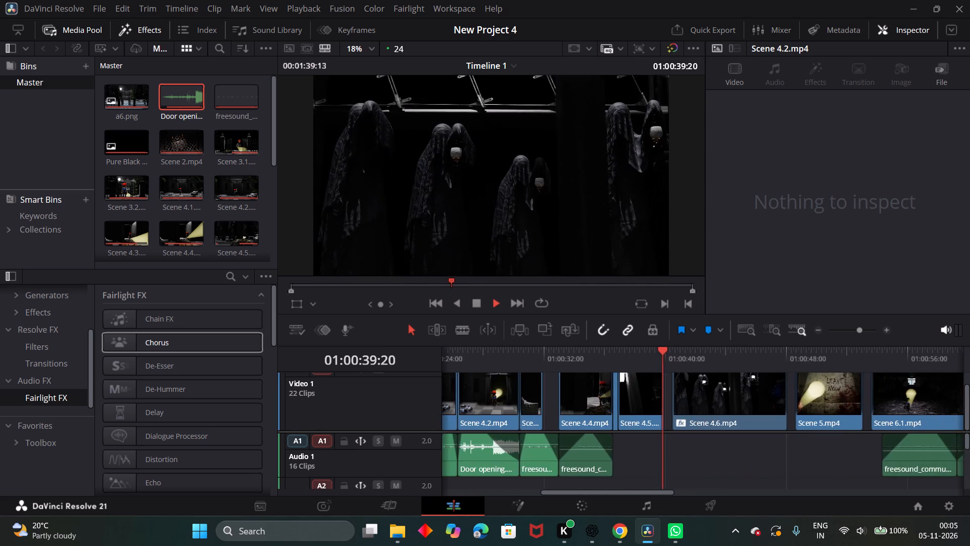
scroll(705, 446, "left", 5)
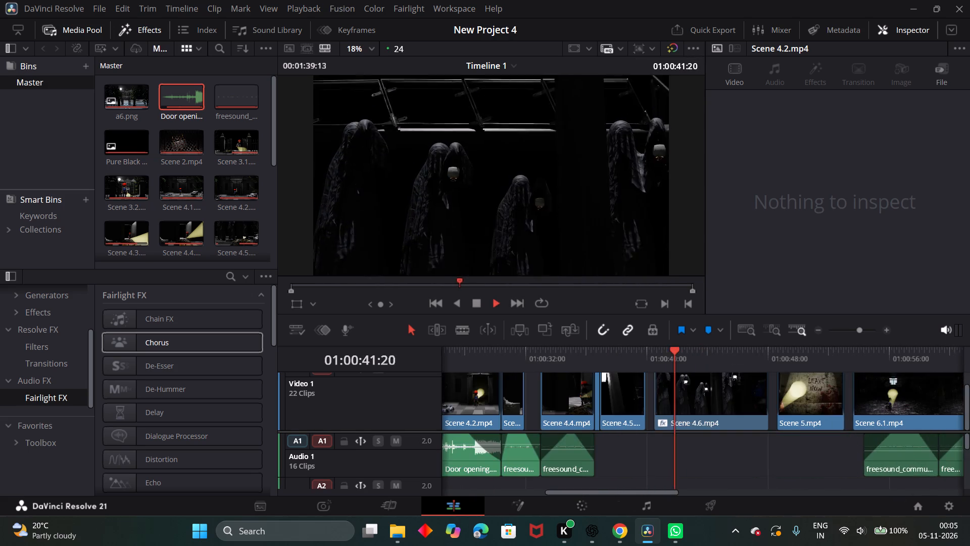
scroll(705, 446, "left", 2)
scroll(516, 445, "right", 4)
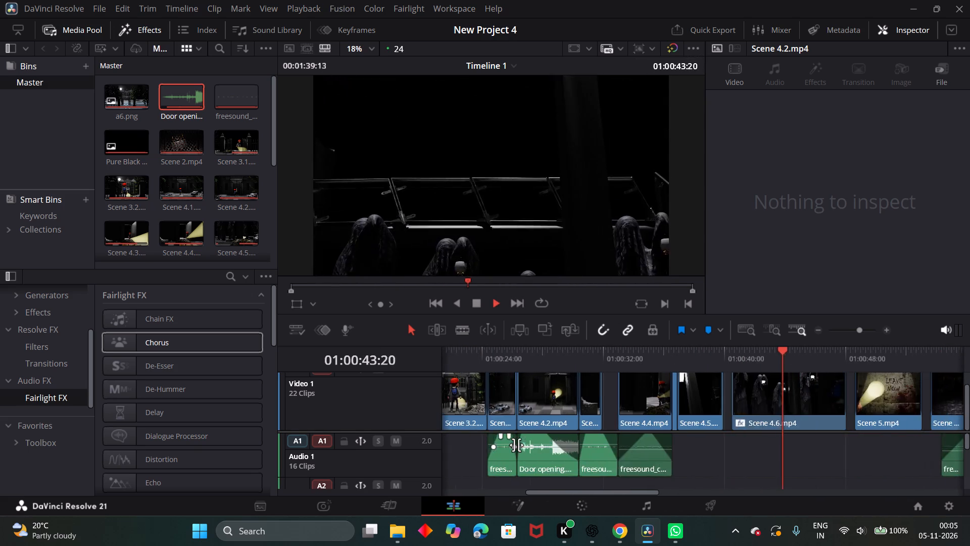
scroll(516, 445, "right", 13)
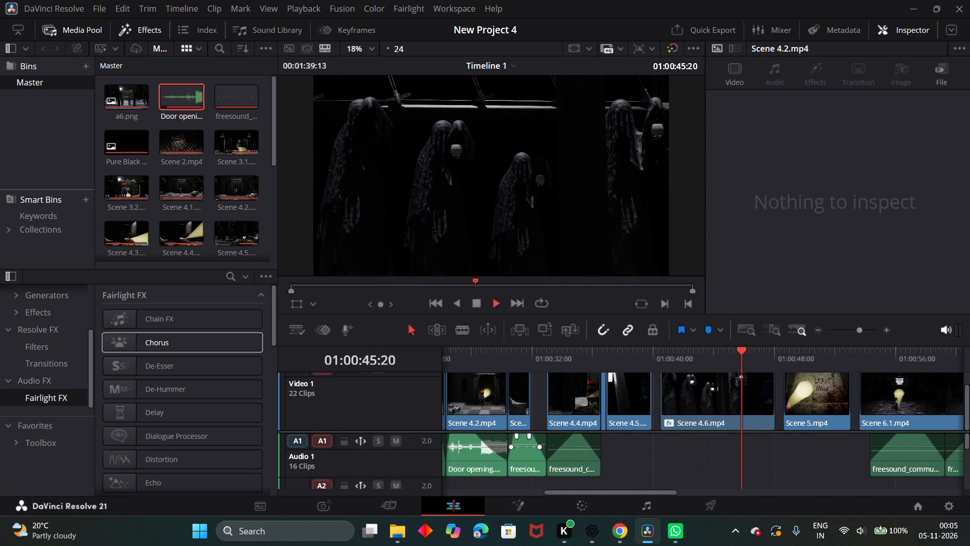
left_click(478, 302)
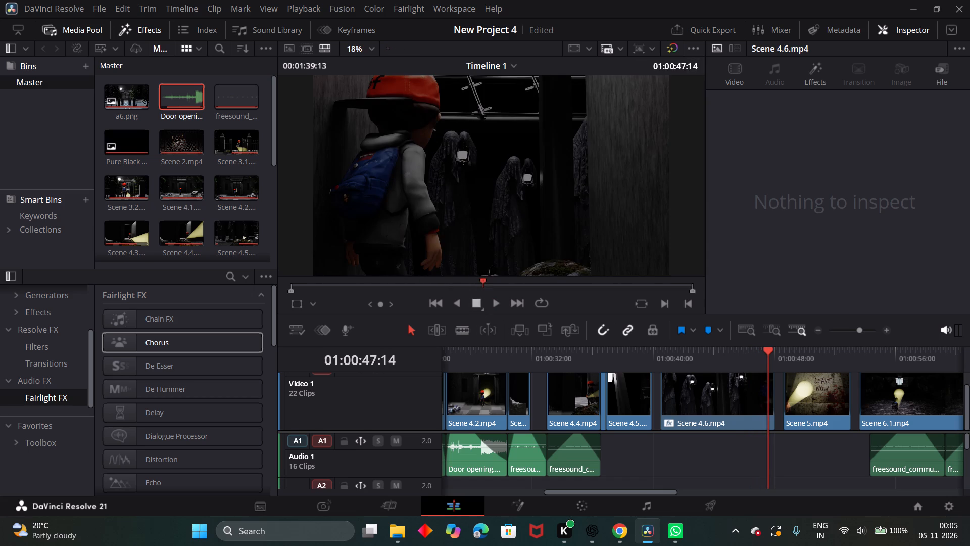
Return the playhead to the timeline start at 01:00:00:00 and save the project.
left_click_drag(767, 352, 493, 420)
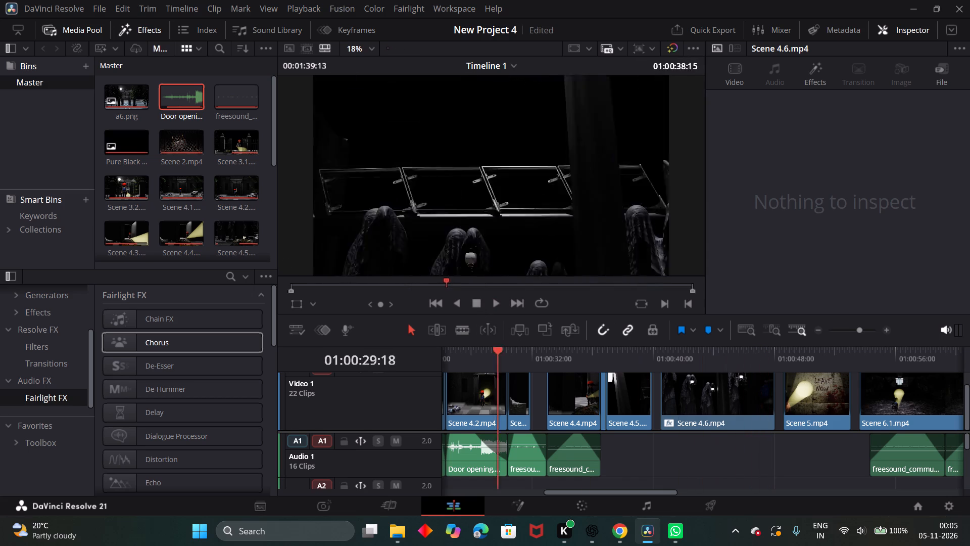
left_click_drag(493, 420, 424, 463)
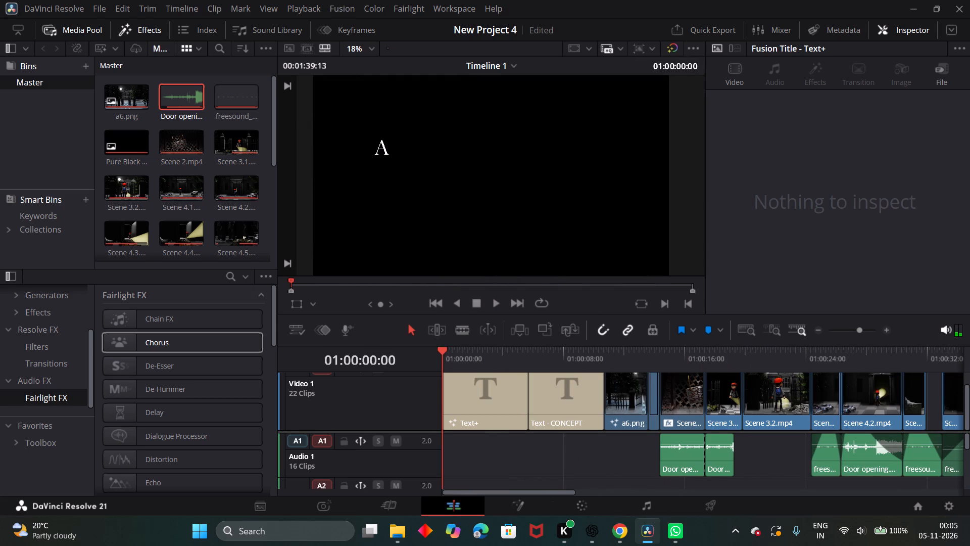
key("ctrl+s")
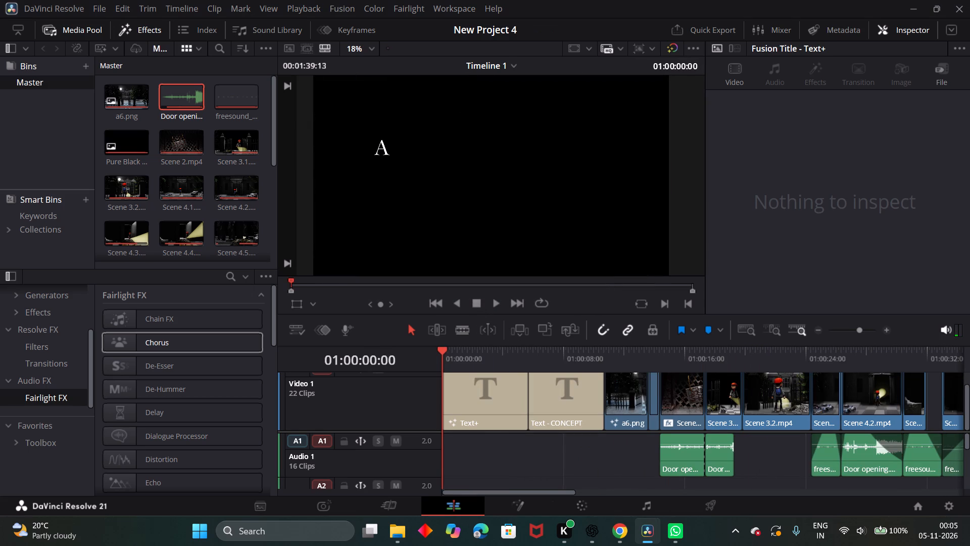
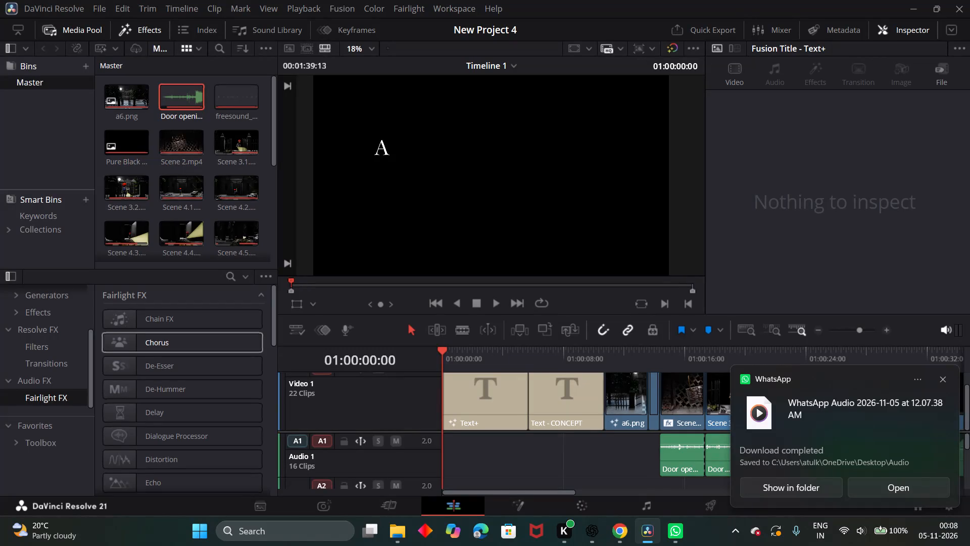
Switch to File Explorer, rename the newly downloaded WhatsApp audio in the Desktop's Audio folder as Background_1, and return to DaVinci Resolve.
left_click(940, 378)
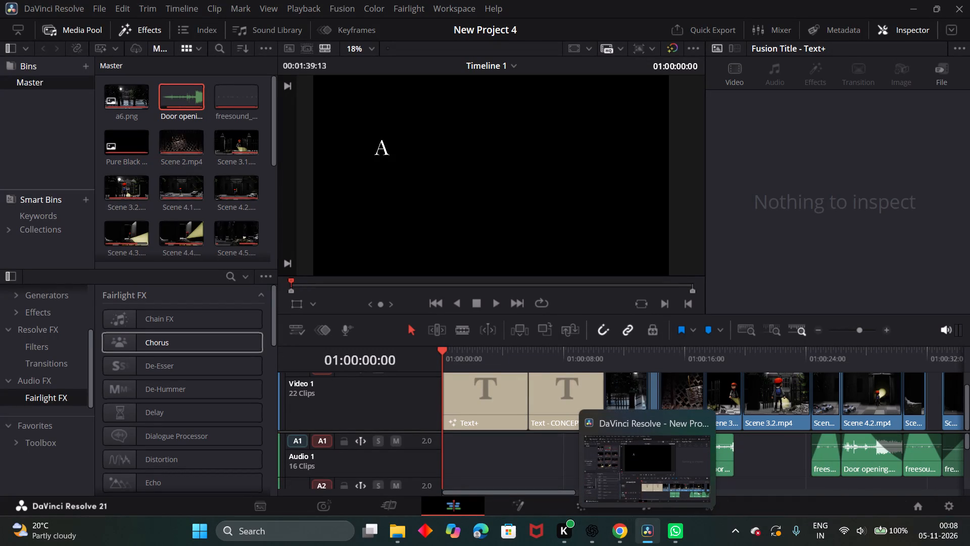
left_click(403, 531)
left_click(319, 459)
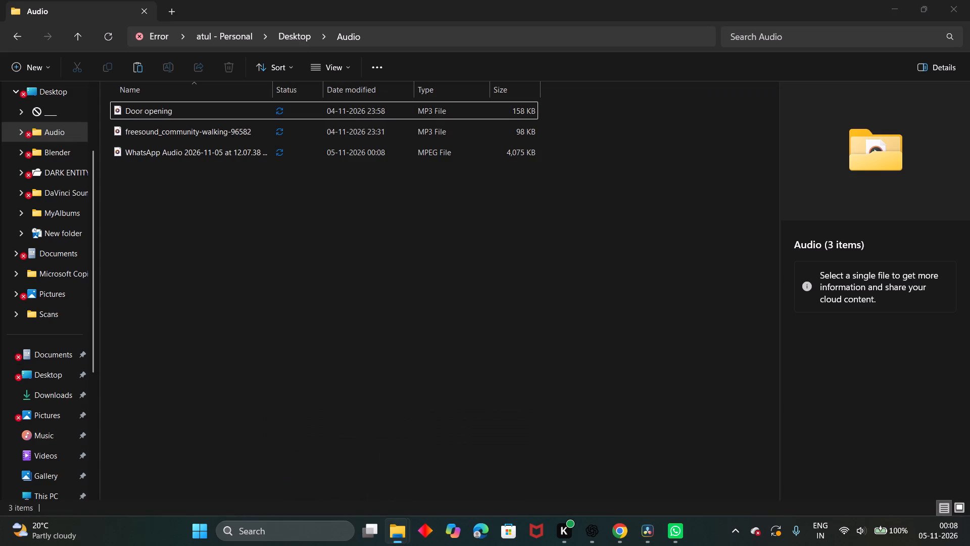
left_click(187, 150)
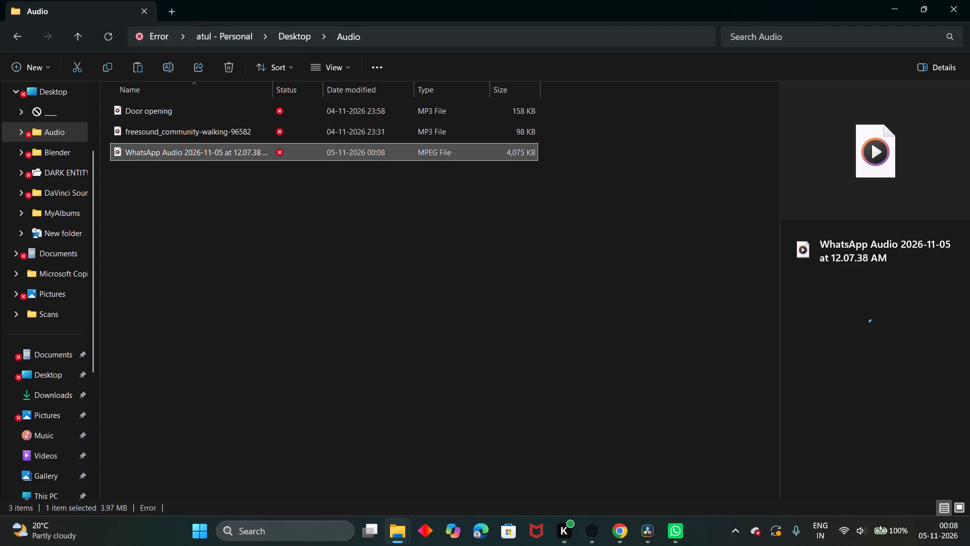
key("F2")
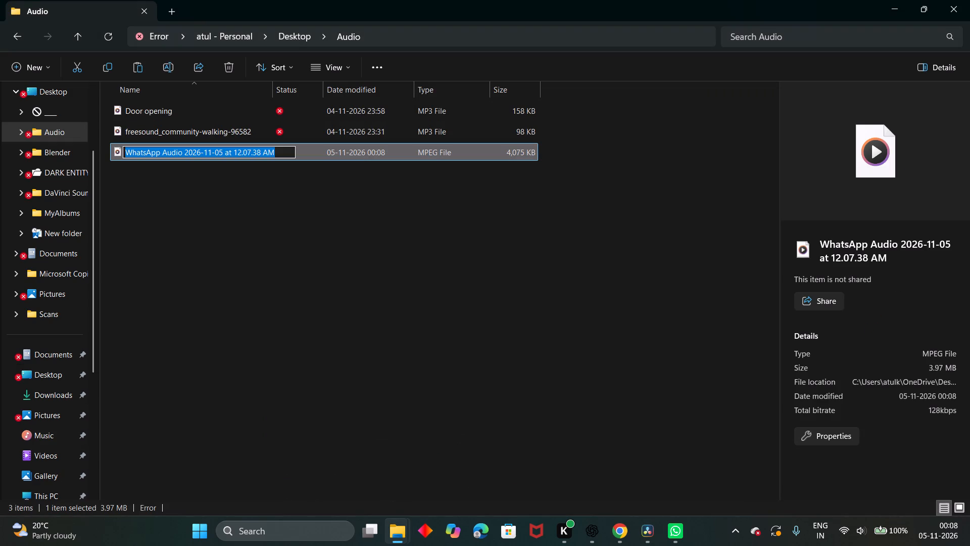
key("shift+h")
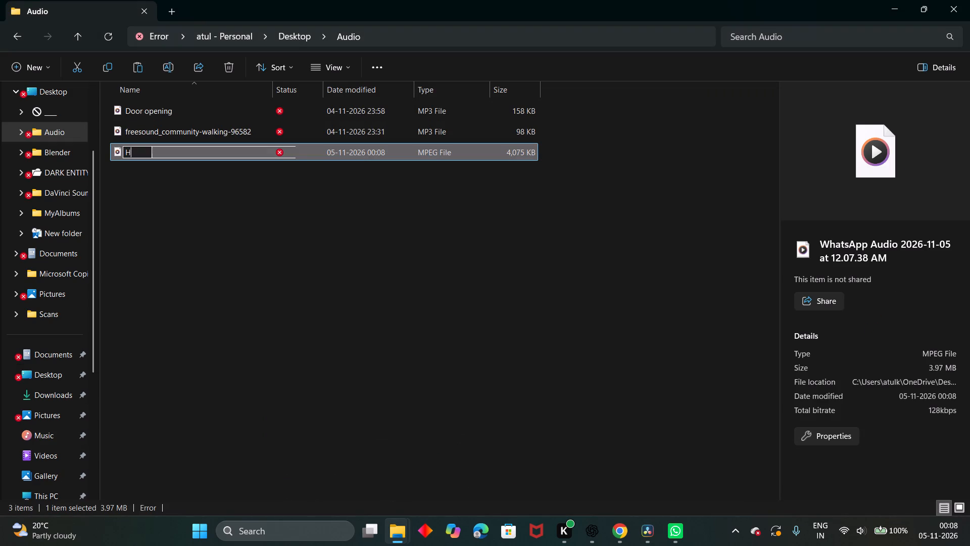
key("BackSpace")
key("BackSpace")
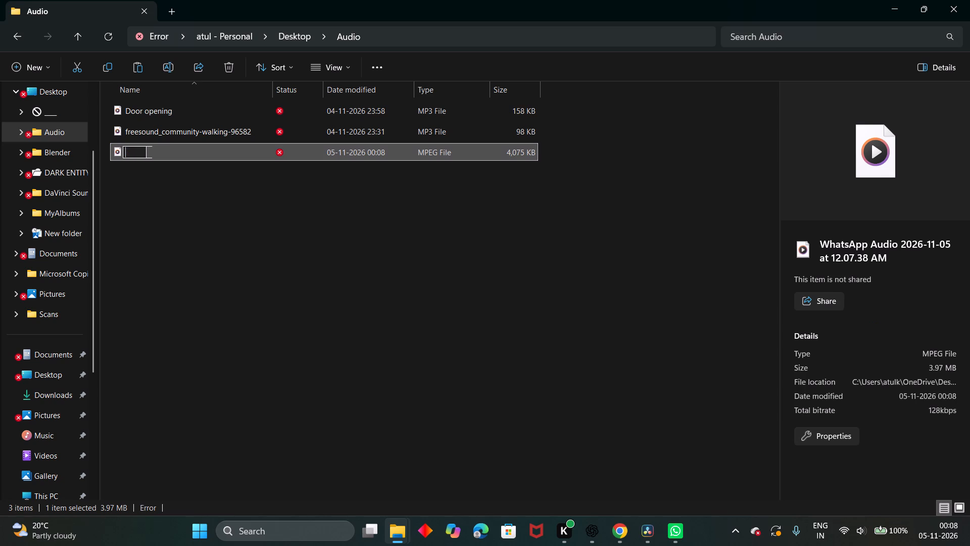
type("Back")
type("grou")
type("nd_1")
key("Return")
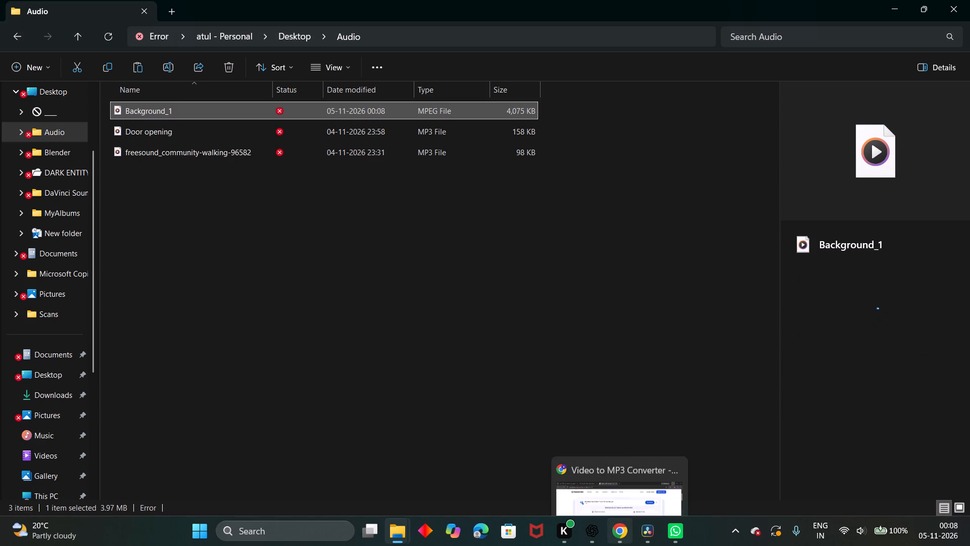
left_click(644, 532)
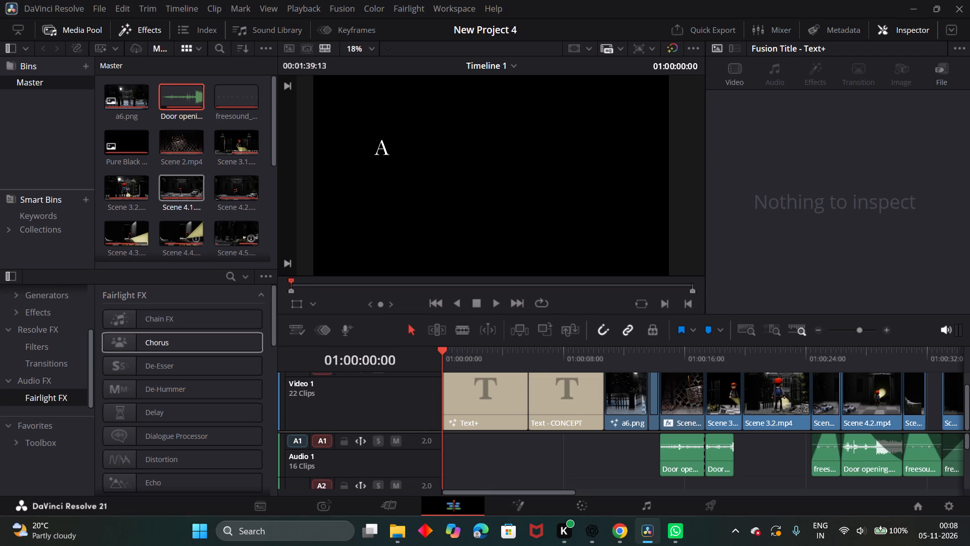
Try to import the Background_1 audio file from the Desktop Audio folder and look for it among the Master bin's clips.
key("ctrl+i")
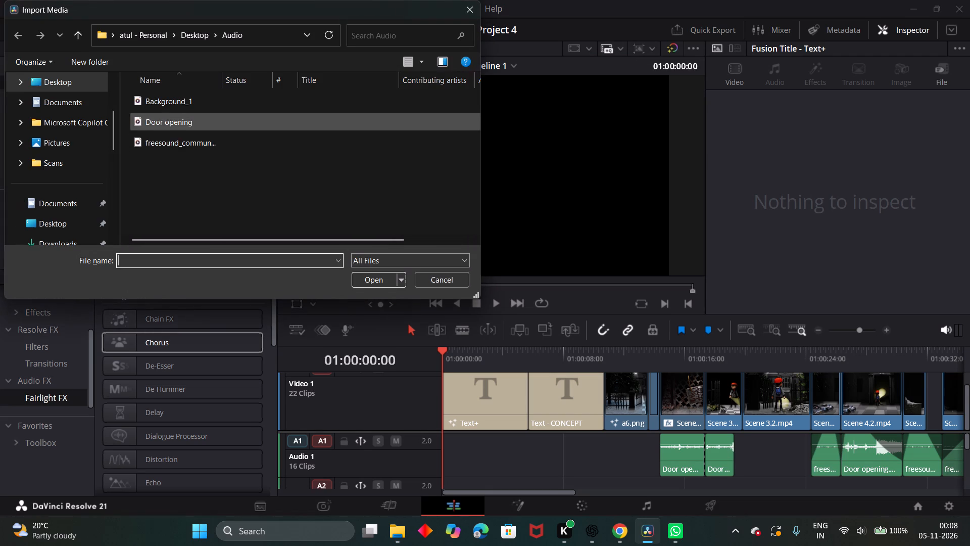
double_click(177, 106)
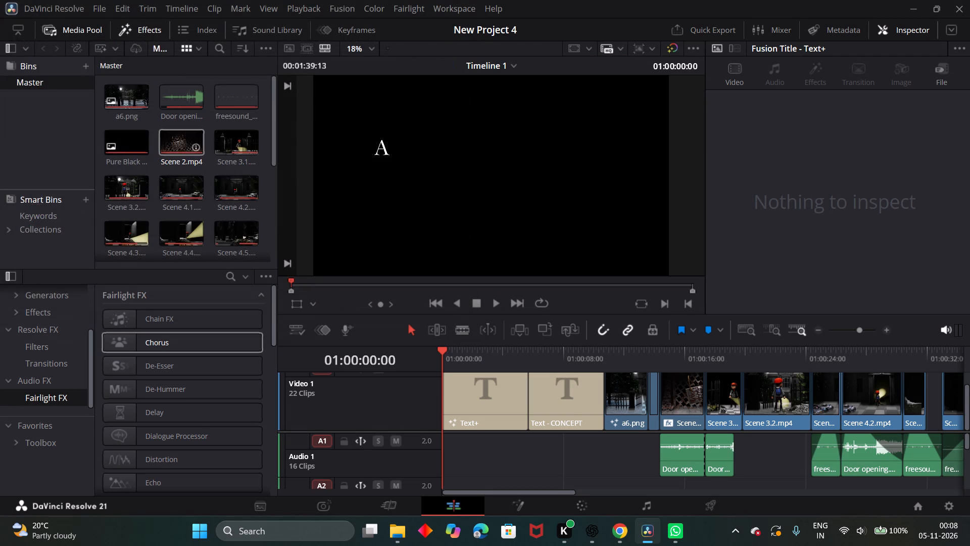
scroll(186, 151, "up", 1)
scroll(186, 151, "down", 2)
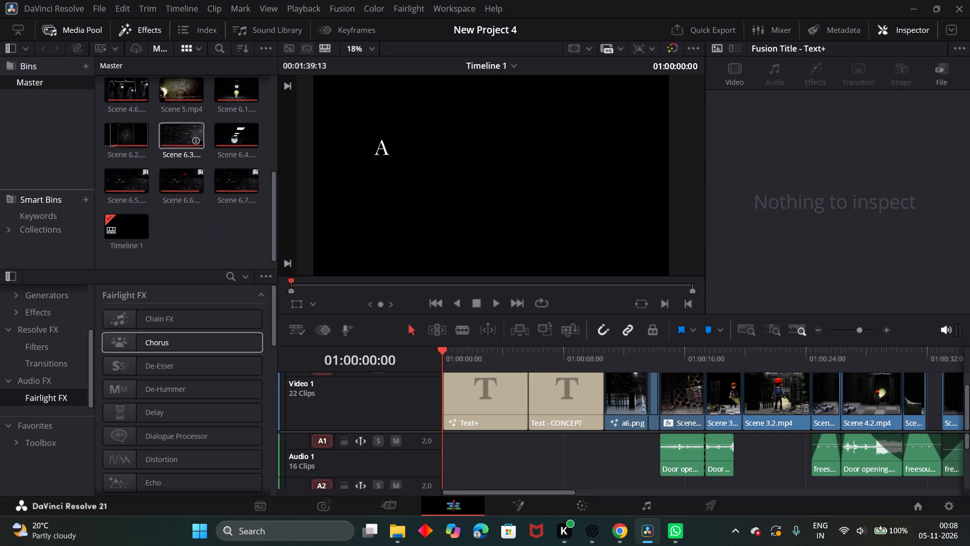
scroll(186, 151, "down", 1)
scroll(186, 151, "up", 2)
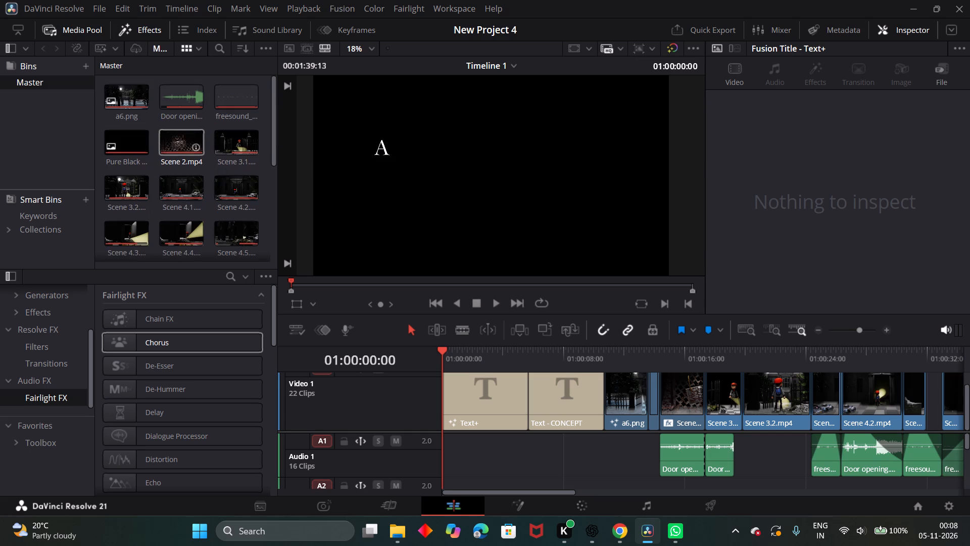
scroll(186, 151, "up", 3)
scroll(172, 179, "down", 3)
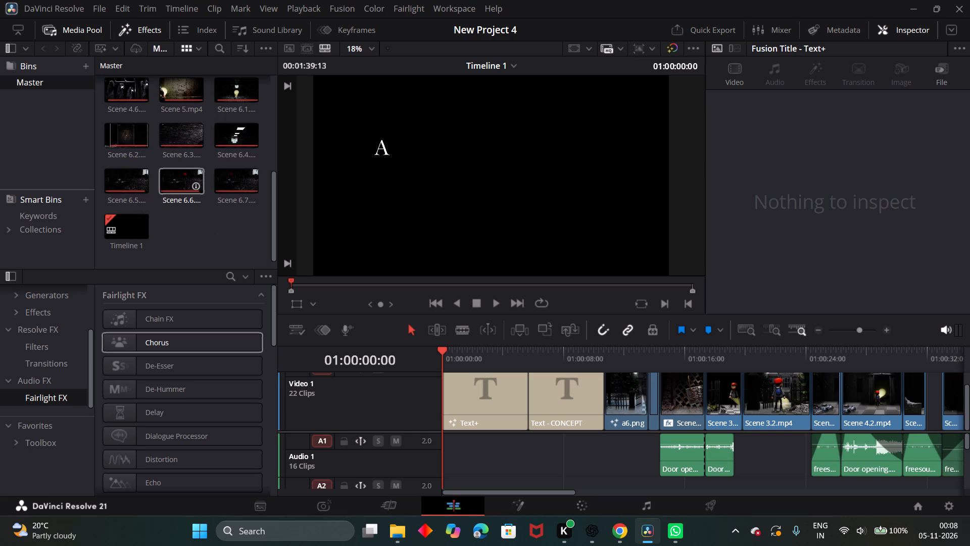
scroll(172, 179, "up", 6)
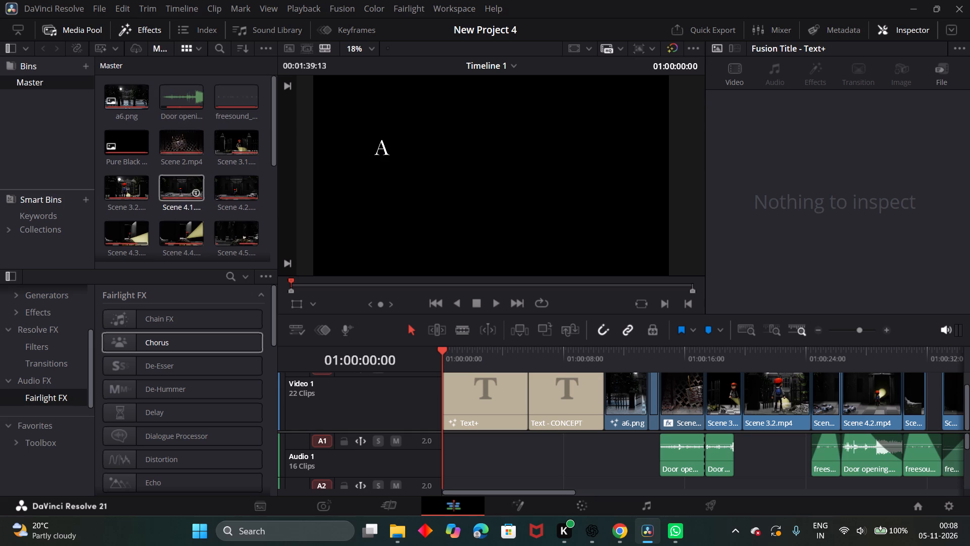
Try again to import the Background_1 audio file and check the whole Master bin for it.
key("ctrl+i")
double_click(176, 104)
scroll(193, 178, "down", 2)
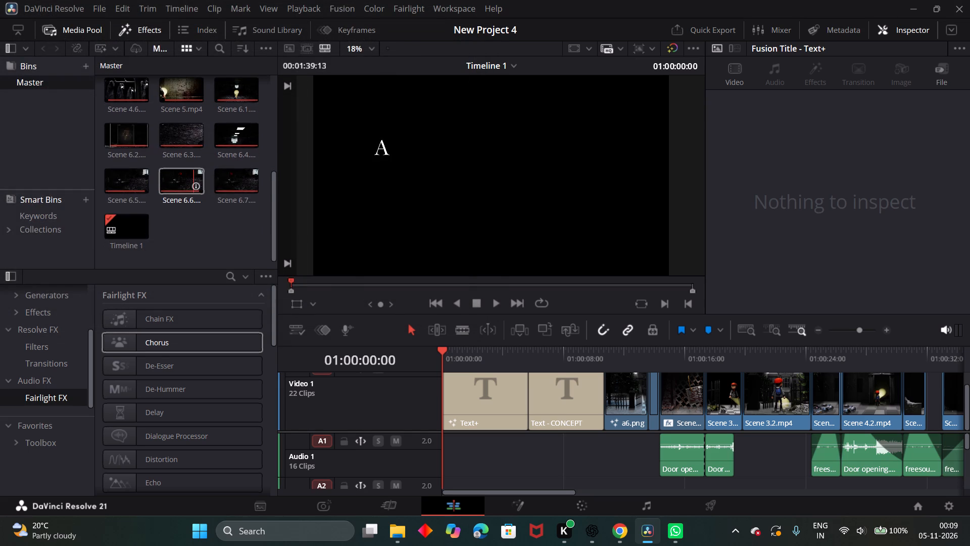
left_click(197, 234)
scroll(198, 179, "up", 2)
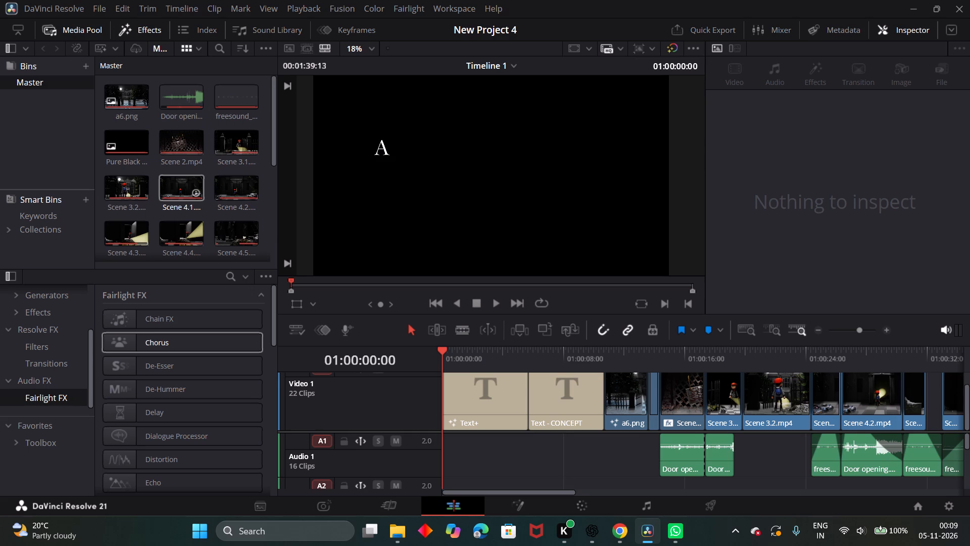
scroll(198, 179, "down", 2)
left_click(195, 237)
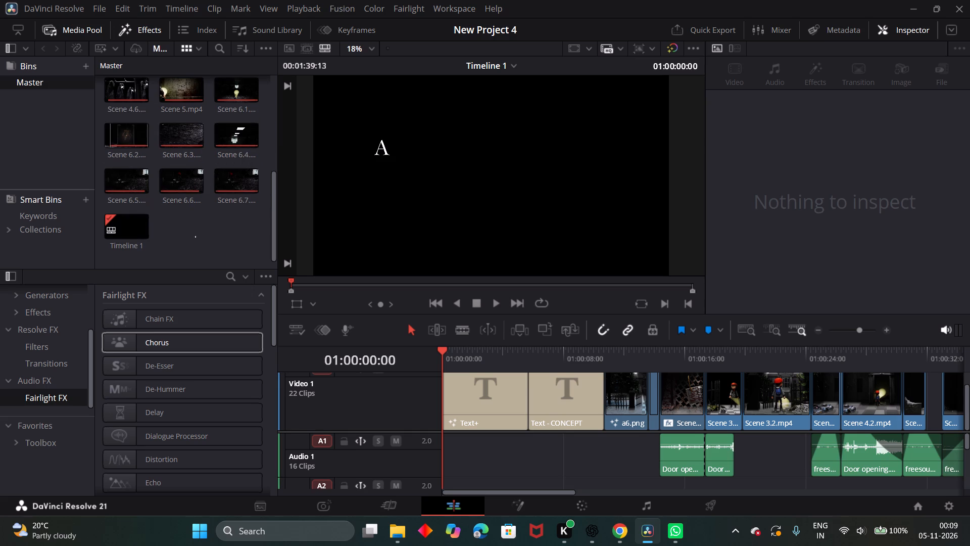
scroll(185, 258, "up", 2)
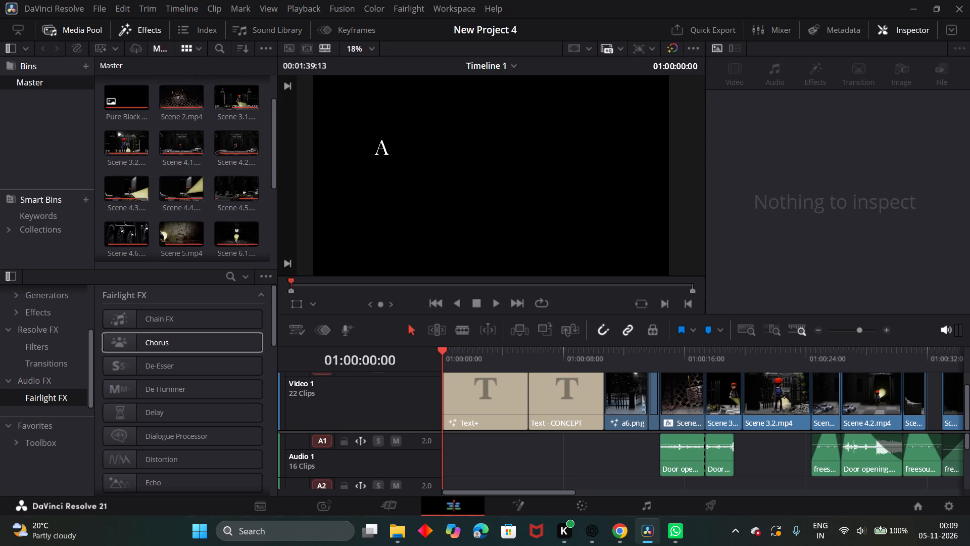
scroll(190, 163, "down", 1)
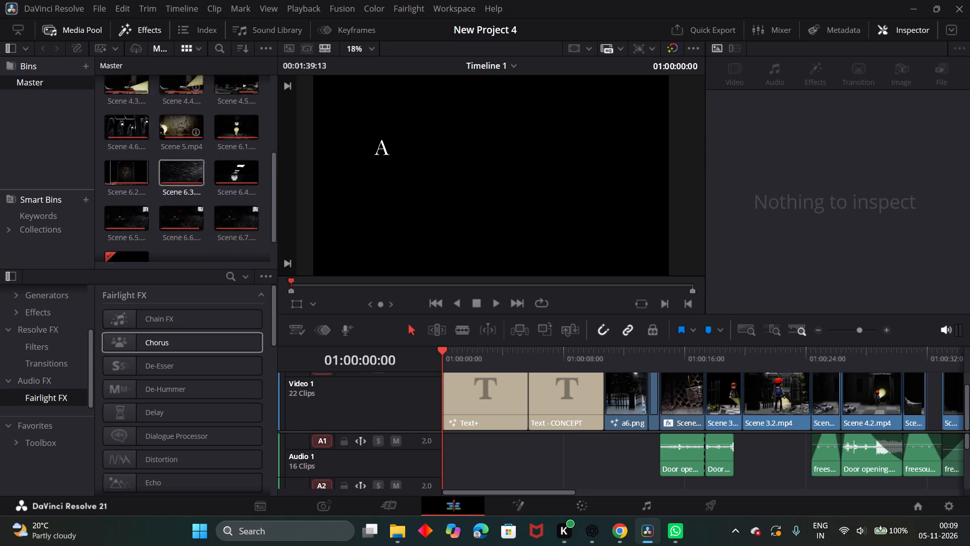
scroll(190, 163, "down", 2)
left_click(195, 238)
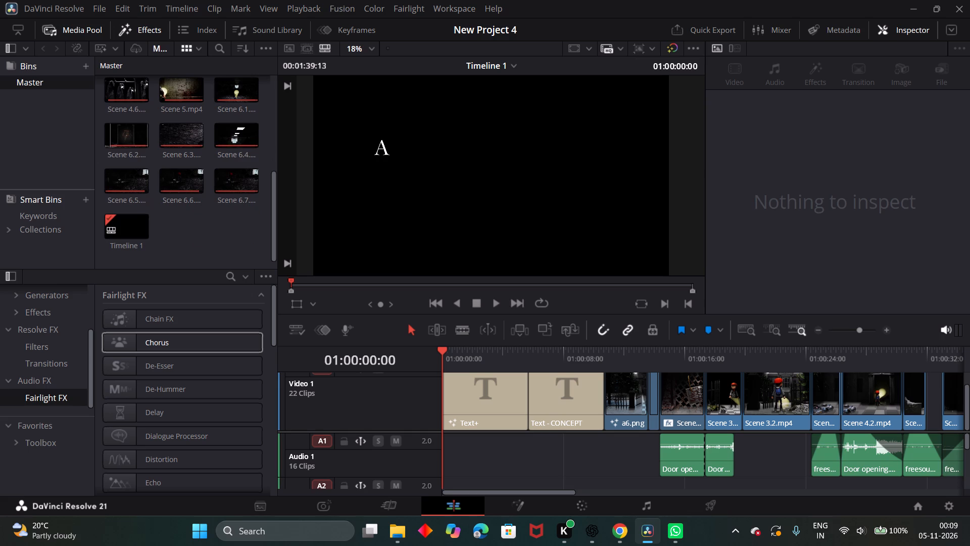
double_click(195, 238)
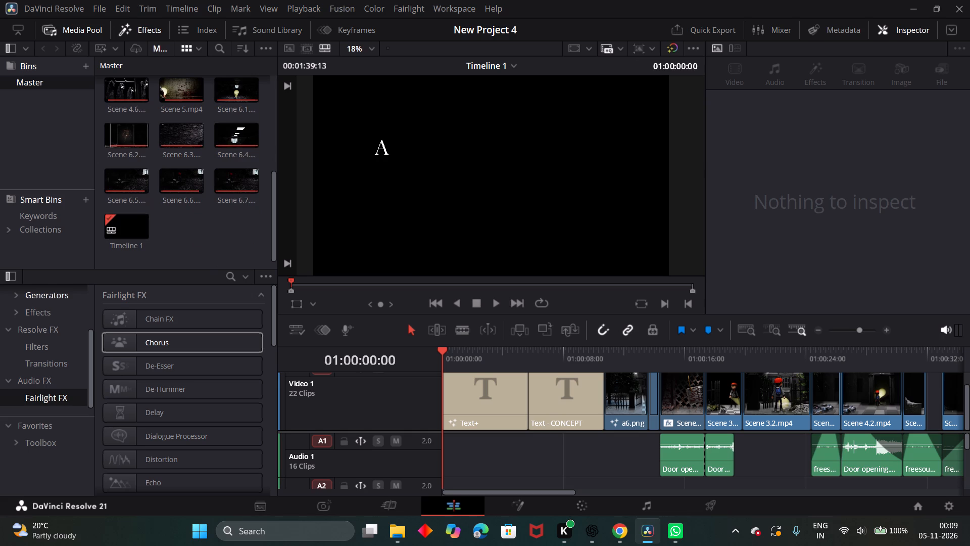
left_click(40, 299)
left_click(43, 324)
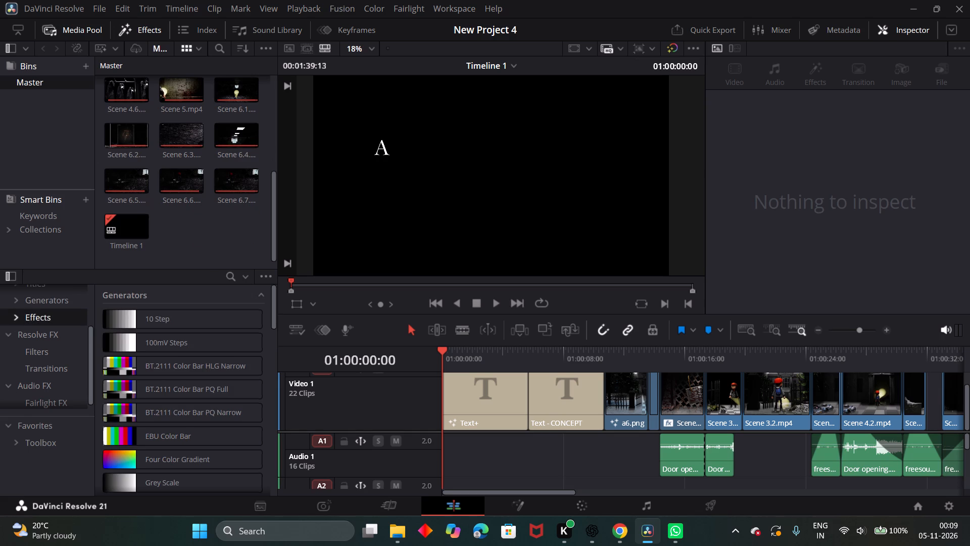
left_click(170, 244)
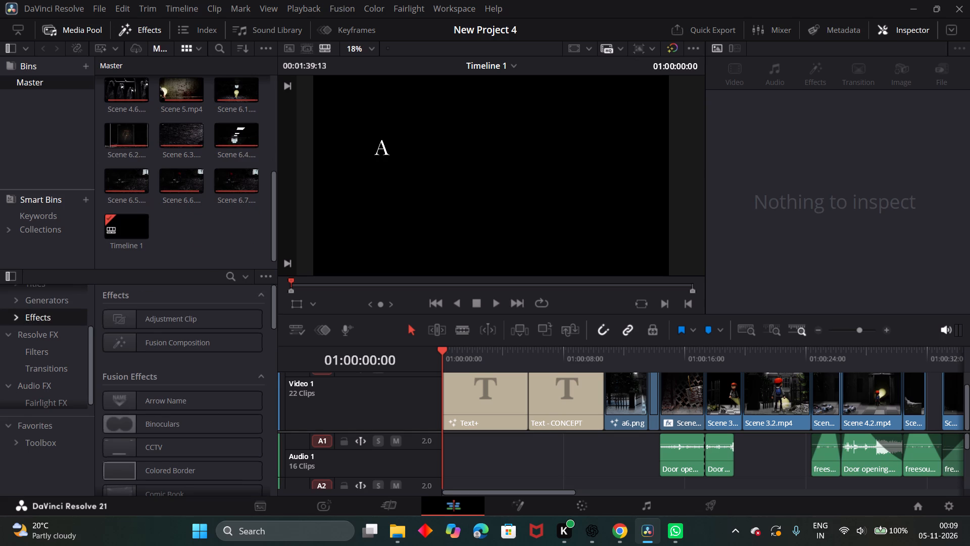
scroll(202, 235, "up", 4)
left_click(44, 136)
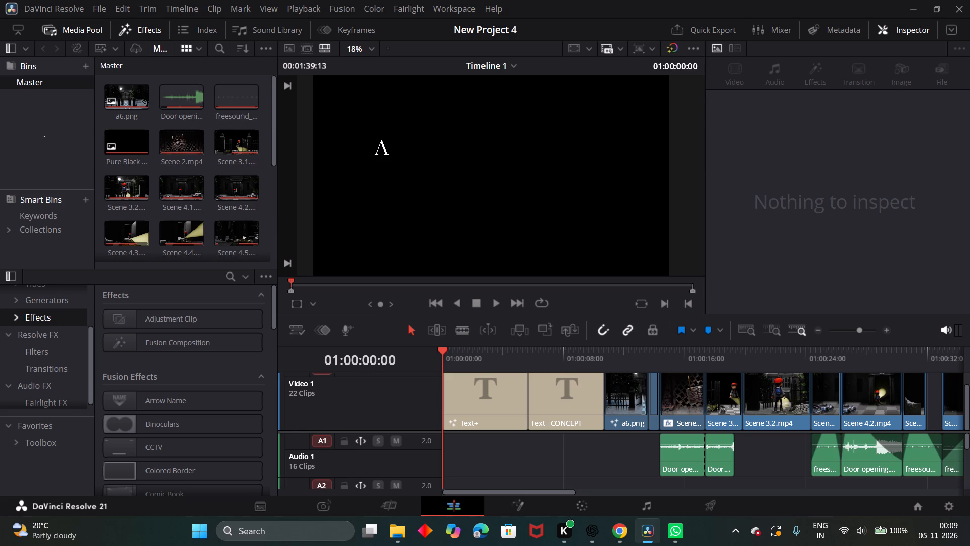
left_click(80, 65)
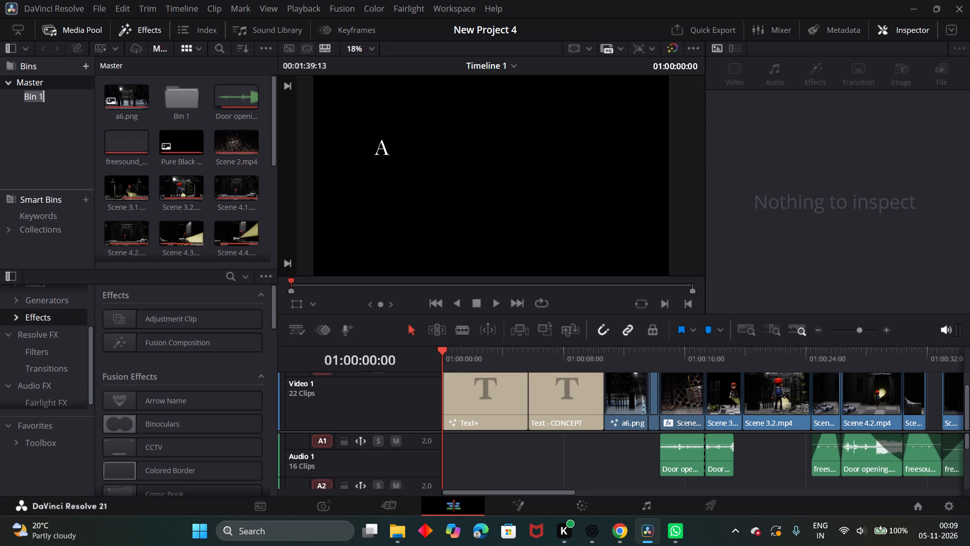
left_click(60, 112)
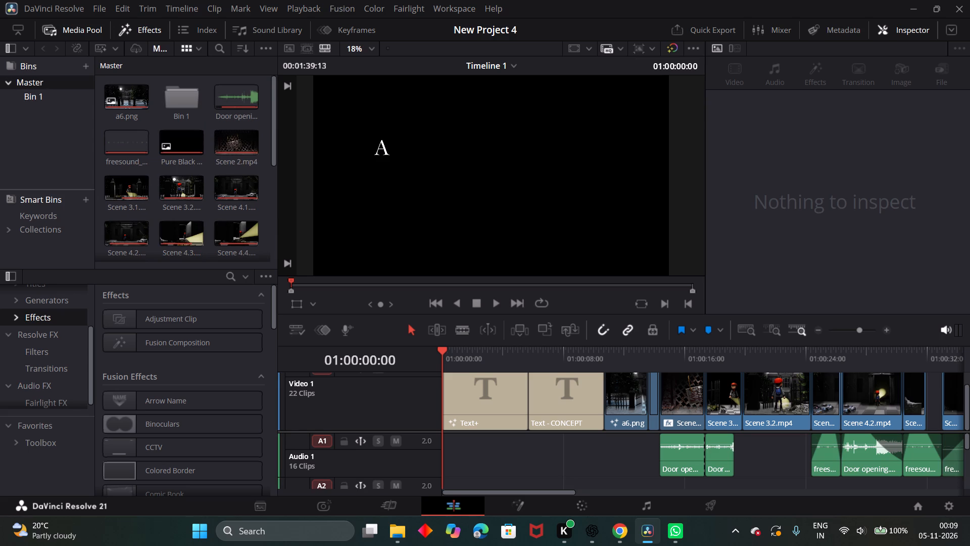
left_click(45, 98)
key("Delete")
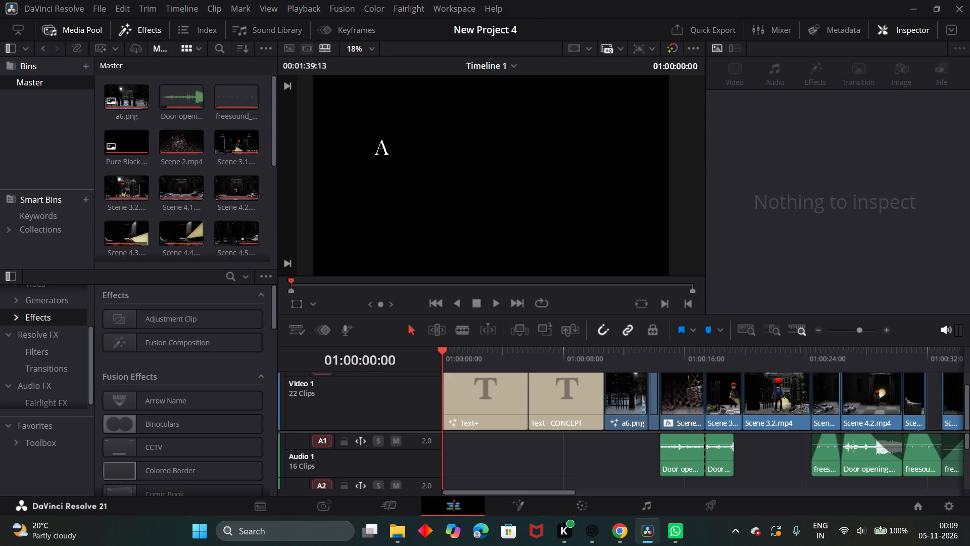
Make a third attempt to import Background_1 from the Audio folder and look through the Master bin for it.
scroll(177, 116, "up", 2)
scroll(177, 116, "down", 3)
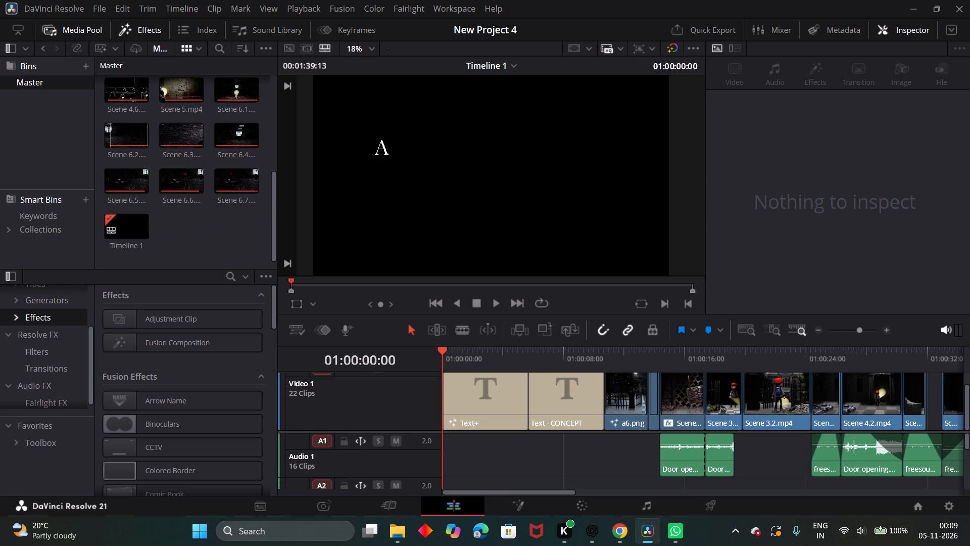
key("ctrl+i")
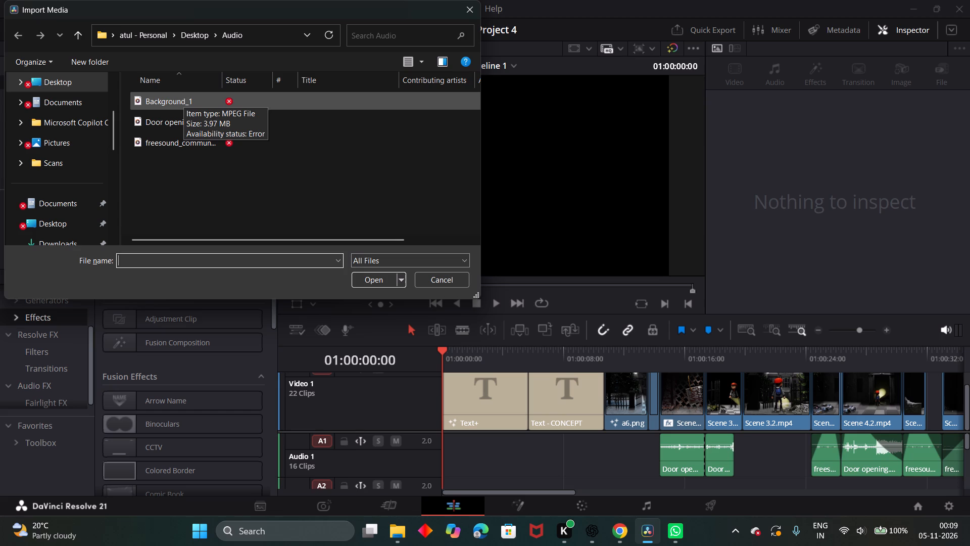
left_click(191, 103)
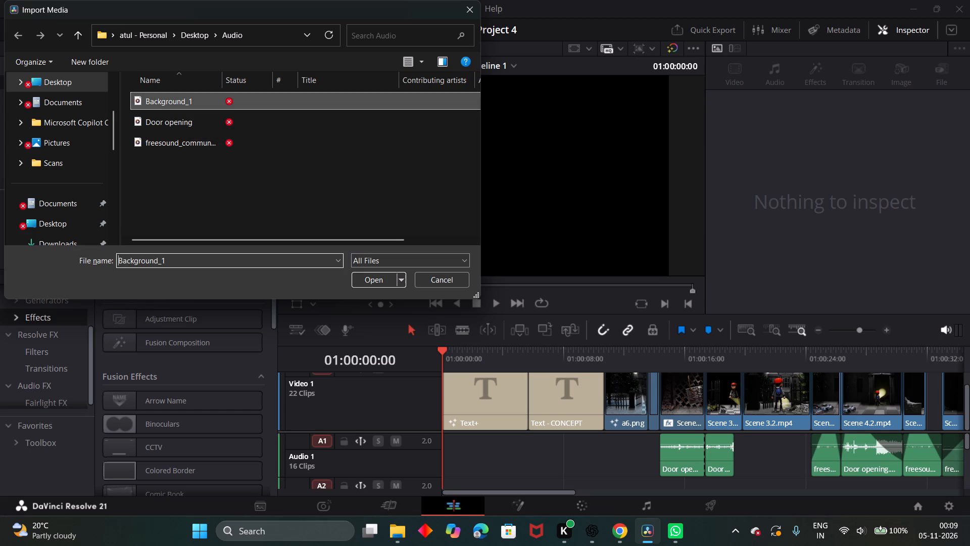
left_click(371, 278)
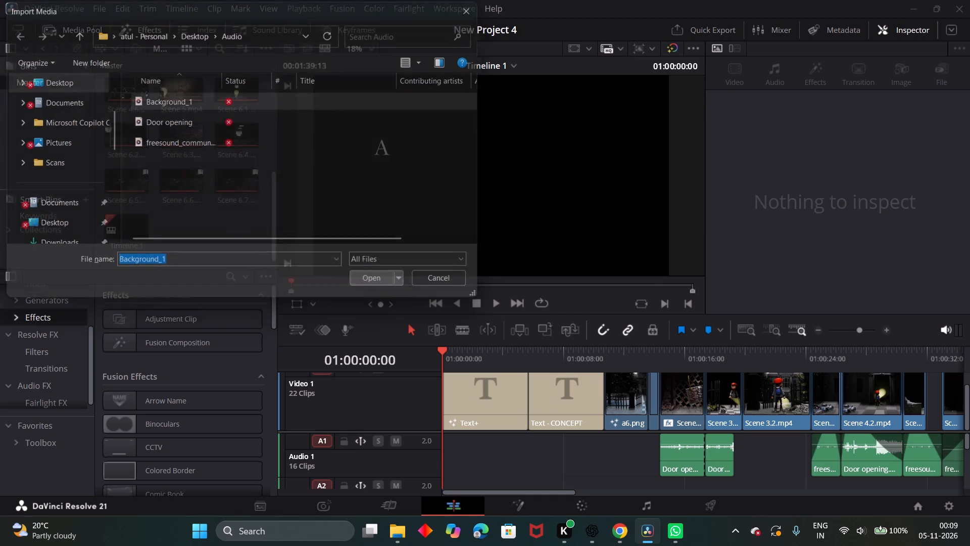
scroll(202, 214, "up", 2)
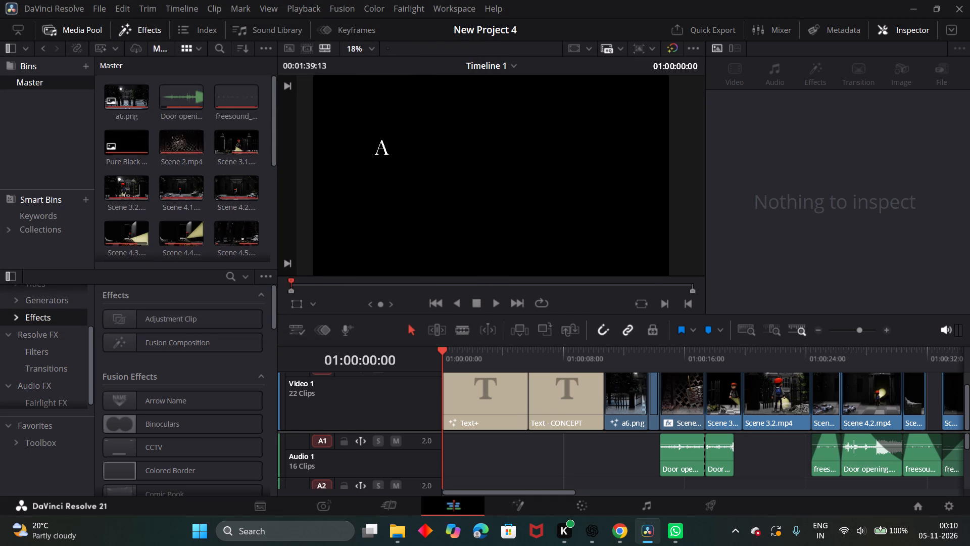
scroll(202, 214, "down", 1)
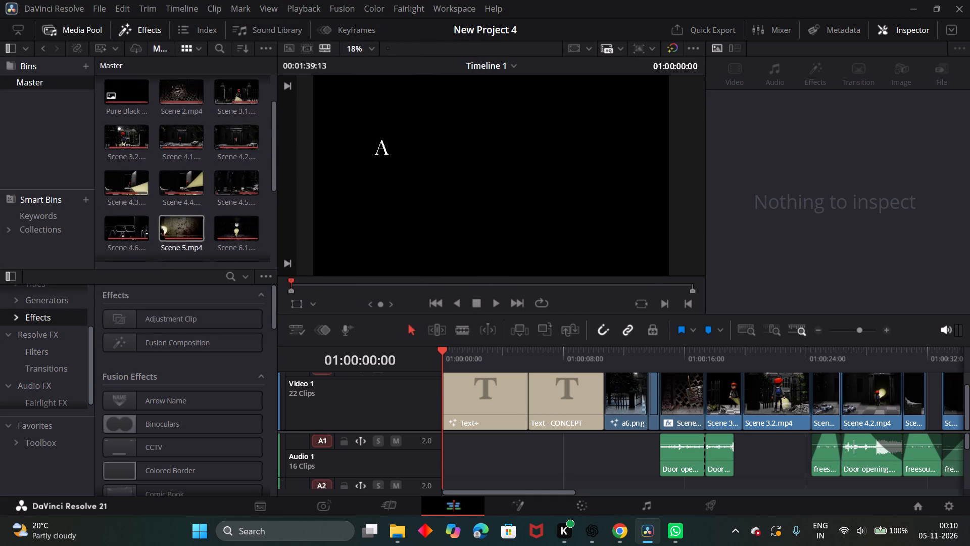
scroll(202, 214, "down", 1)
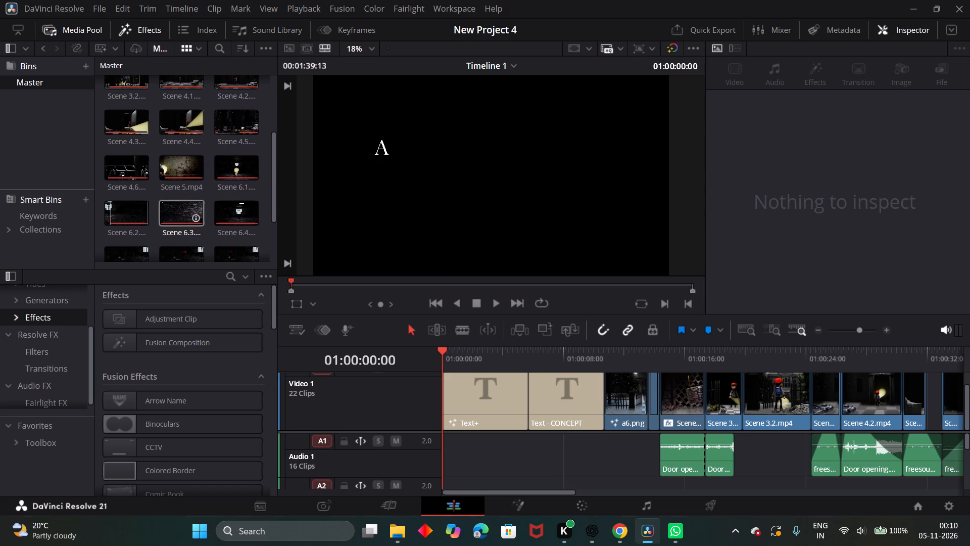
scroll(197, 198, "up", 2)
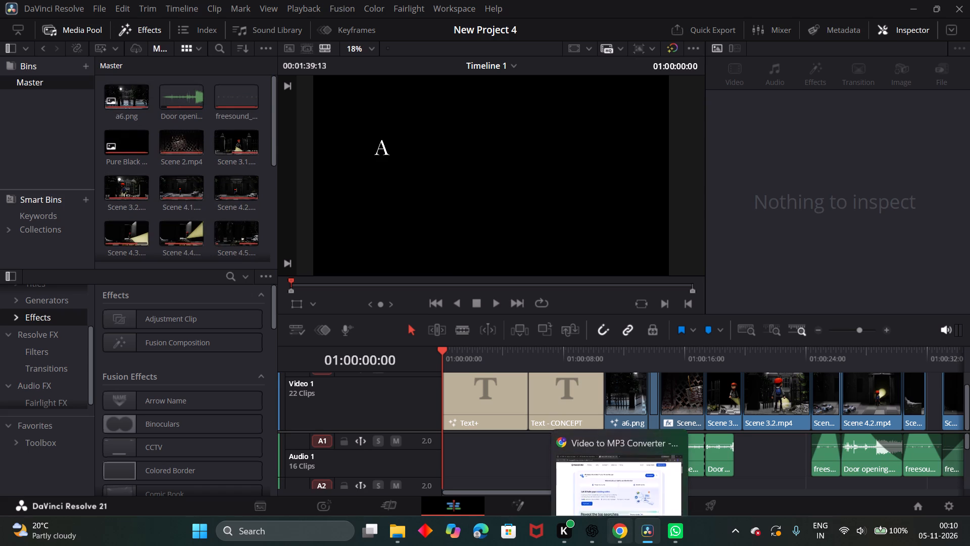
Switch to File Explorer, close the duplicate Audio window, and examine the Background_1 file's details in the remaining one.
left_click(399, 527)
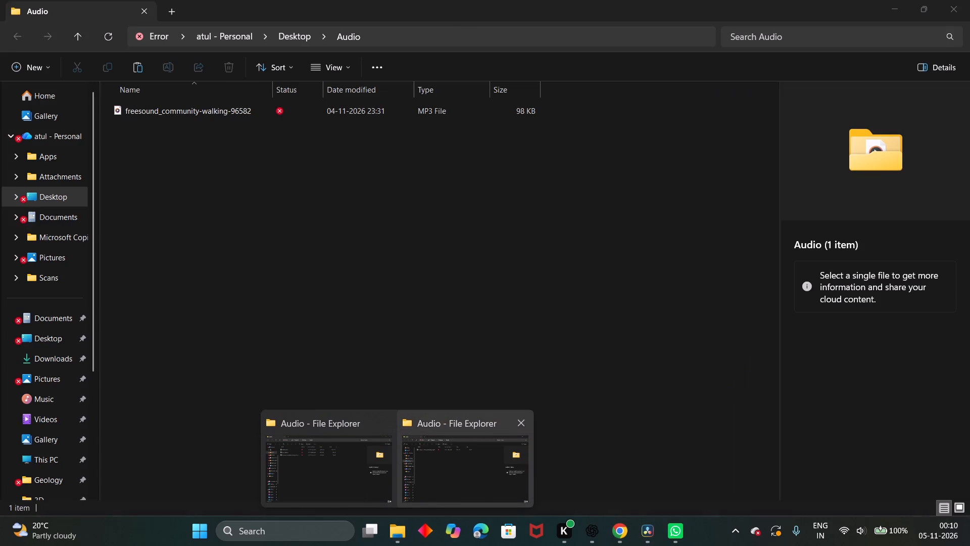
left_click(523, 425)
left_click(351, 470)
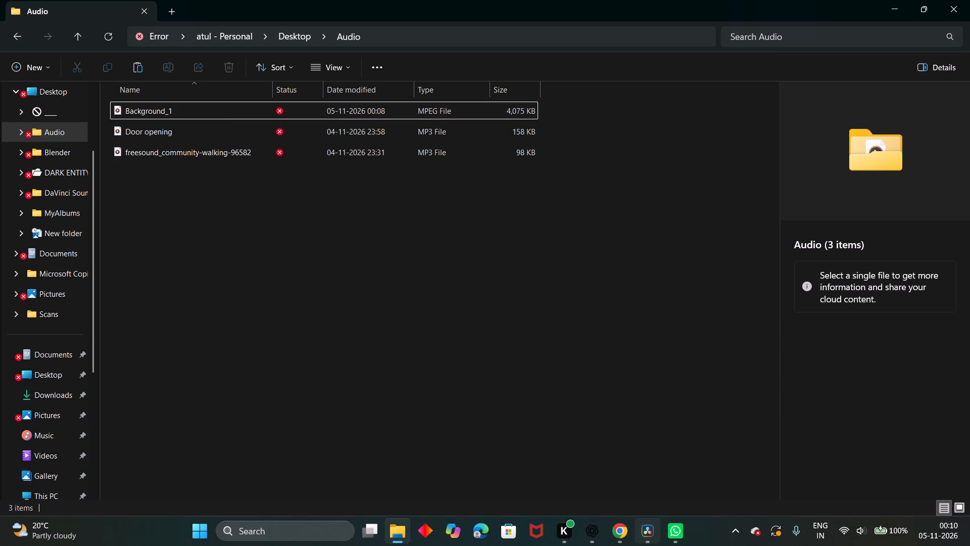
Switch to Chrome and close the HappyScribe Video to MP3 Converter page.
left_click(623, 530)
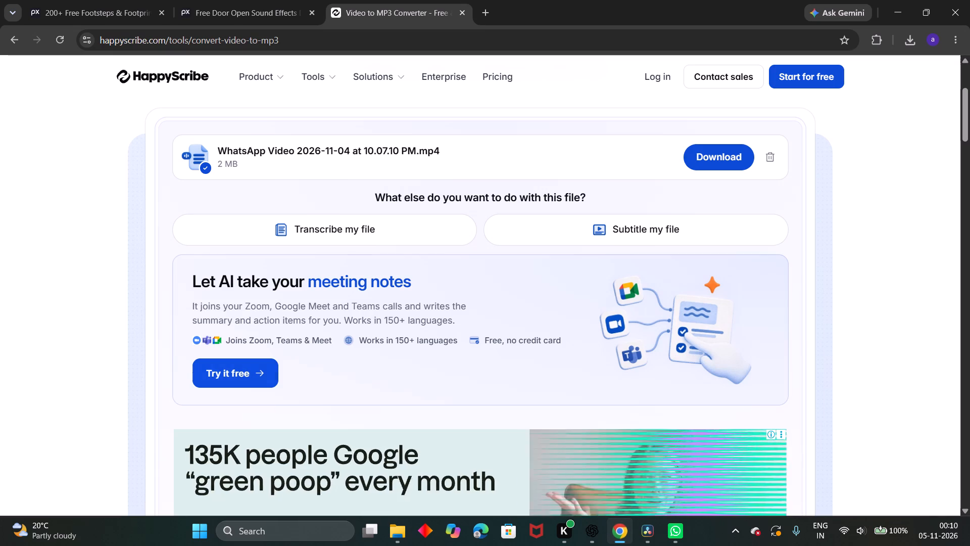
scroll(418, 192, "up", 2)
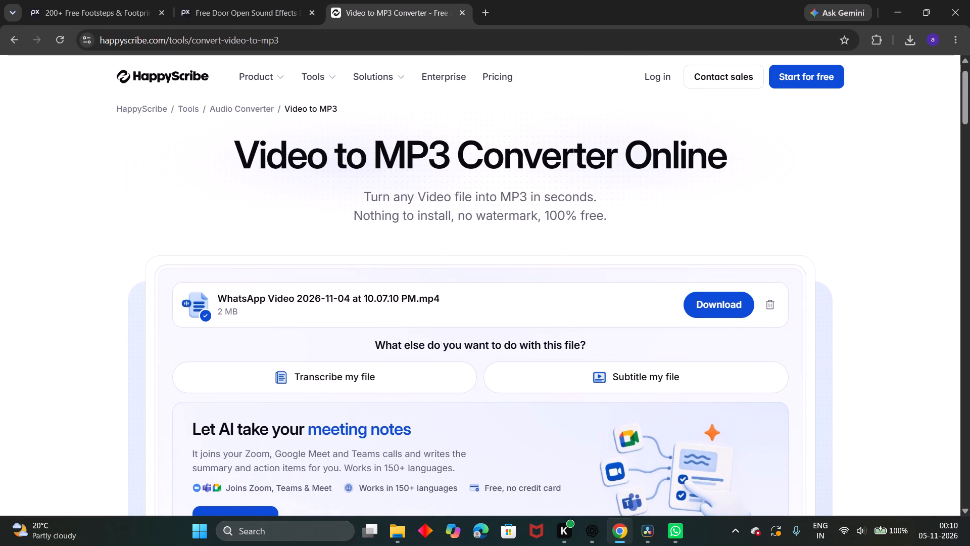
scroll(418, 192, "up", 2)
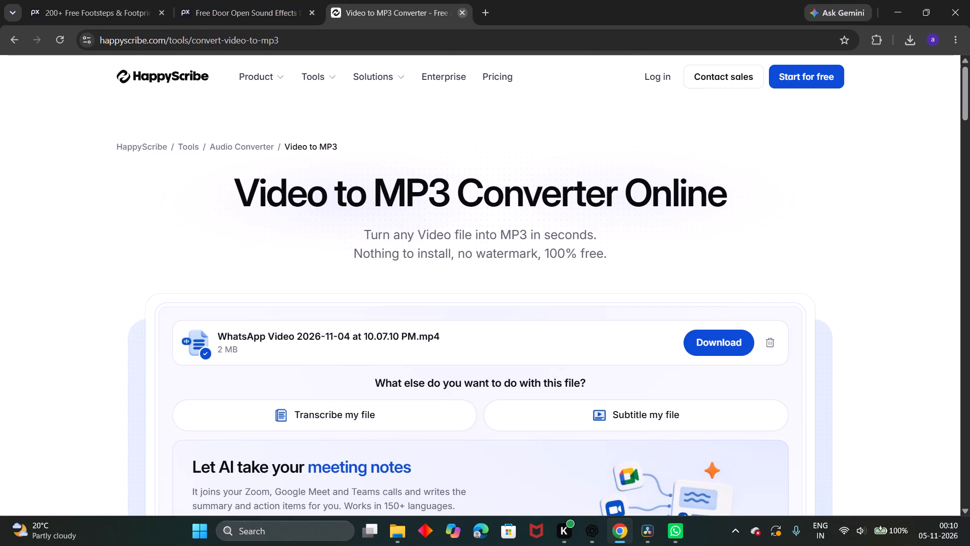
left_click(459, 17)
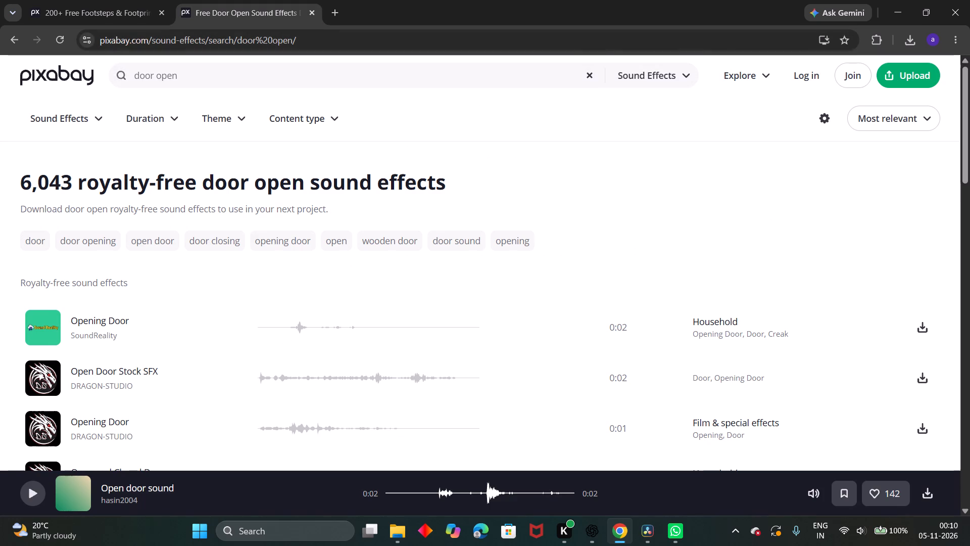
Search Google for "mpeg to mp3" in a new tab and open HappyScribe's Video to MP3 Converter from the results.
left_click(337, 8)
left_click(311, 254)
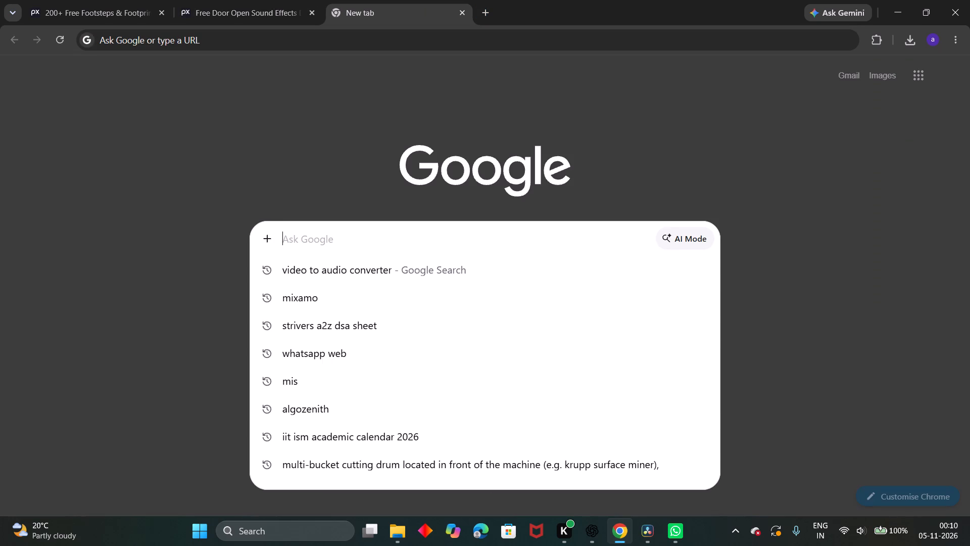
type("Mpeg")
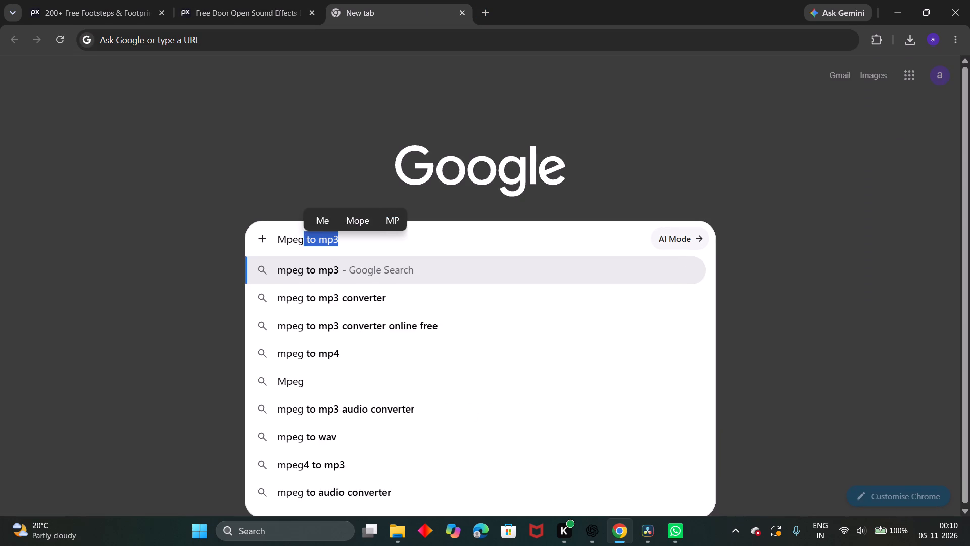
key("space")
key("Return")
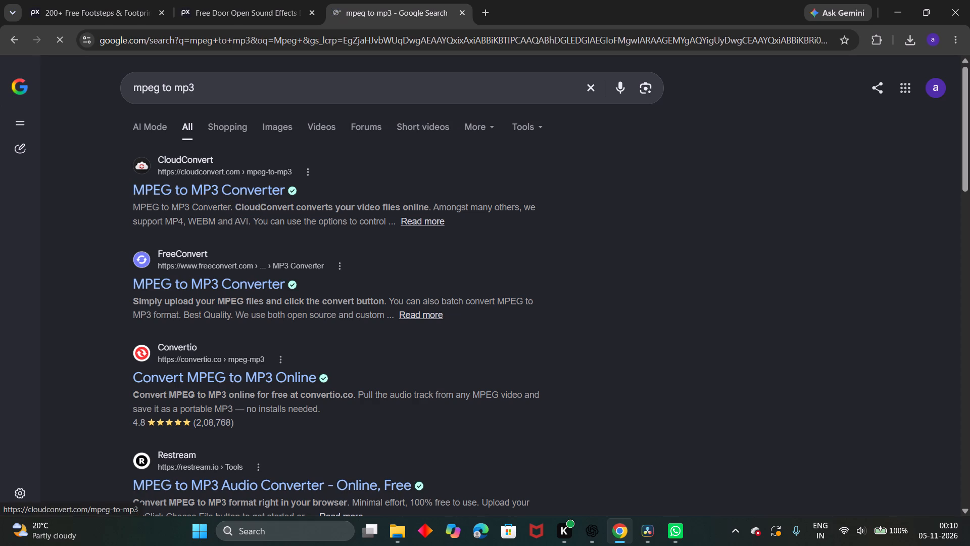
scroll(198, 371, "down", 3)
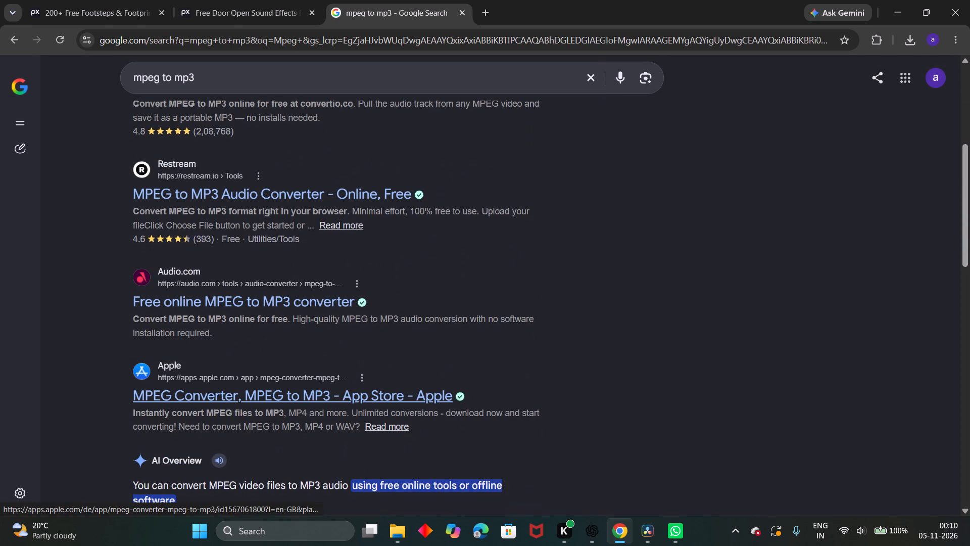
scroll(198, 371, "down", 1)
scroll(187, 421, "down", 2)
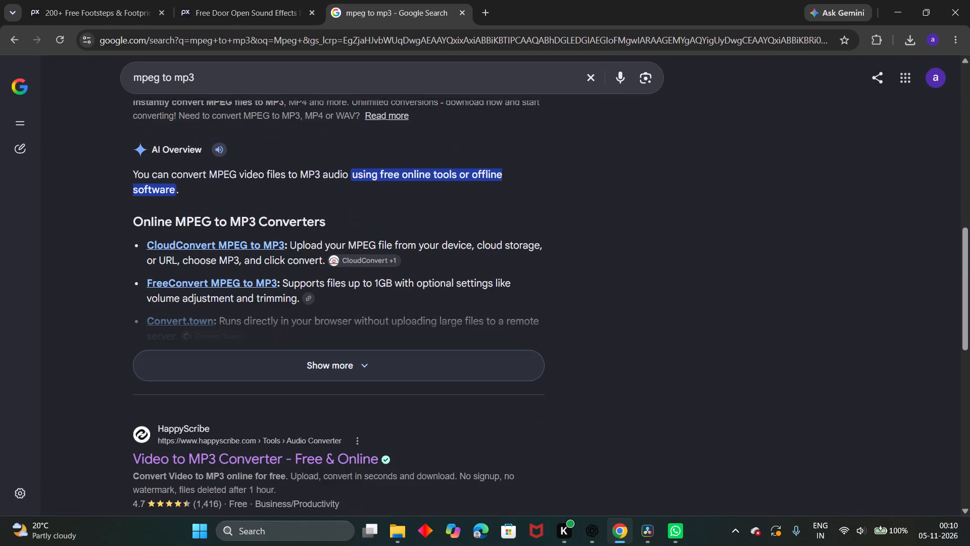
scroll(187, 421, "down", 1)
left_click(195, 453)
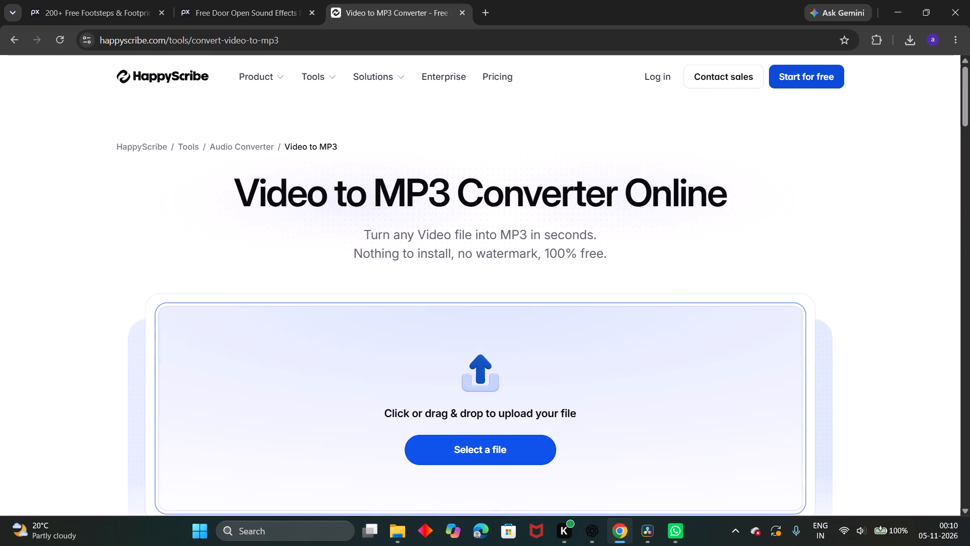
Convert Background_1.mpeg from the Desktop's Audio folder to MP3 and download the converted file.
left_click(450, 444)
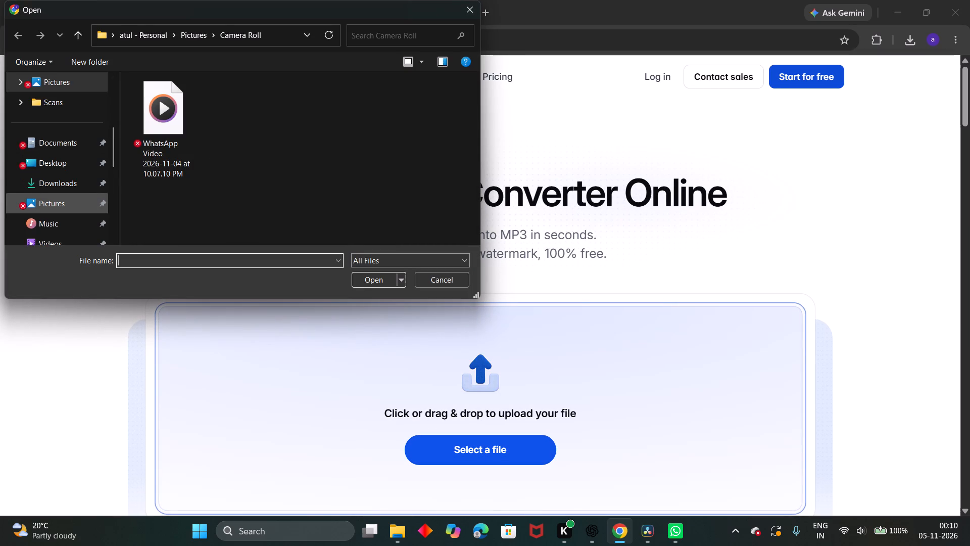
double_click(58, 164)
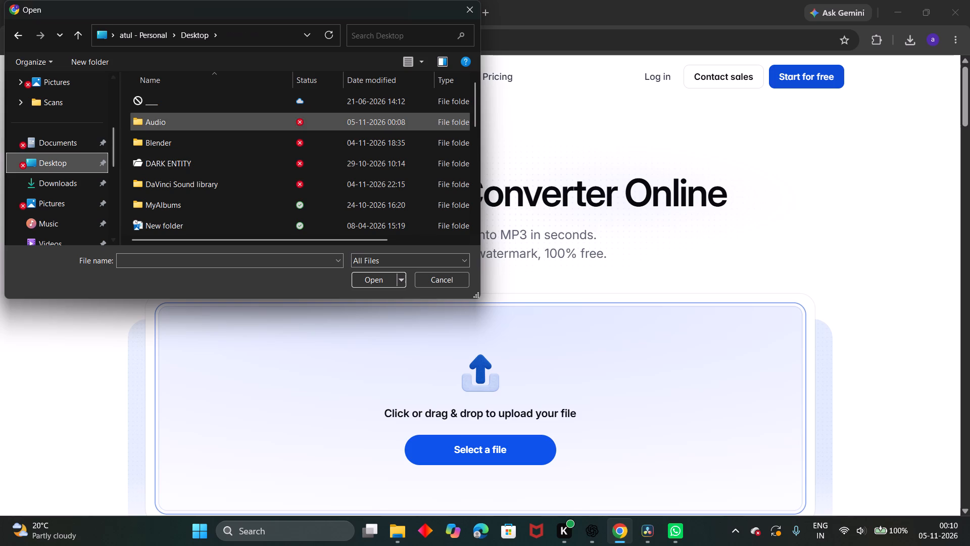
double_click(148, 122)
double_click(172, 102)
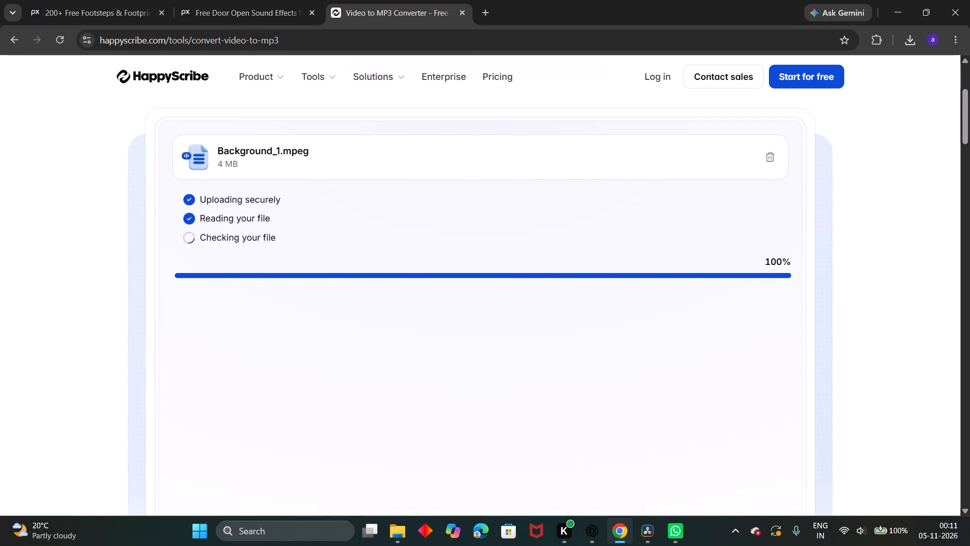
left_click(379, 263)
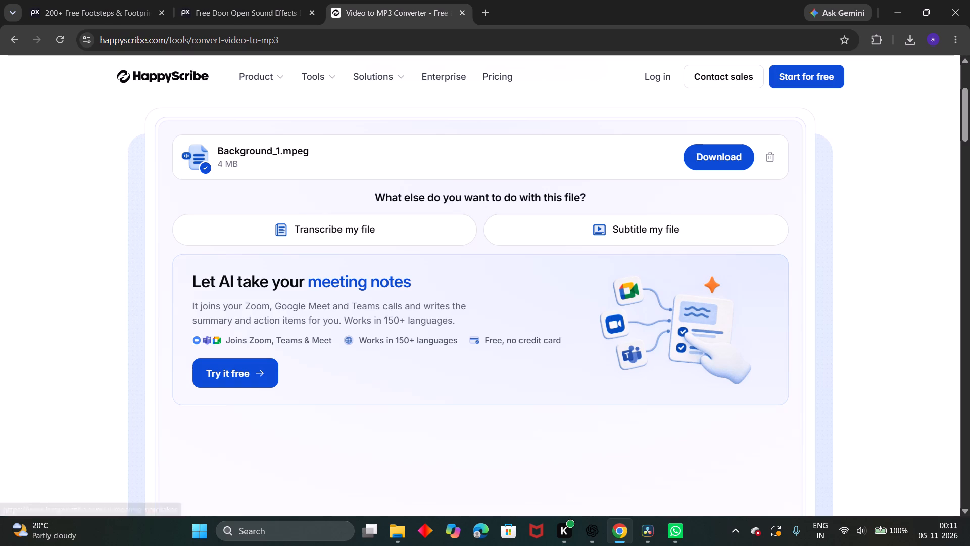
left_click(691, 152)
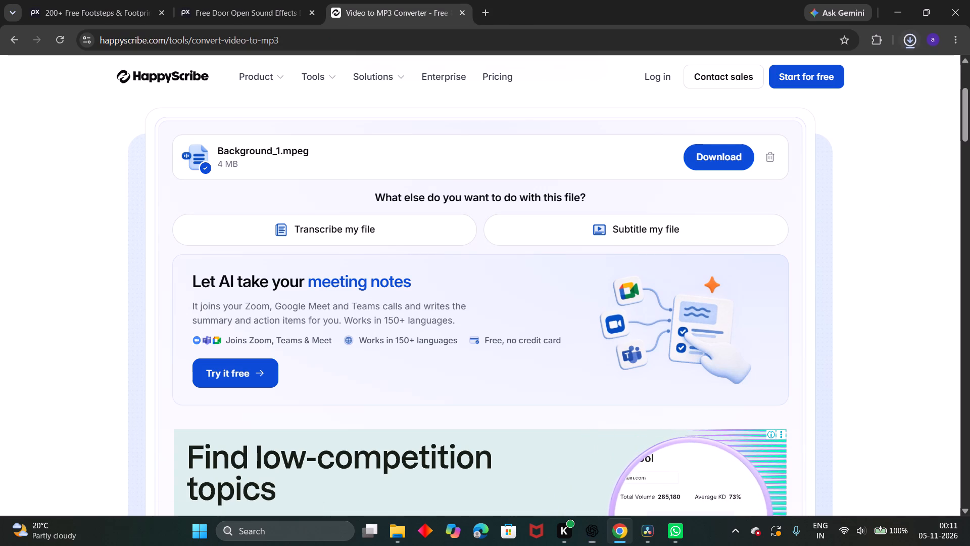
left_click(913, 49)
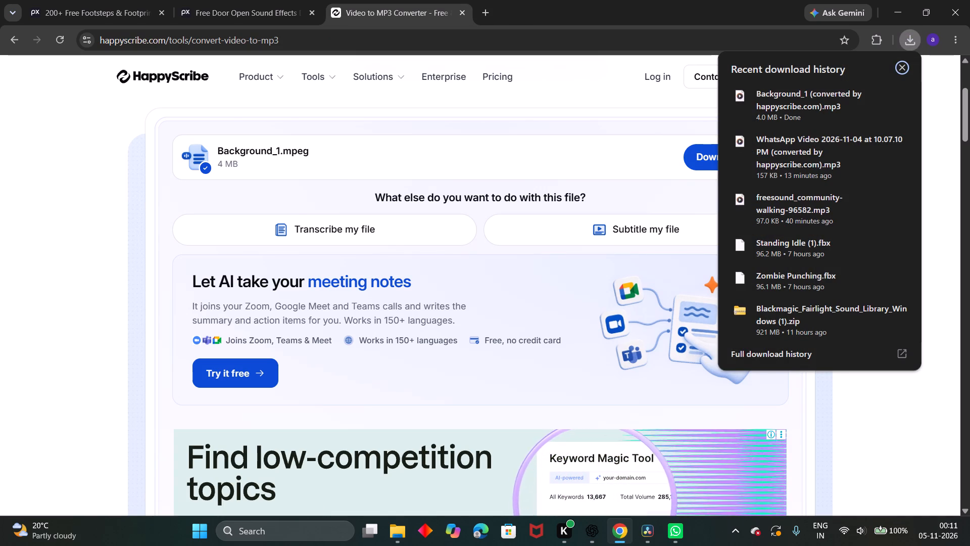
left_click(950, 157)
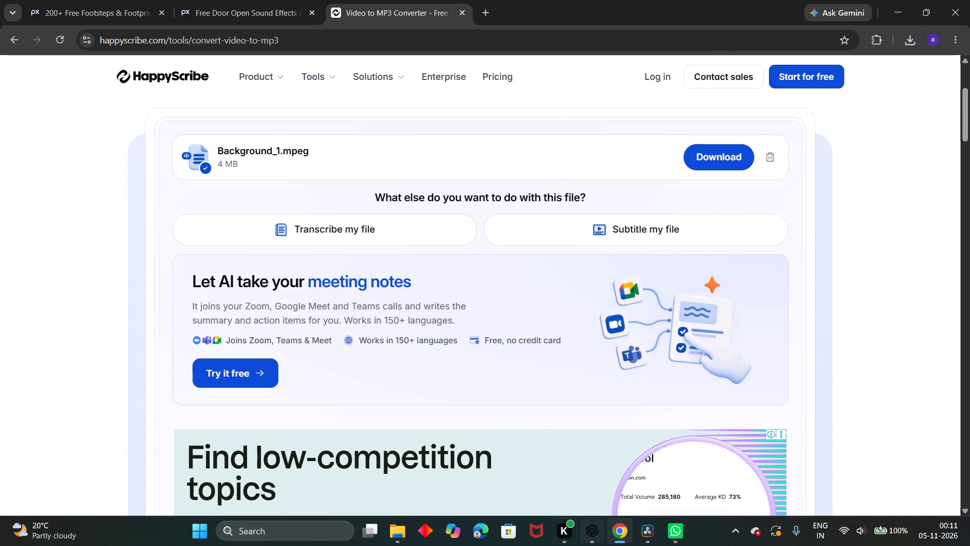
Switch to File Explorer and delete the MPEG version of Background_1 from the Audio folder.
left_click(398, 531)
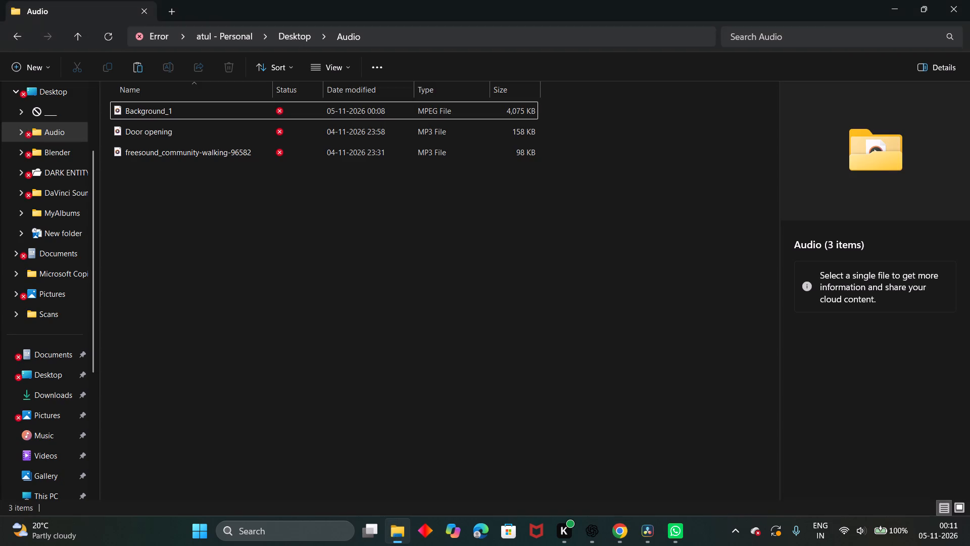
left_click(164, 107)
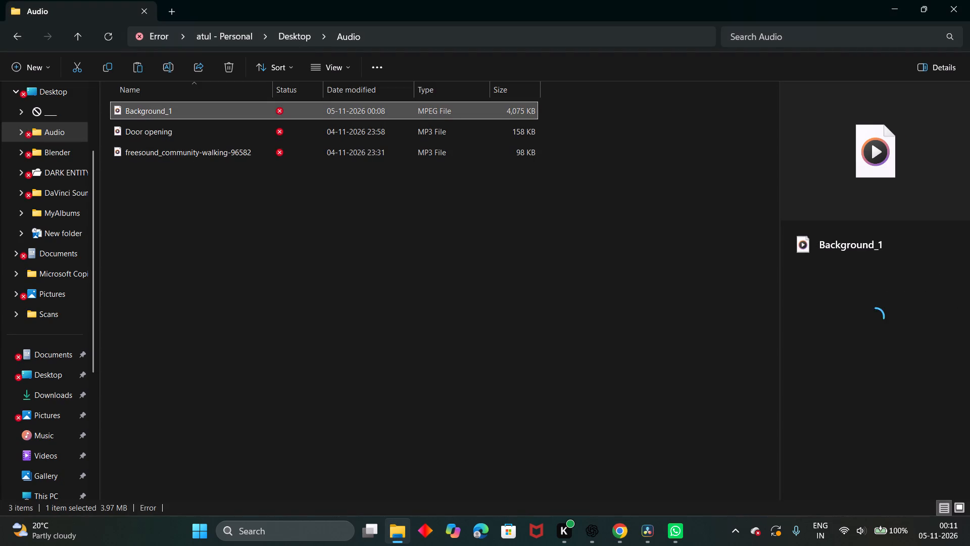
left_click(227, 62)
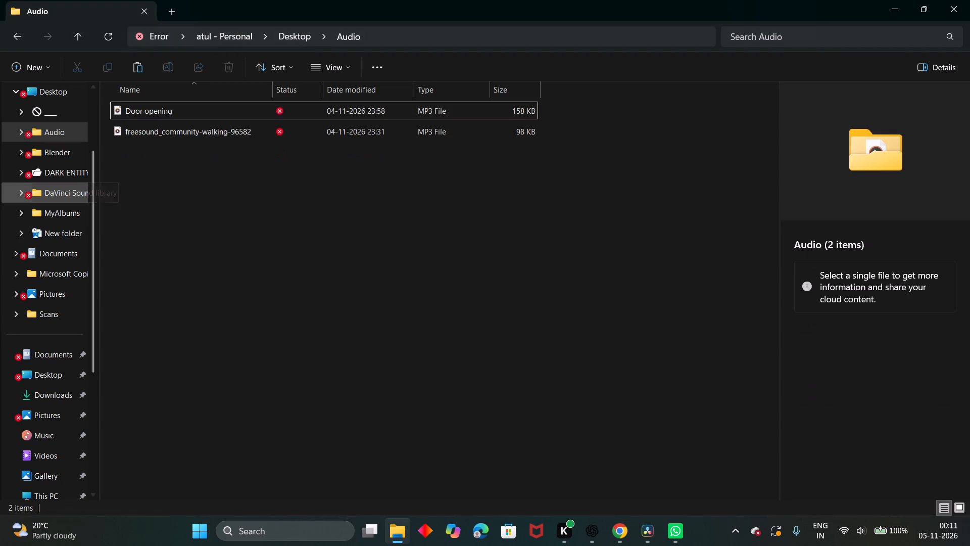
Find the converted Background_1 MP3 in Downloads by searching "Back" and copy it into the Desktop's Audio folder.
double_click(51, 393)
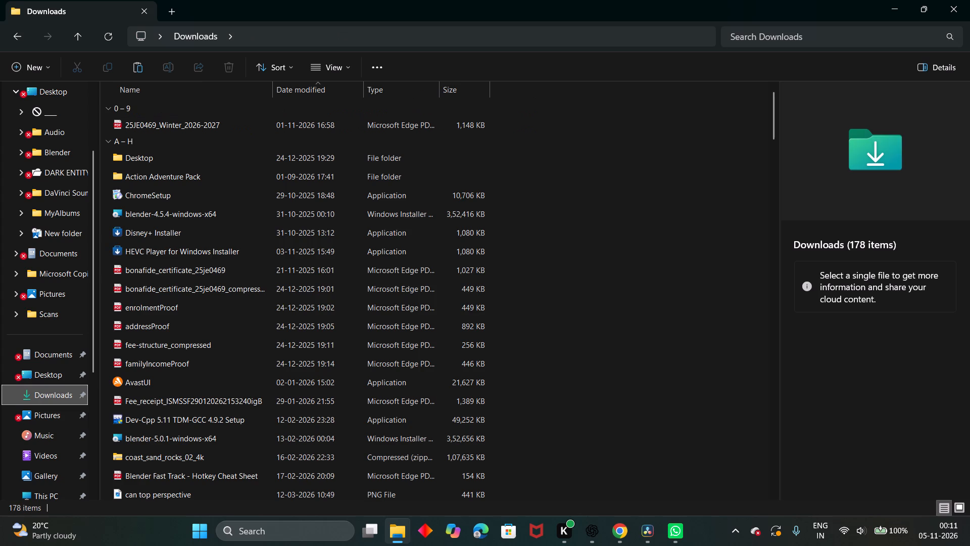
left_click(801, 38)
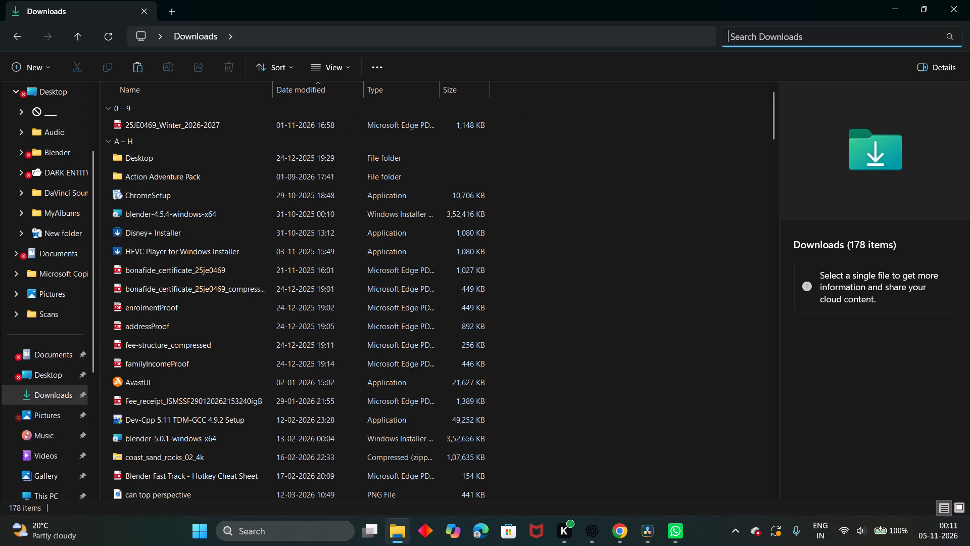
type("Back")
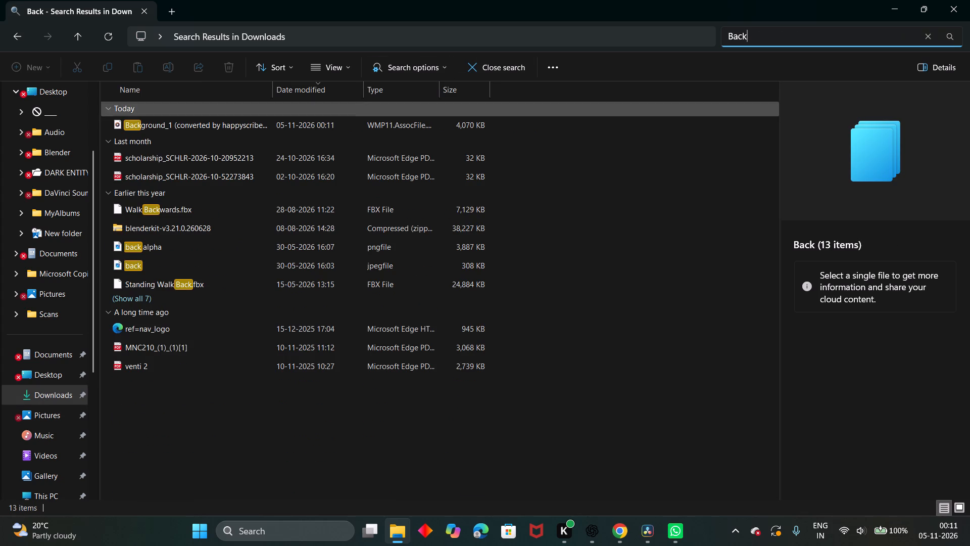
left_click(341, 126)
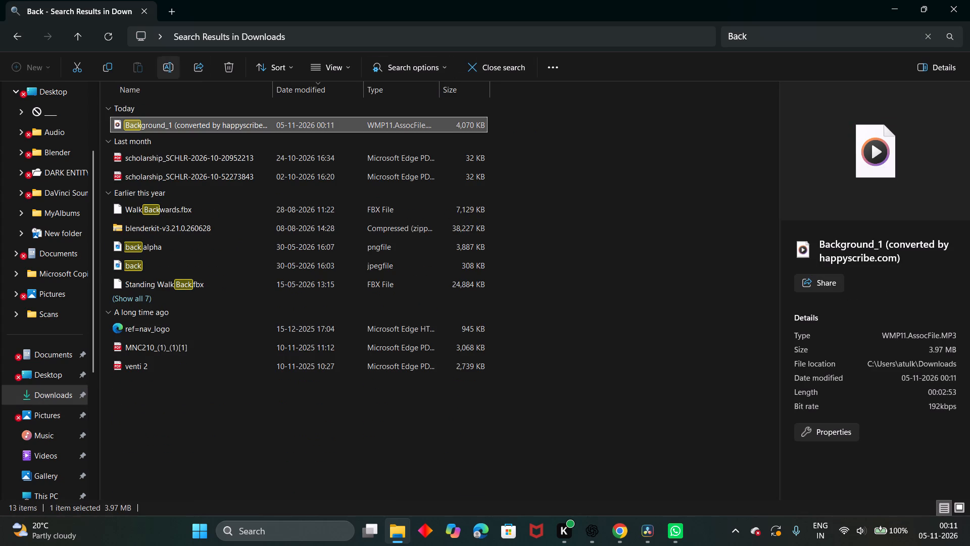
left_click(104, 68)
double_click(56, 376)
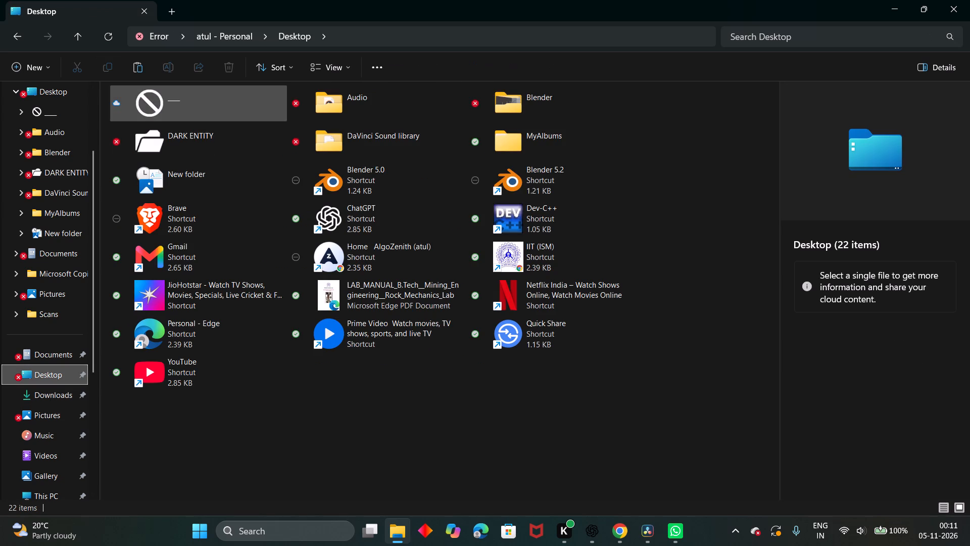
double_click(347, 105)
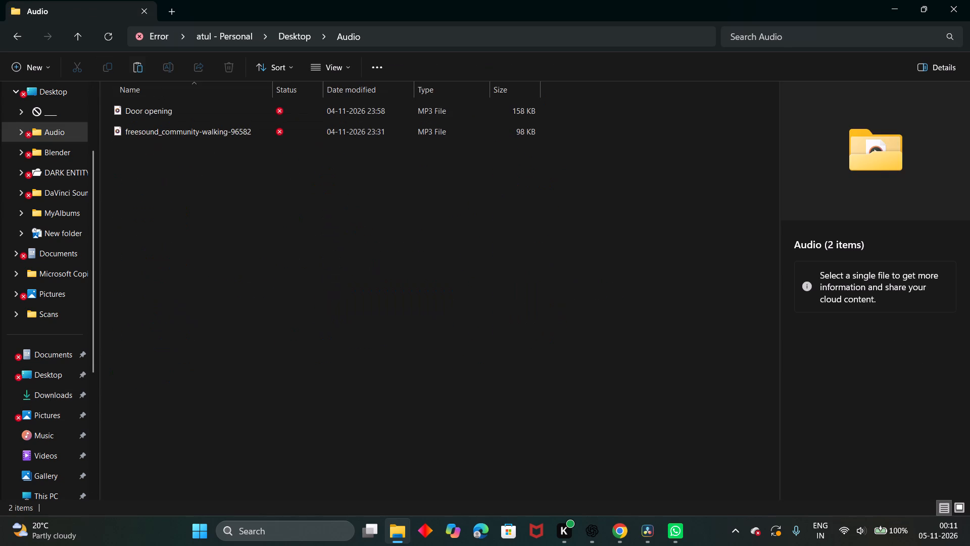
left_click(136, 78)
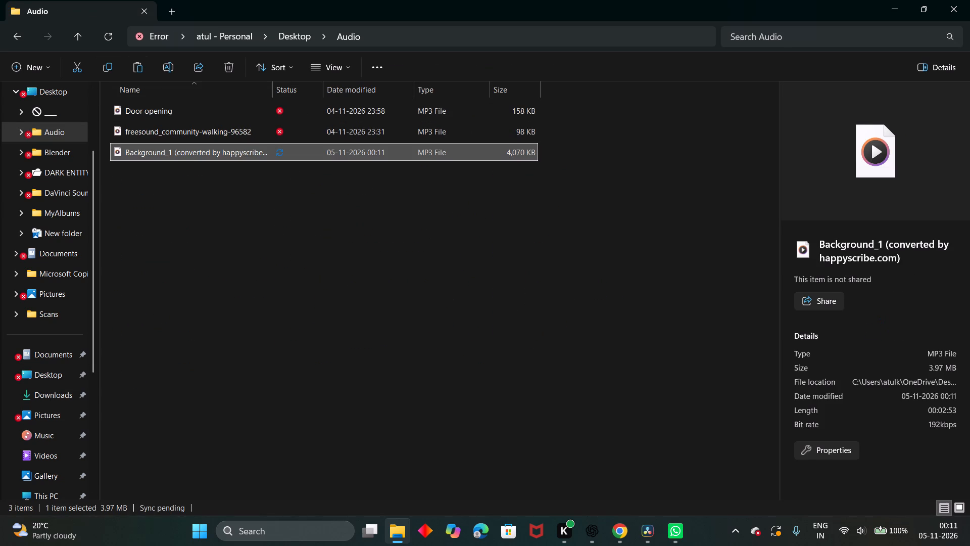
Rename the converted MP3 in the Audio folder as Background_1.
left_click(232, 109)
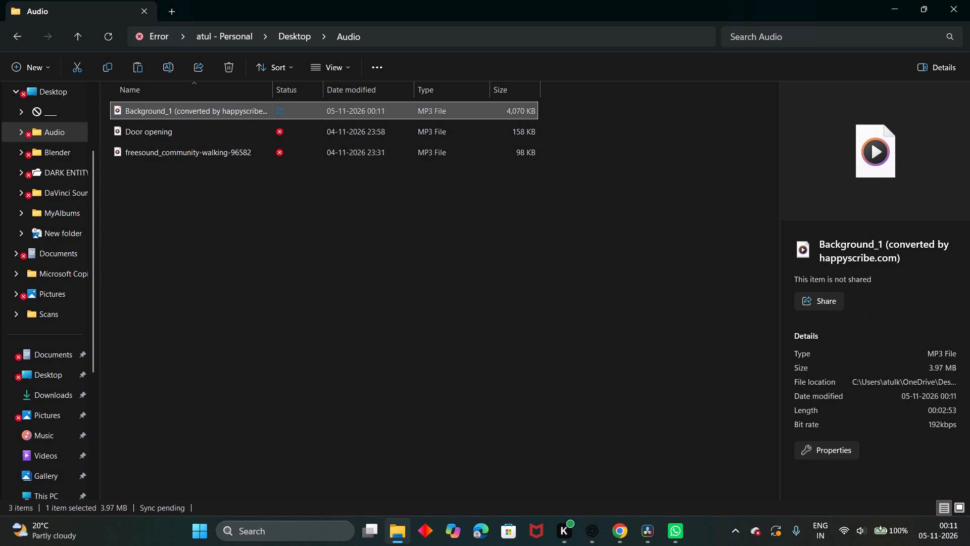
key("F2")
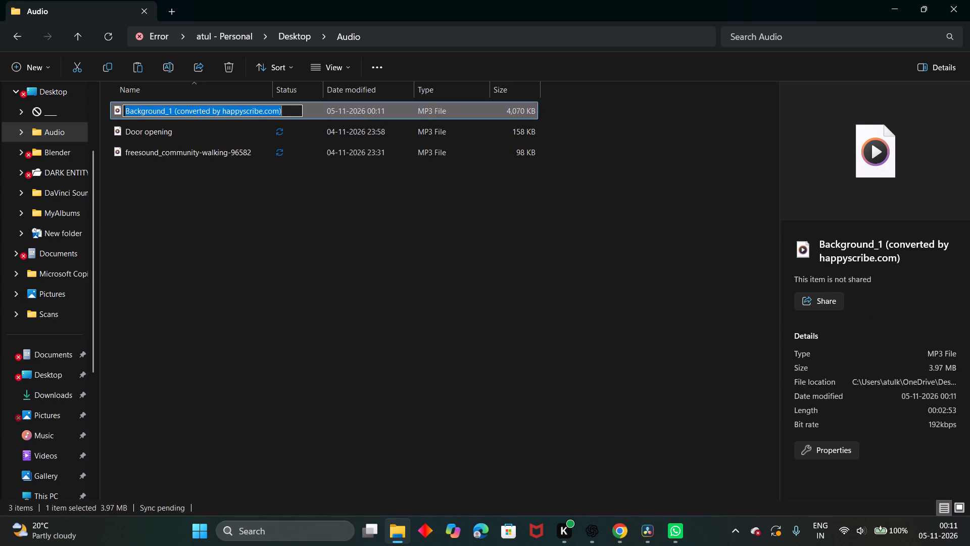
left_click(284, 111)
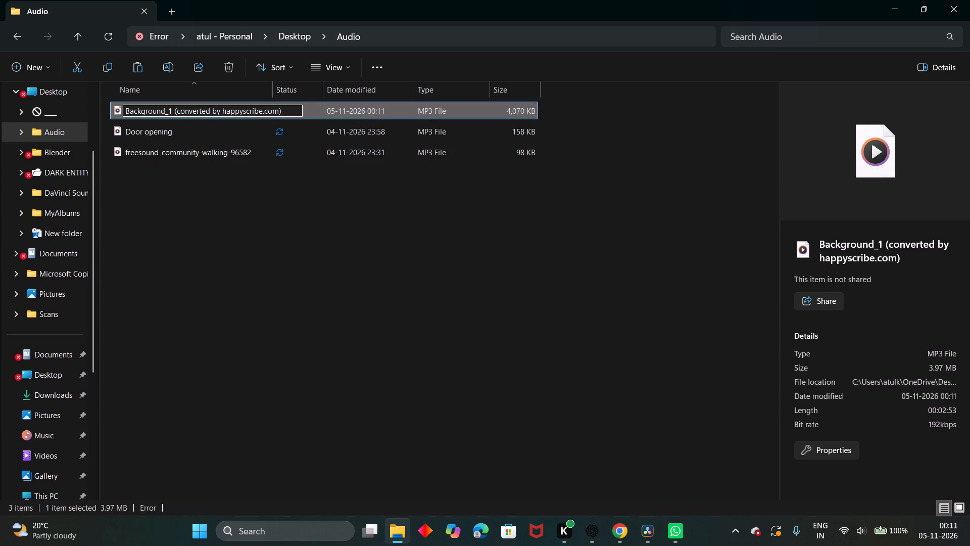
key("BackSpace")
key("BackSpace")
key("BackSpace")
key("BackSpace")
key("BackSpace")
key("BackSpace")
key("BackSpace")
key("BackSpace")
key("BackSpace")
key("BackSpace")
key("BackSpace")
key("BackSpace")
key("BackSpace")
key("BackSpace")
key("BackSpace")
key("BackSpace")
key("BackSpace")
key("BackSpace")
key("BackSpace")
key("BackSpace")
key("BackSpace")
key("BackSpace")
key("BackSpace")
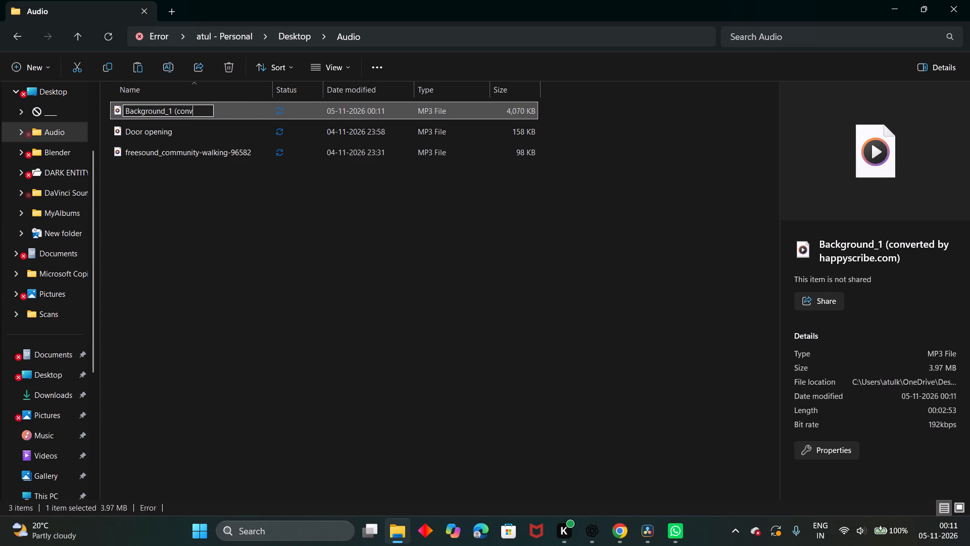
key("BackSpace")
key("BackSpace")
key("BackSpace")
key("BackSpace")
key("BackSpace")
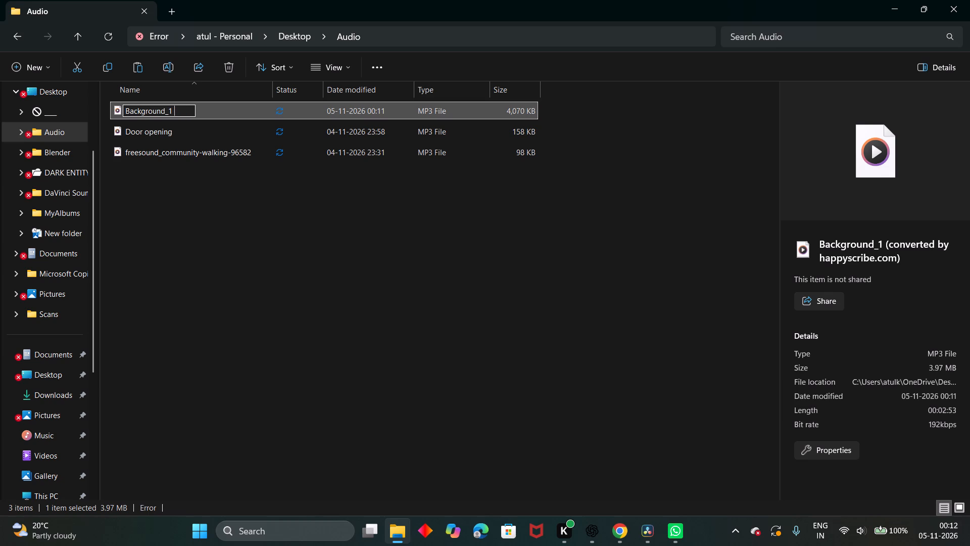
key("Return")
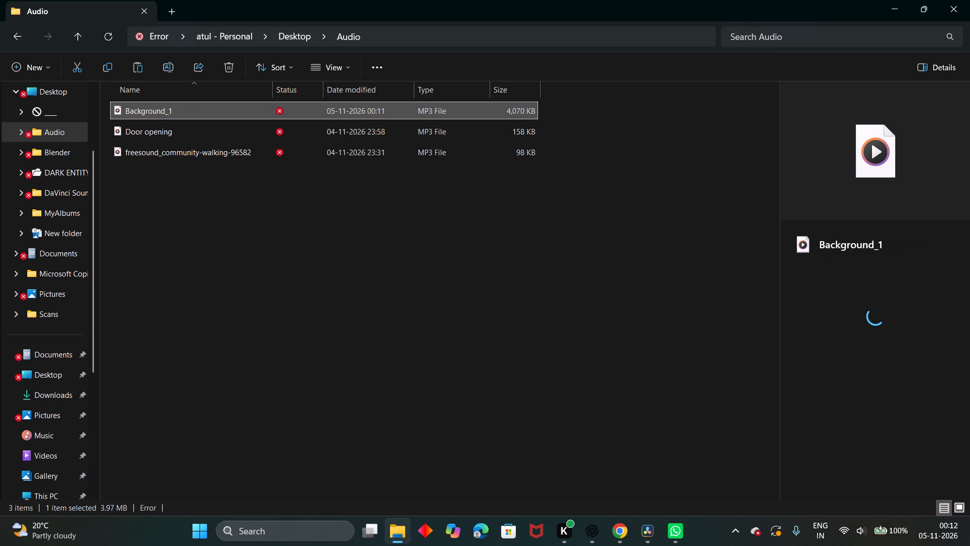
Switch to DaVinci Resolve and import the Background_1 MP3 into the Master bin.
left_click(641, 536)
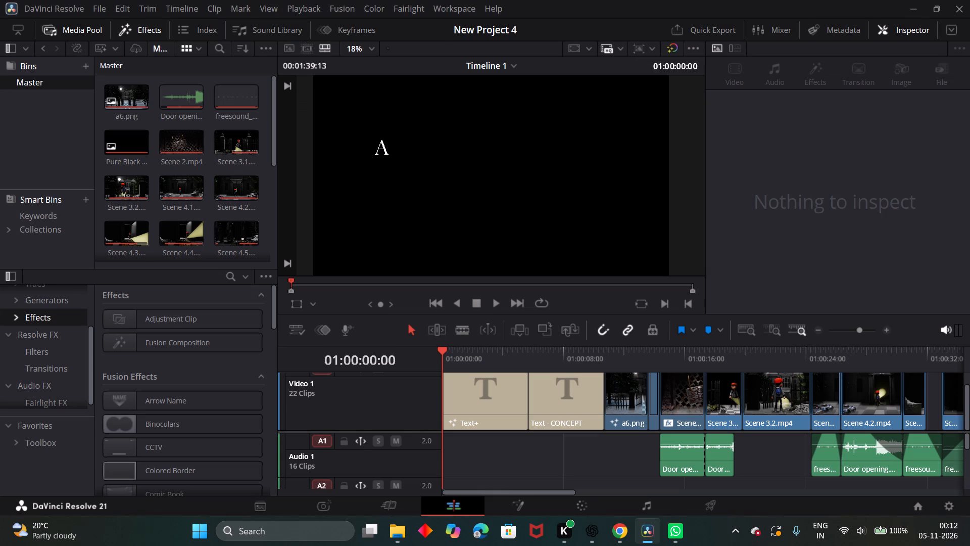
key("ctrl+i")
double_click(167, 92)
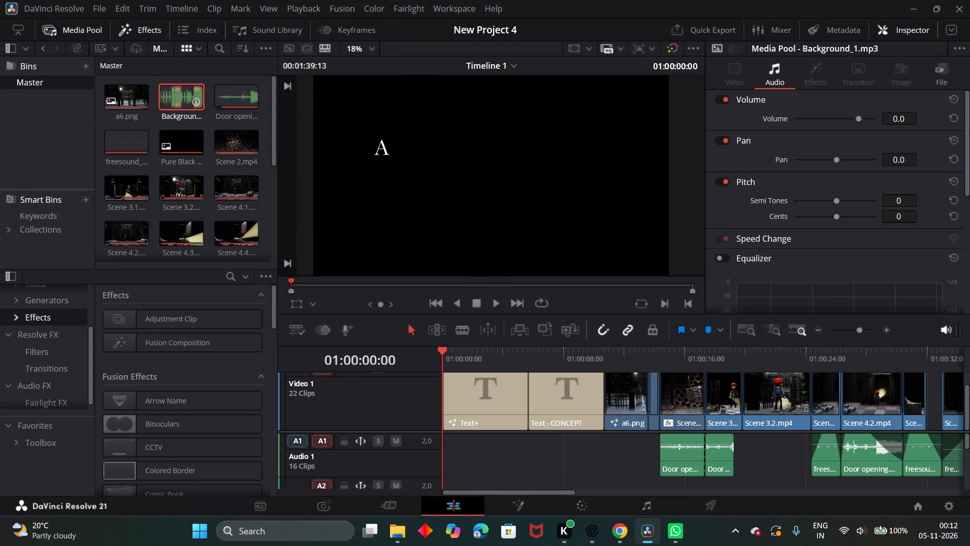
Place Background_1.mp3 on audio track A2, starting where the a6.png clip begins.
left_click_drag(180, 97, 621, 426)
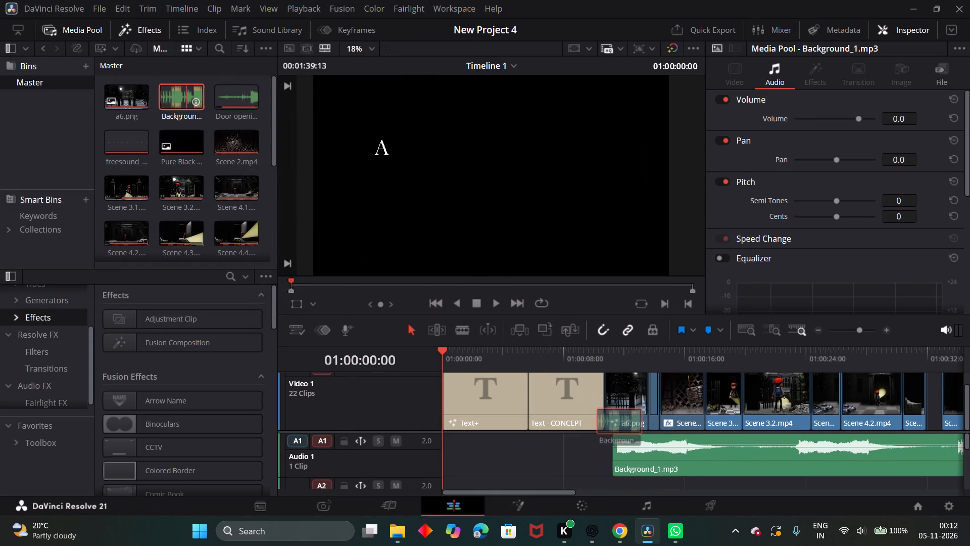
left_click_drag(621, 426, 607, 545)
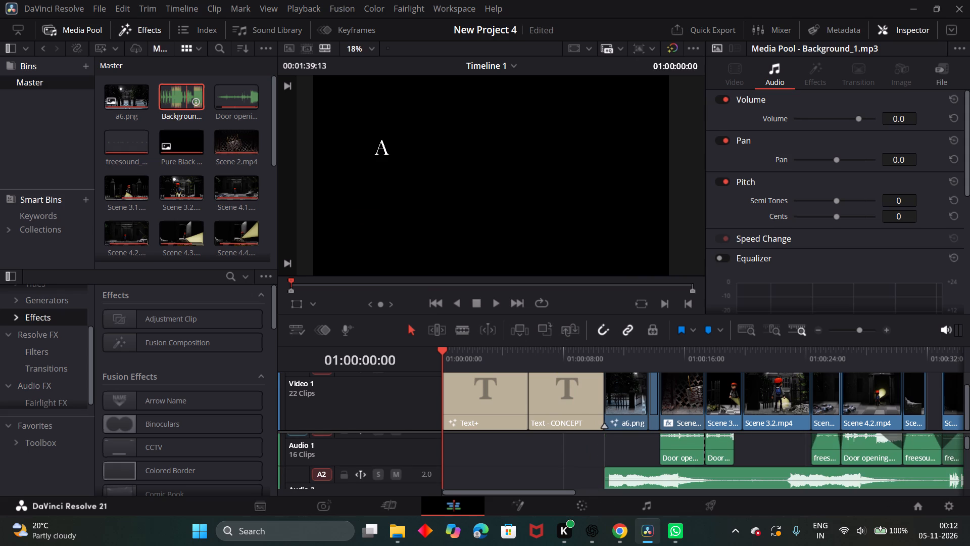
Place Background_1.mp3 on audio track A2 and shift it to start where the a6.png clip begins.
left_click_drag(607, 545, 606, 545)
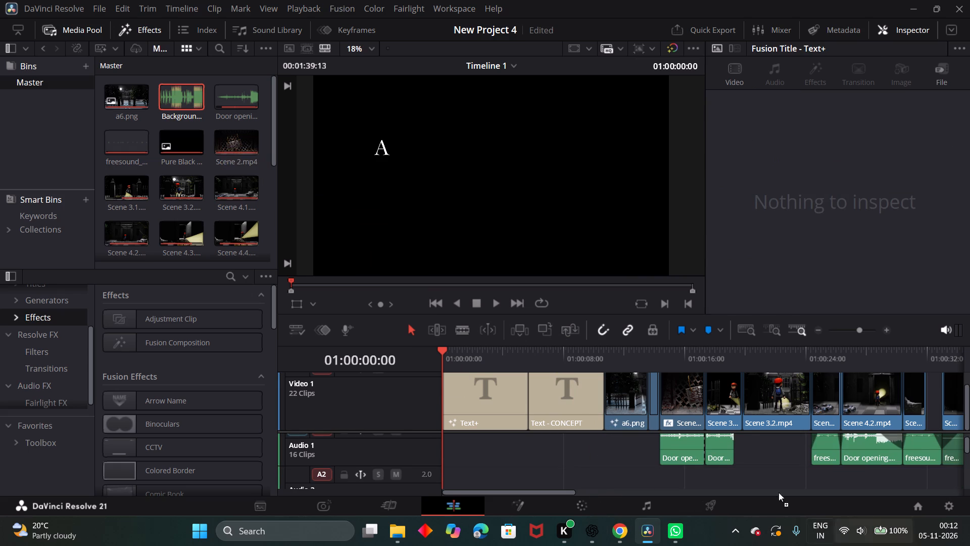
scroll(619, 465, "up", 1)
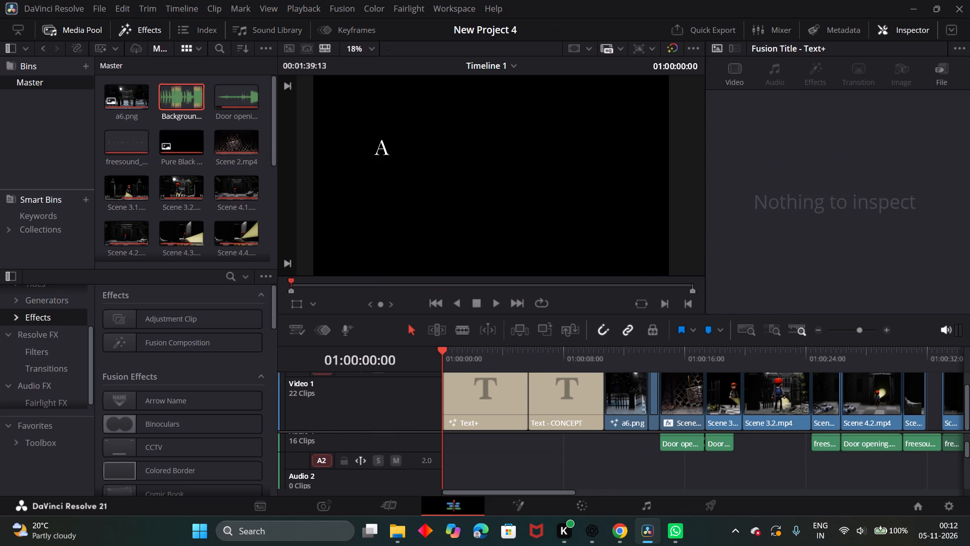
scroll(561, 391, "down", 1)
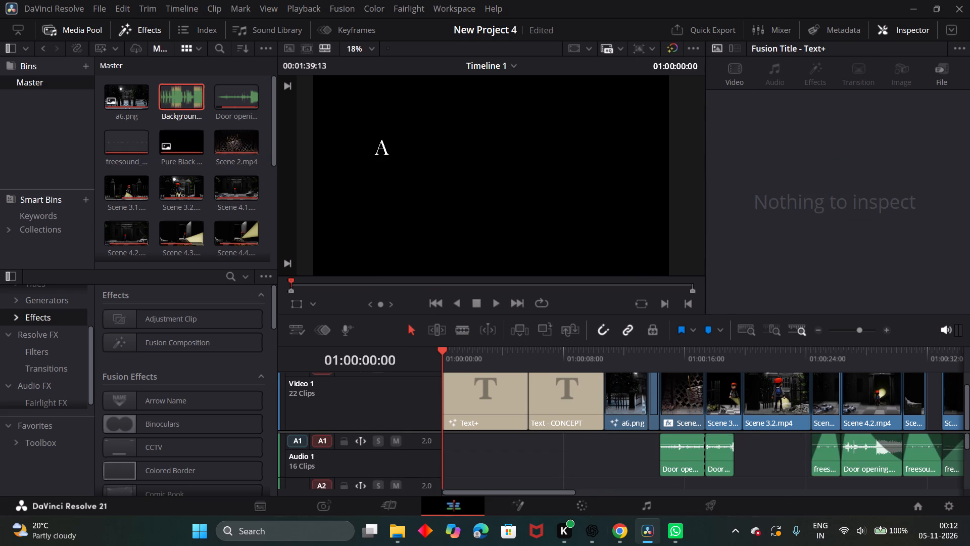
scroll(402, 444, "right", 1)
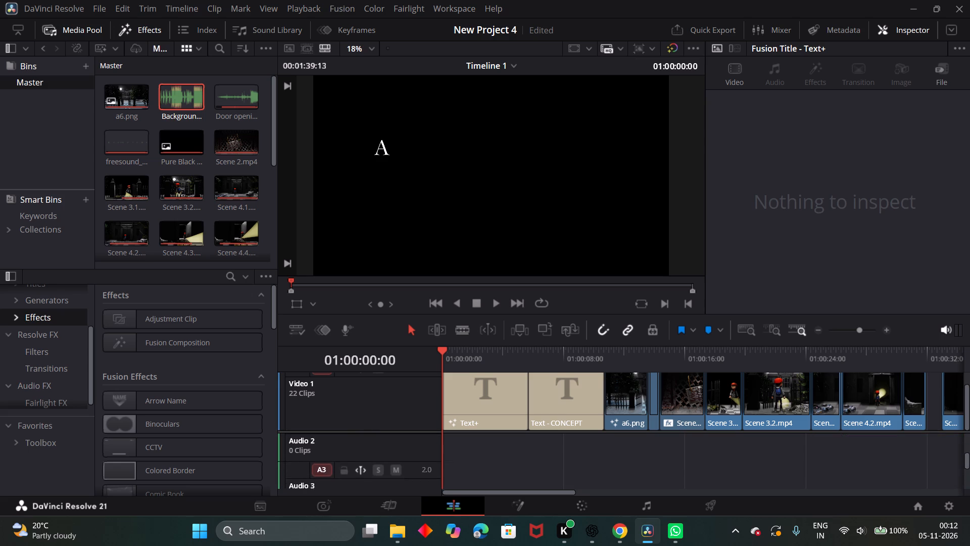
scroll(402, 444, "right", 2)
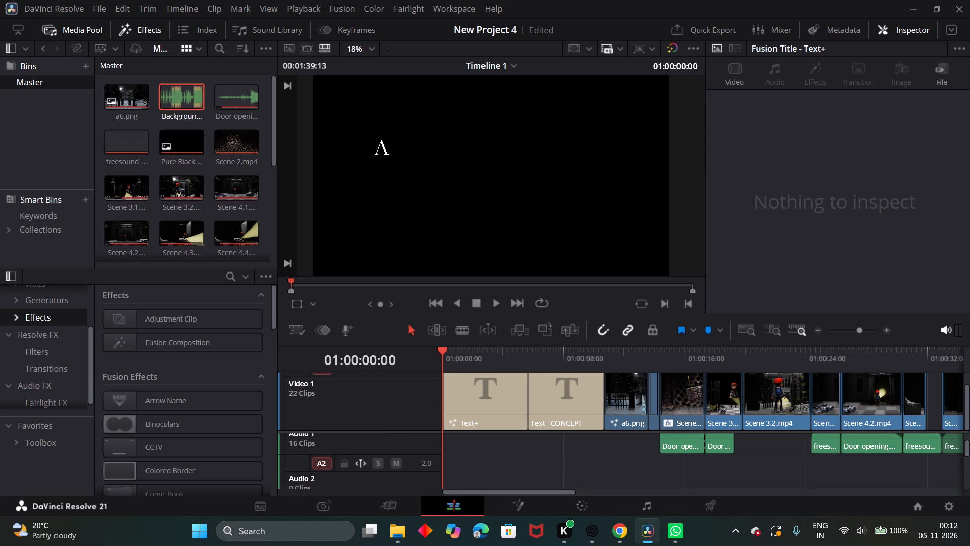
scroll(402, 444, "right", 1)
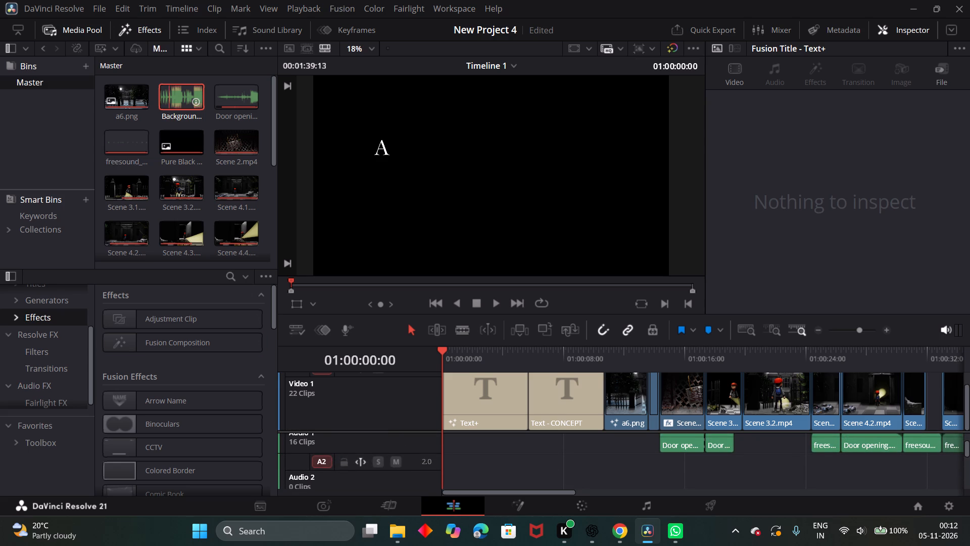
left_click_drag(169, 95, 448, 458)
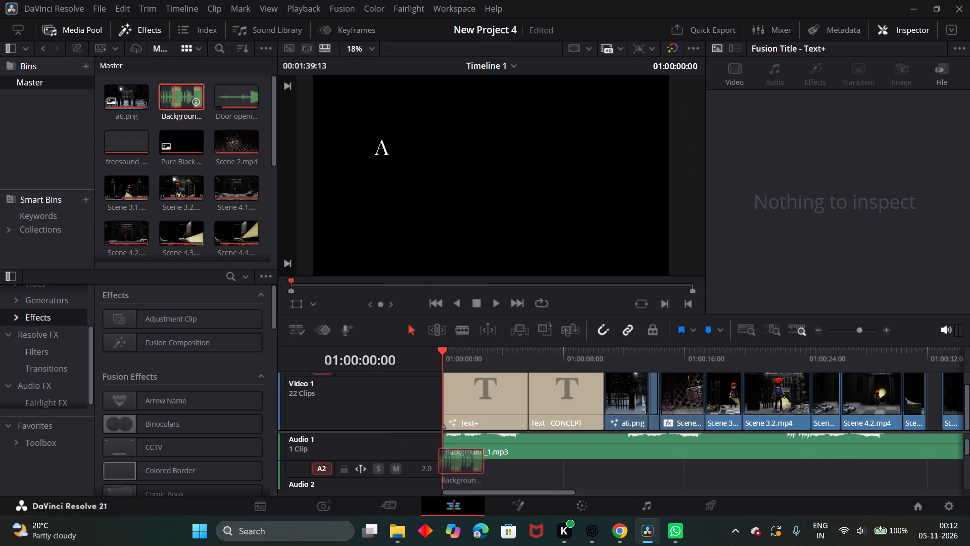
left_click_drag(448, 458, 448, 471)
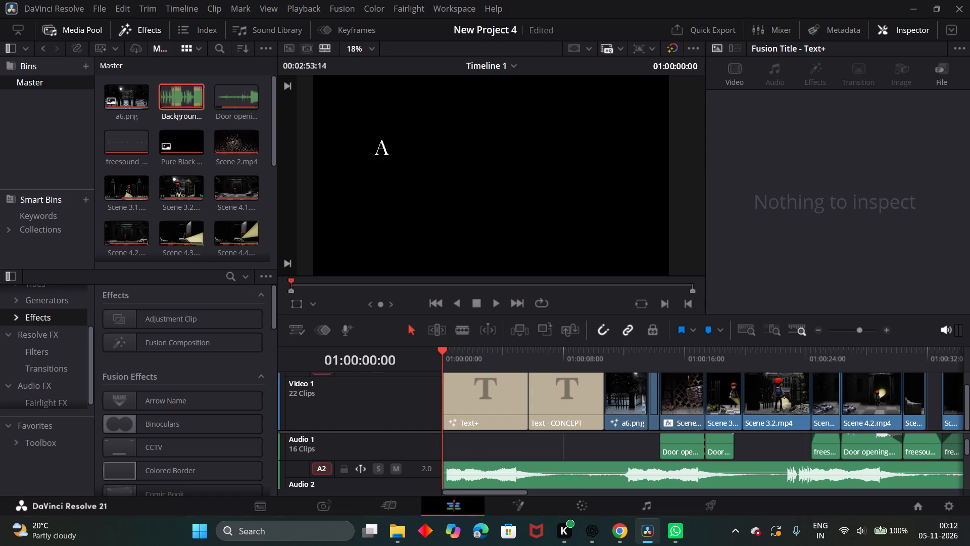
left_click_drag(569, 467, 719, 467)
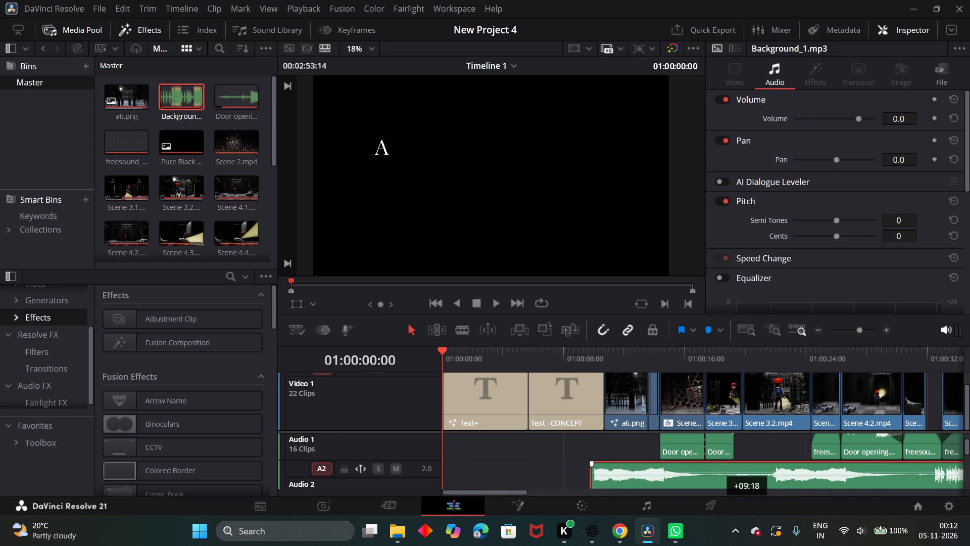
left_click_drag(719, 467, 725, 467)
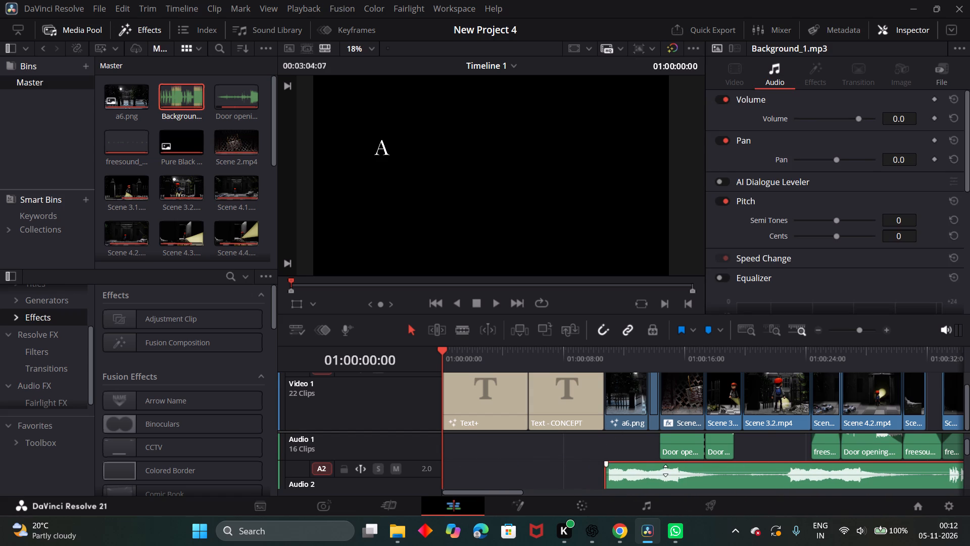
Play the timeline from 01:00:00:00 to about 01:01:05 to review Background_1.mp3 against the scenes and sound effects.
scroll(665, 471, "left", 4)
scroll(665, 471, "right", 1)
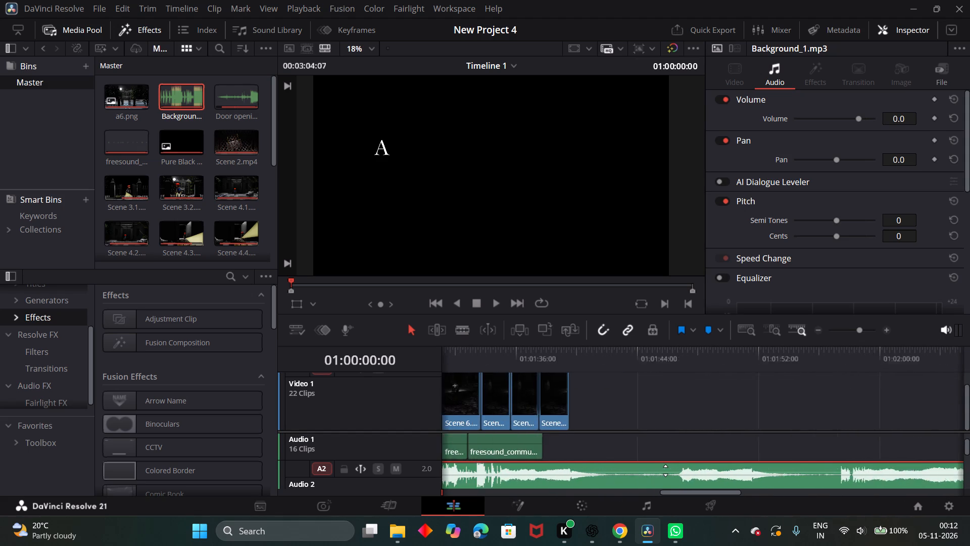
scroll(665, 471, "right", 2)
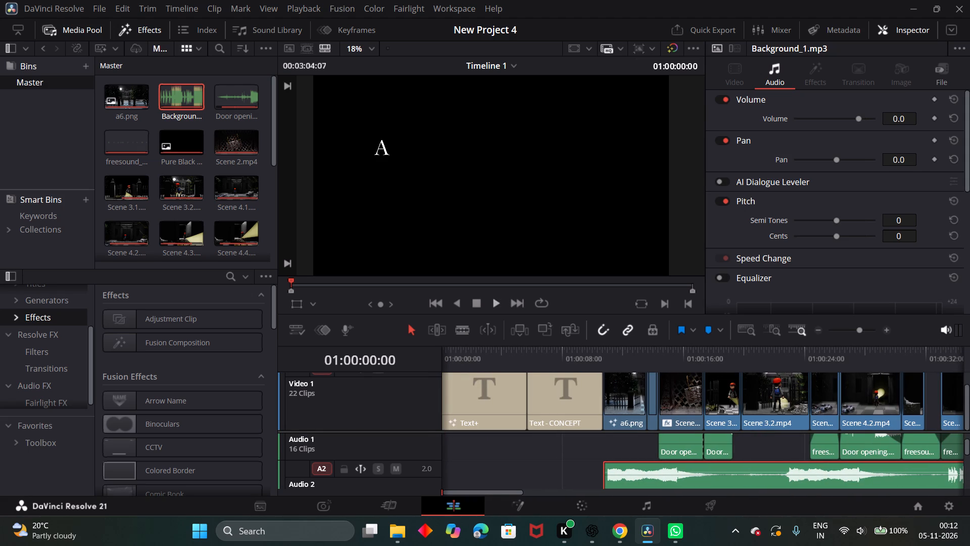
left_click(501, 299)
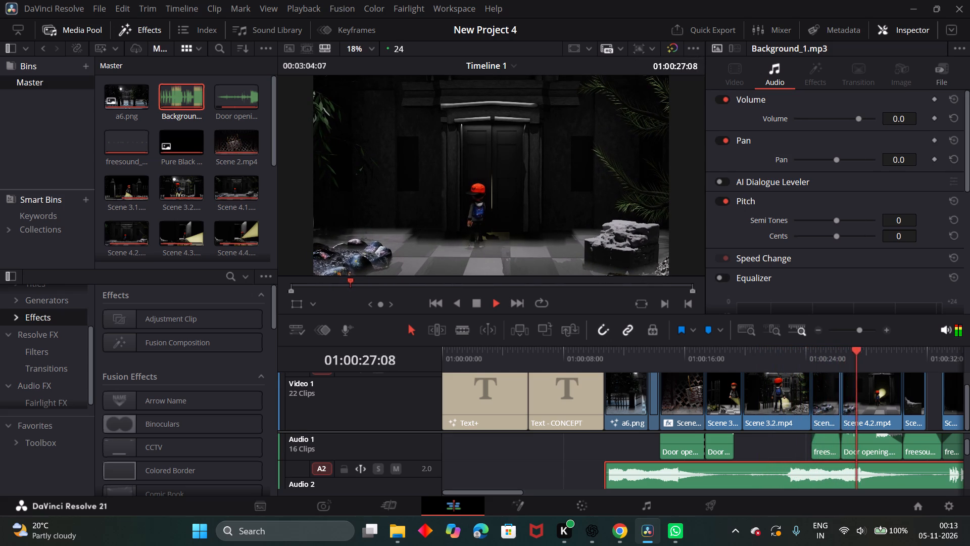
scroll(773, 439, "left", 1)
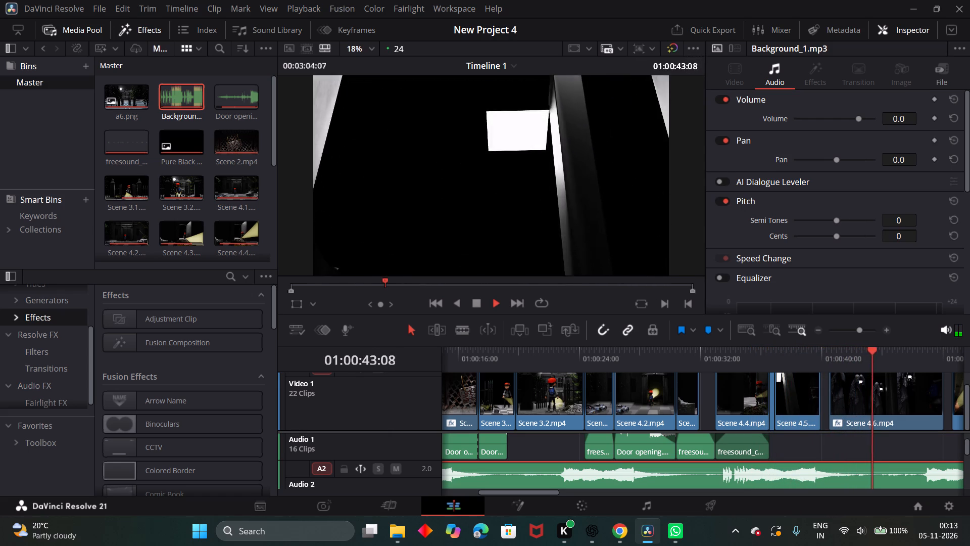
scroll(837, 449, "left", 1)
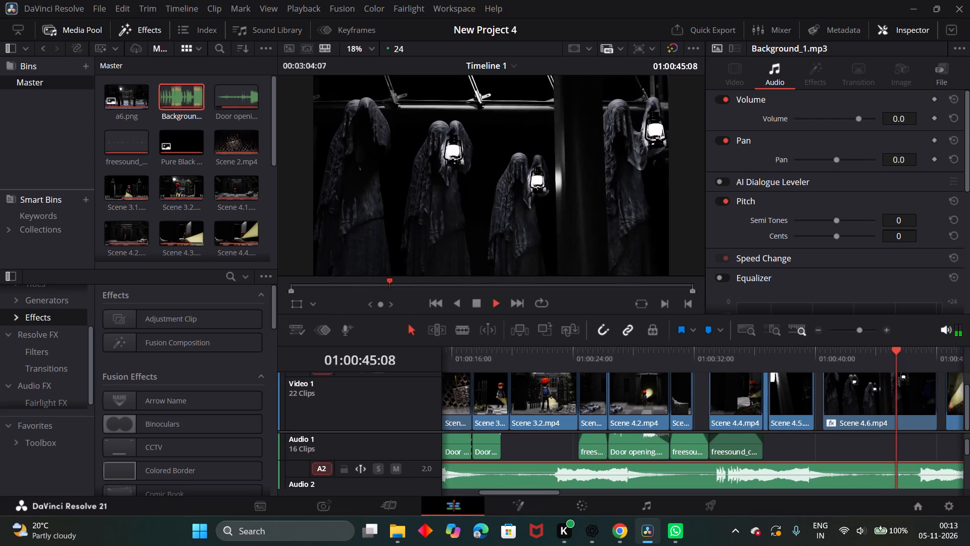
scroll(837, 449, "left", 1)
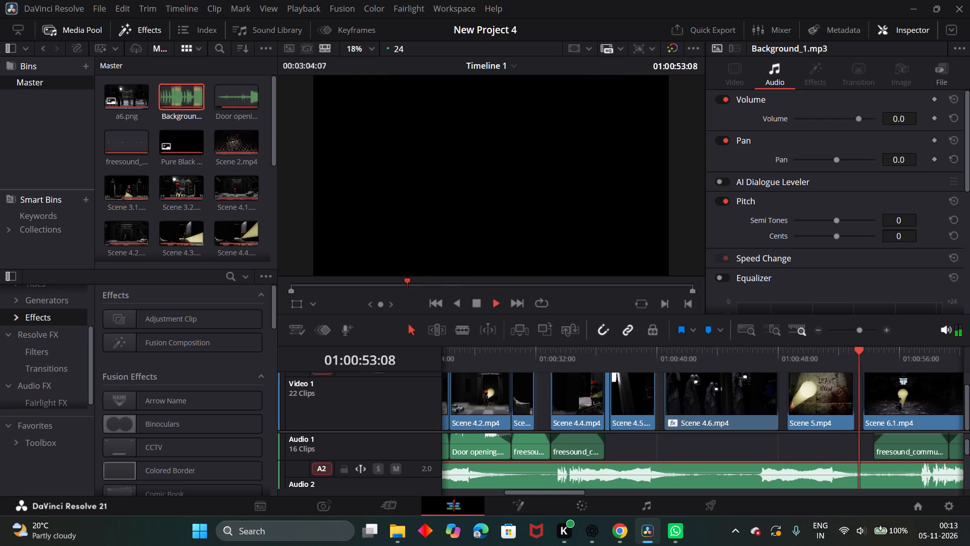
scroll(859, 458, "left", 1)
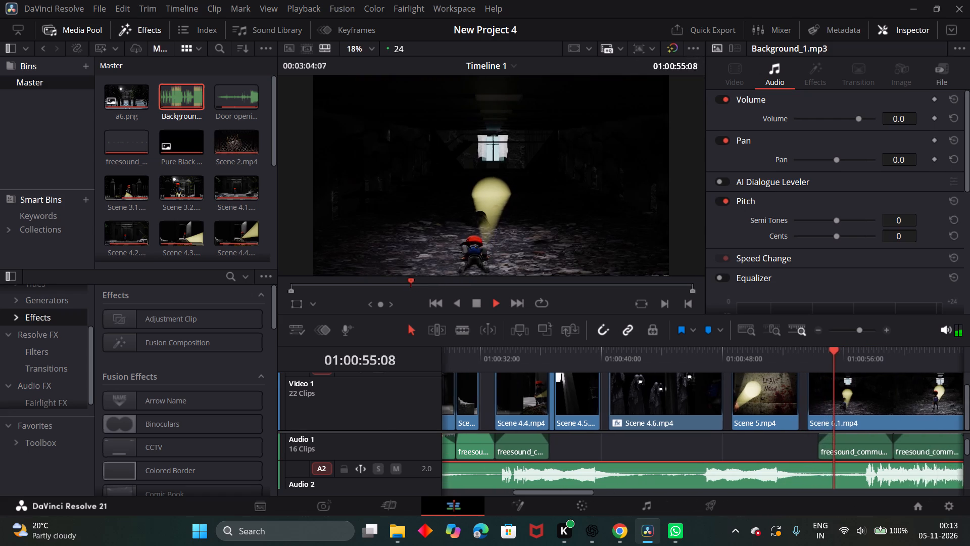
scroll(859, 458, "left", 1)
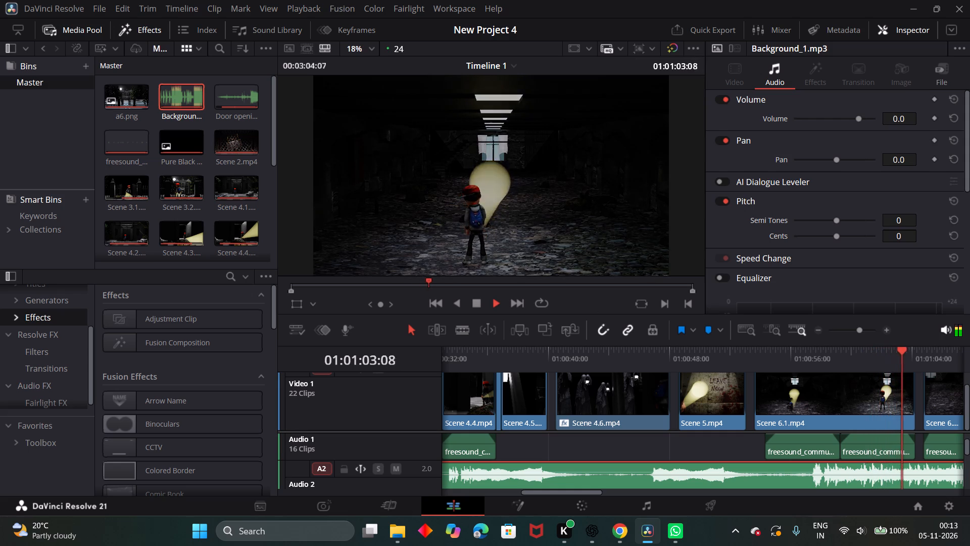
left_click(476, 301)
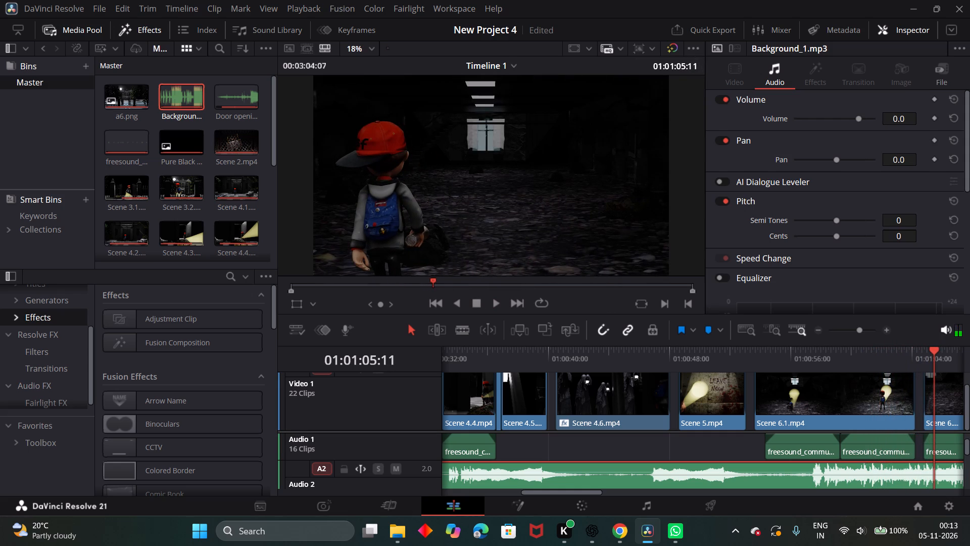
Save the project.
key("ctrl+s")
Switch to Chrome, showing the HappyScribe video-to-MP3 converter page.
left_click(915, 5)
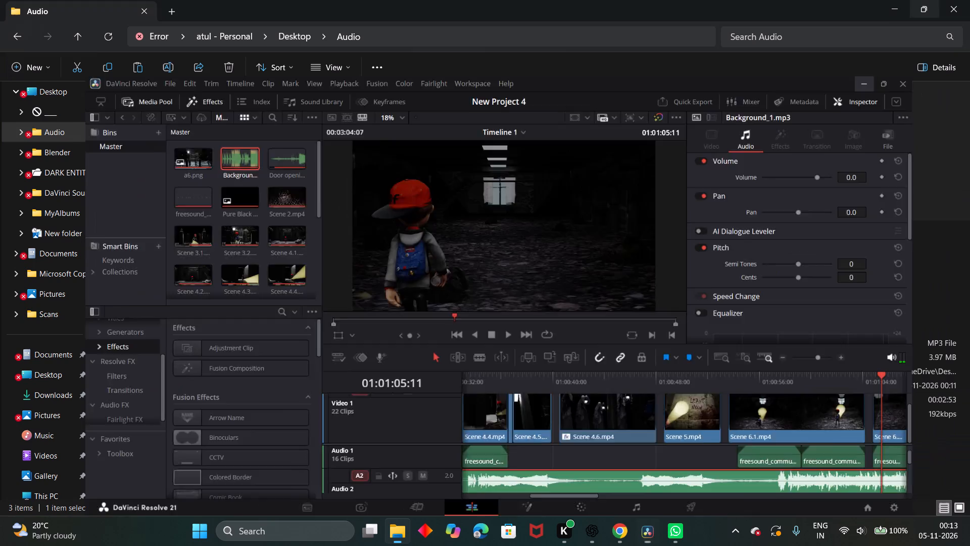
left_click(903, 6)
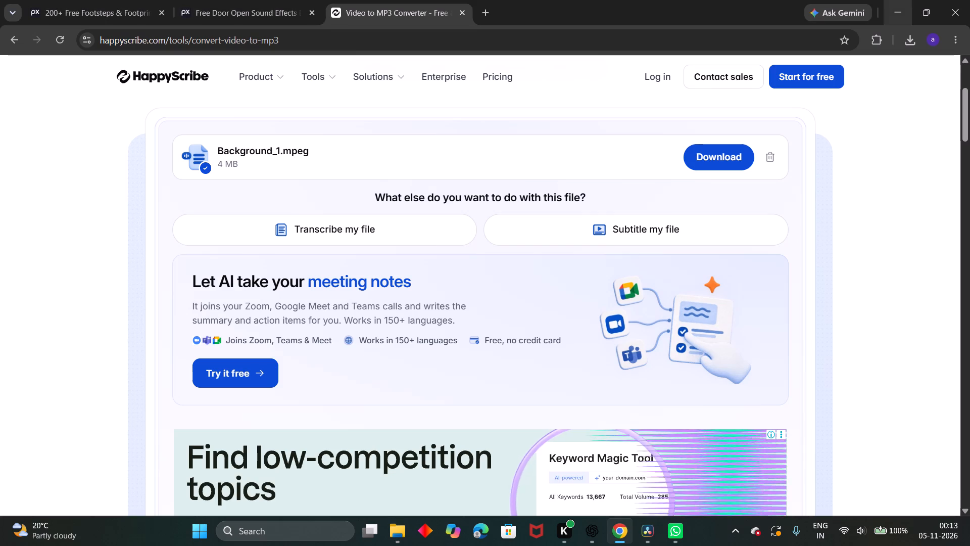